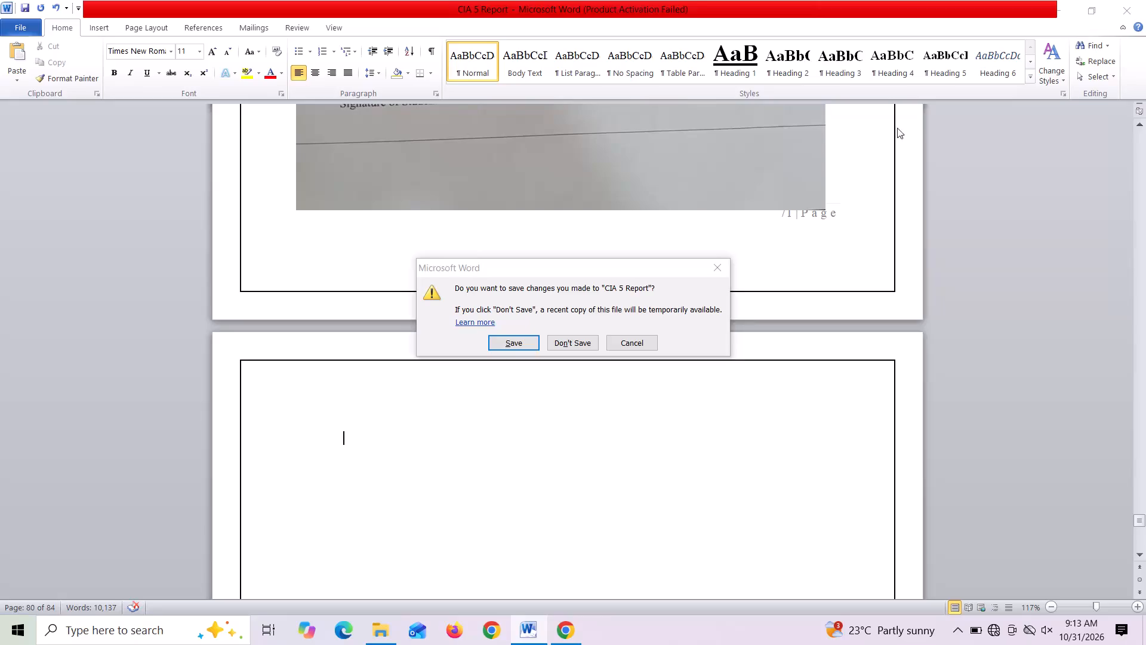
Cancel closing the CIA 5 Report so the document stays open for editing.
left_click(651, 431)
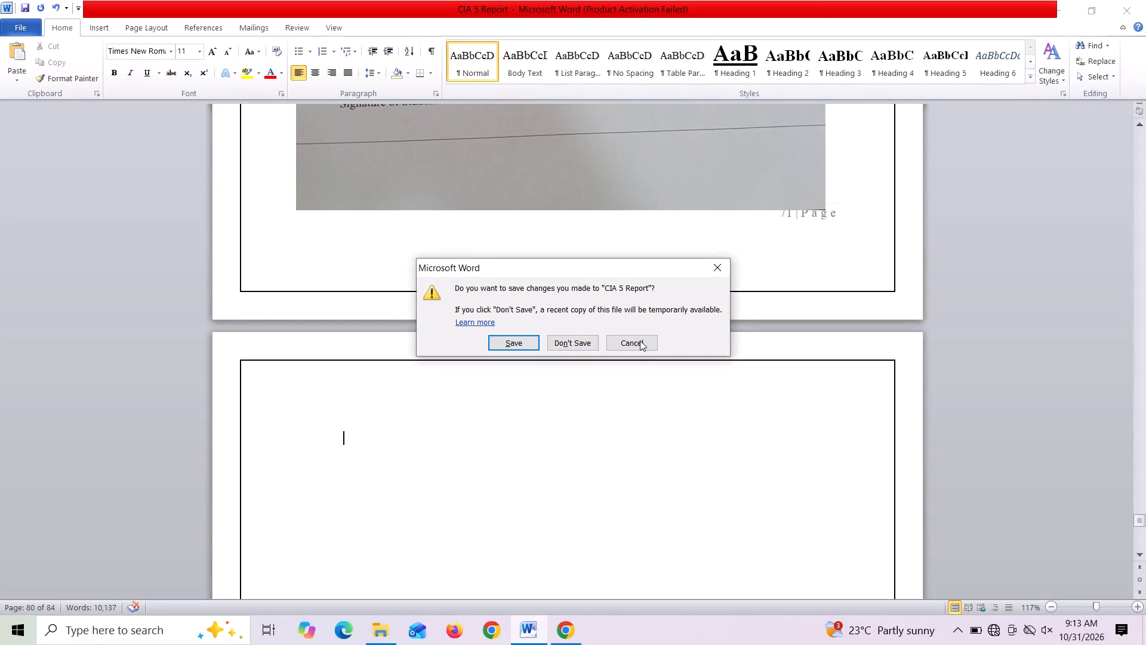
left_click(640, 340)
Review the report's page layout backwards from the Internship Synopsis through the annexure, references and Suggestion chapter to Table No 6.12.
scroll(683, 120, "up", 3)
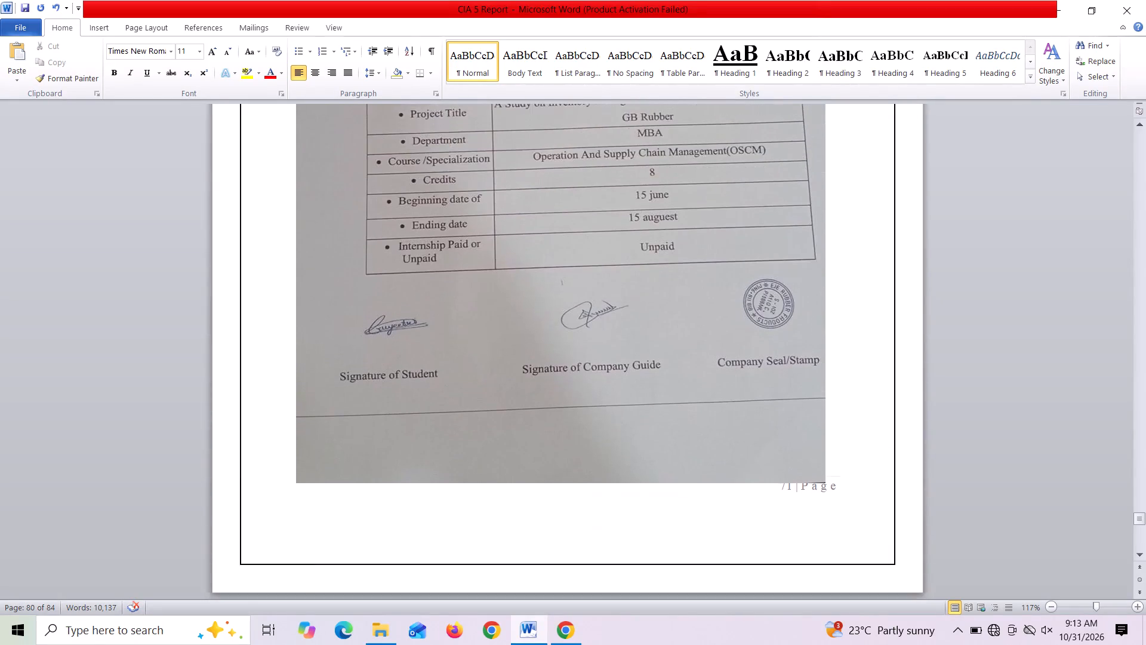
scroll(683, 120, "up", 6)
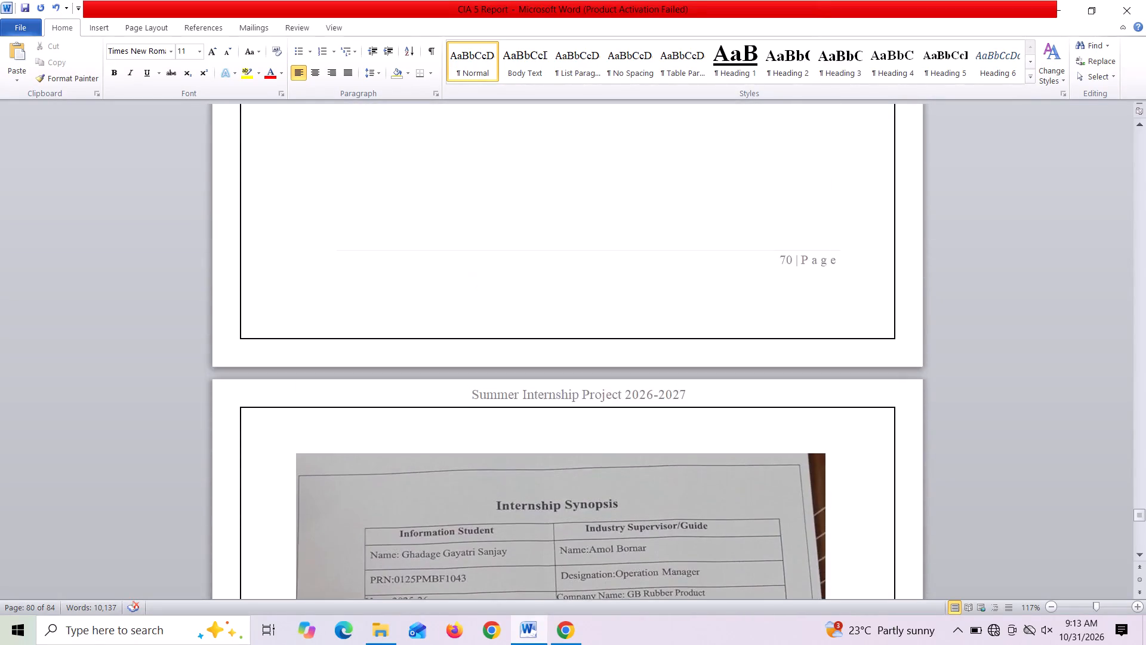
scroll(683, 120, "up", 2)
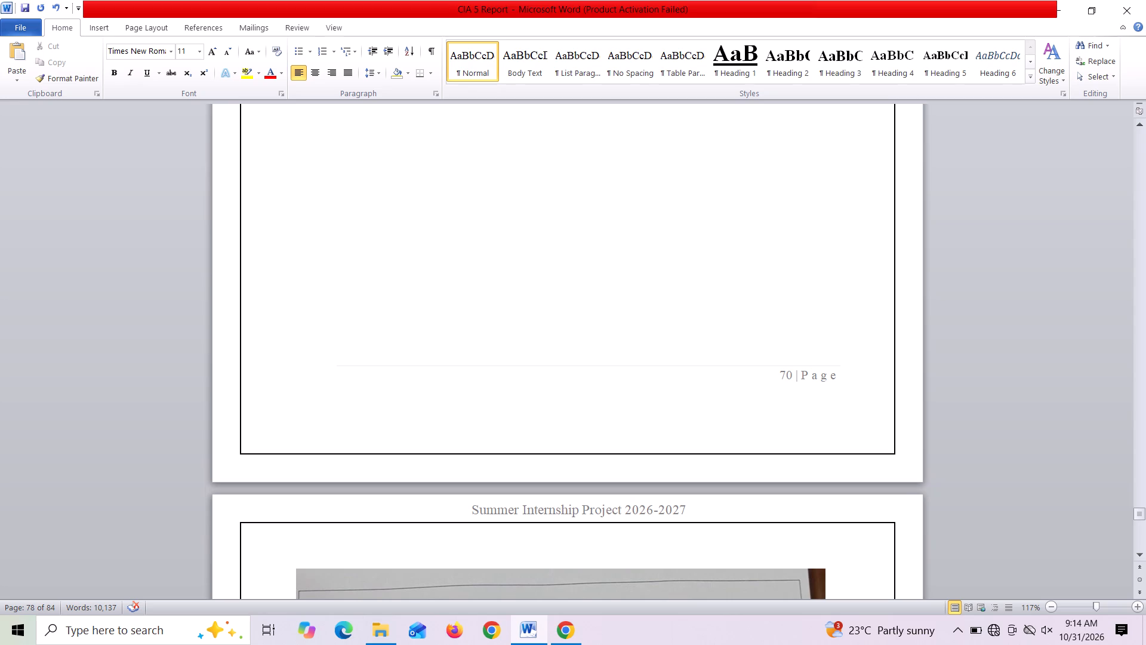
scroll(534, 361, "up", 10)
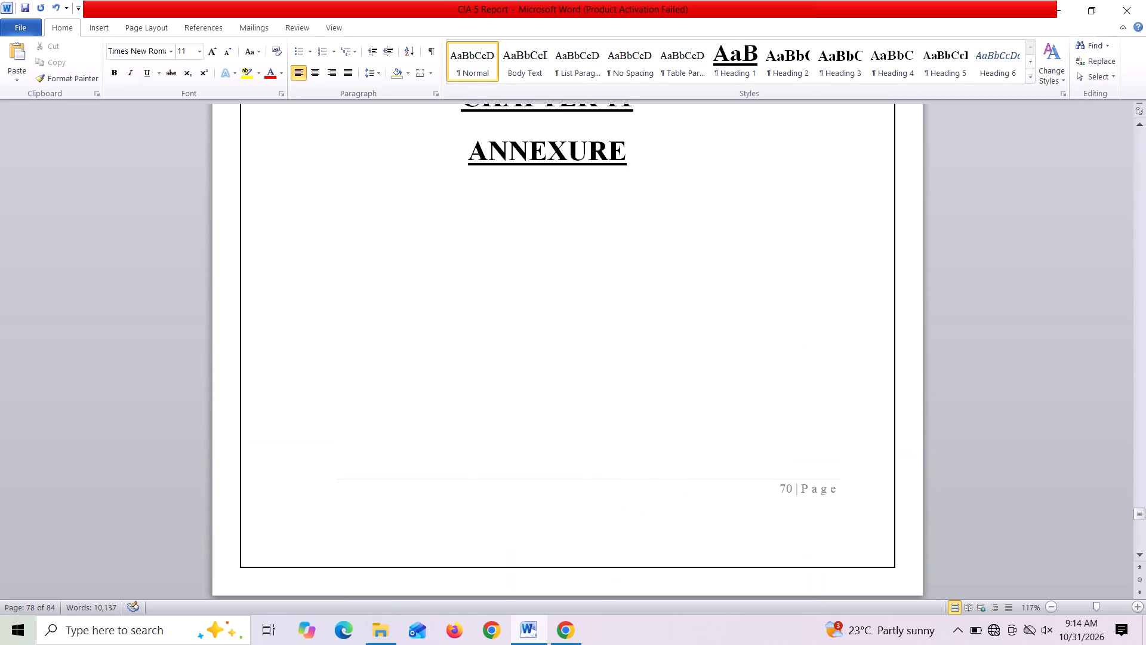
scroll(534, 361, "up", 15)
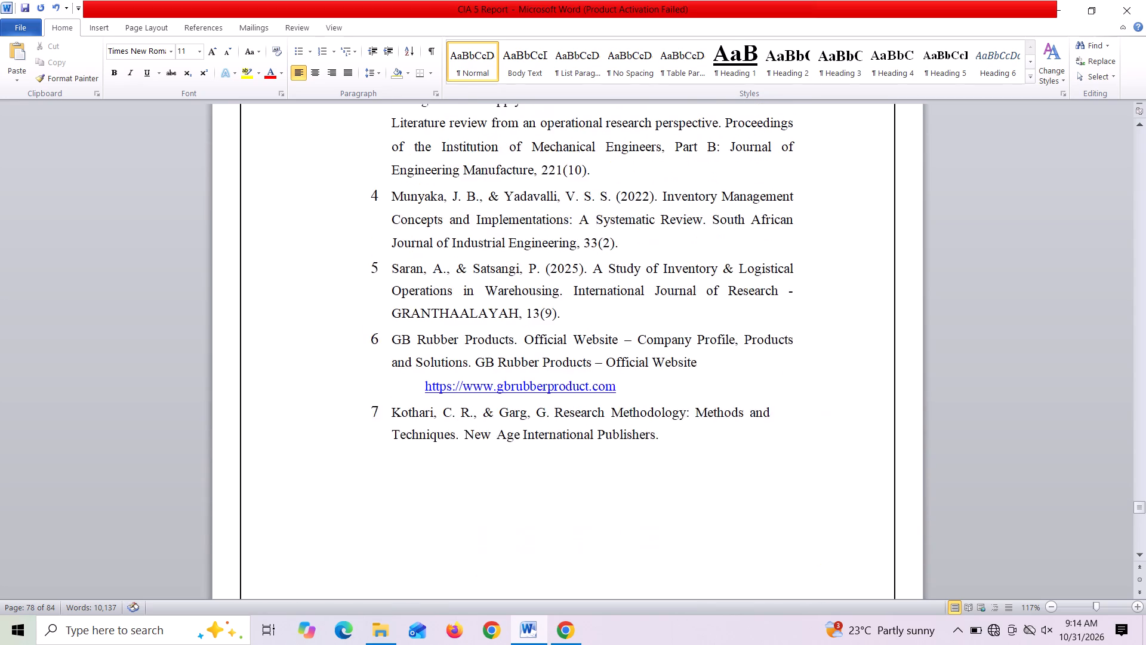
scroll(534, 361, "up", 15)
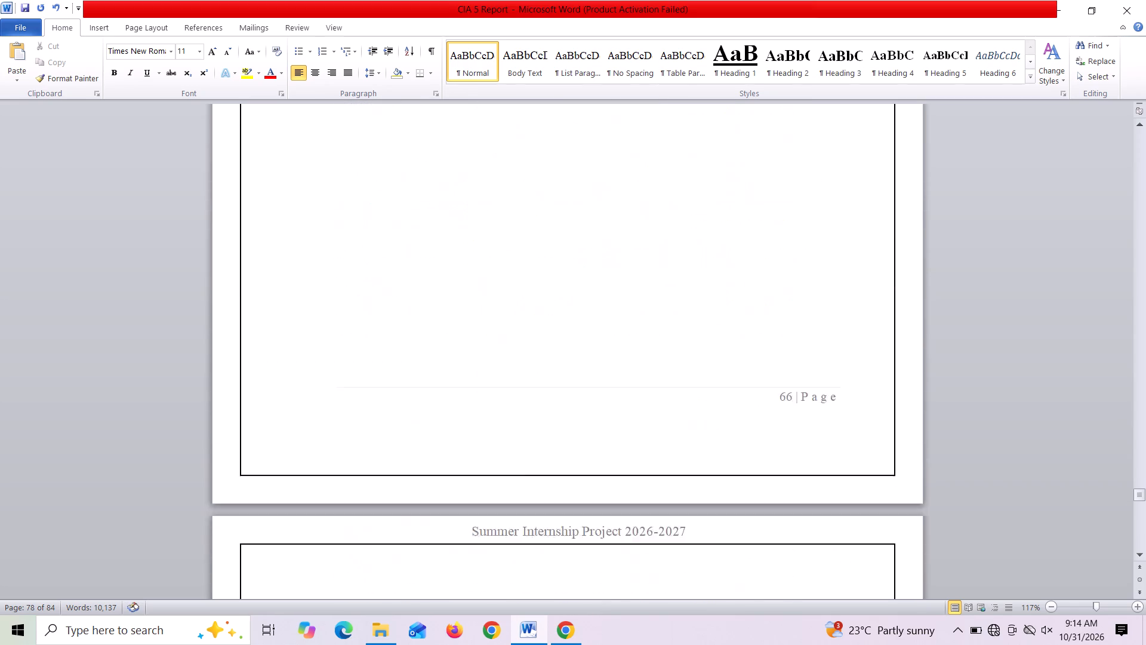
scroll(534, 361, "up", 16)
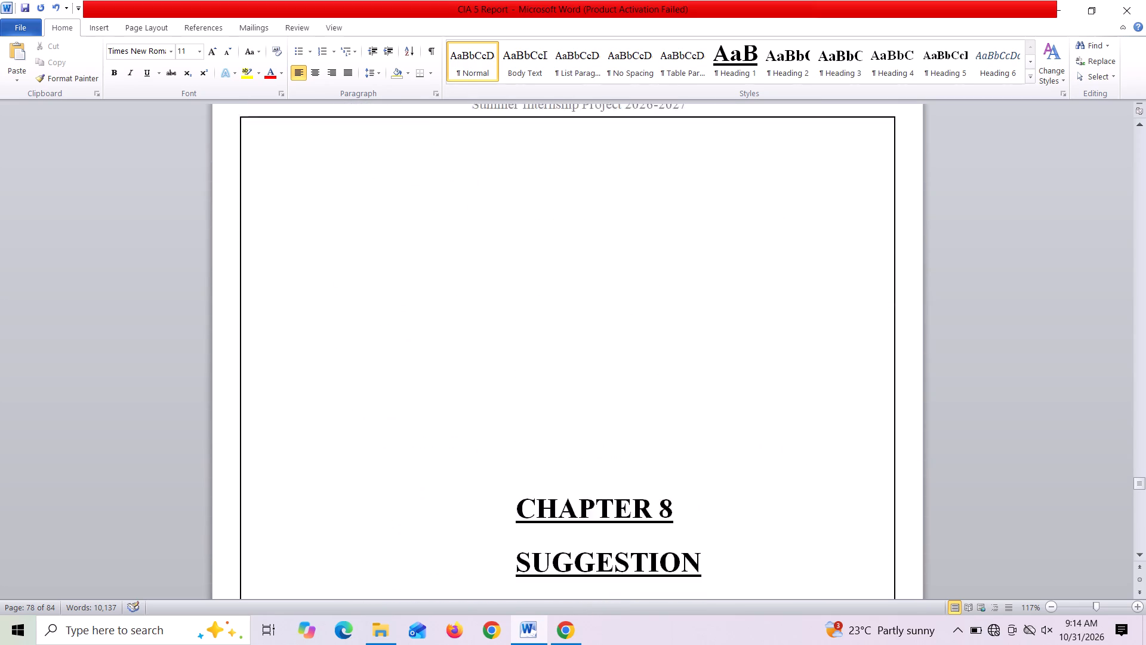
scroll(534, 361, "up", 15)
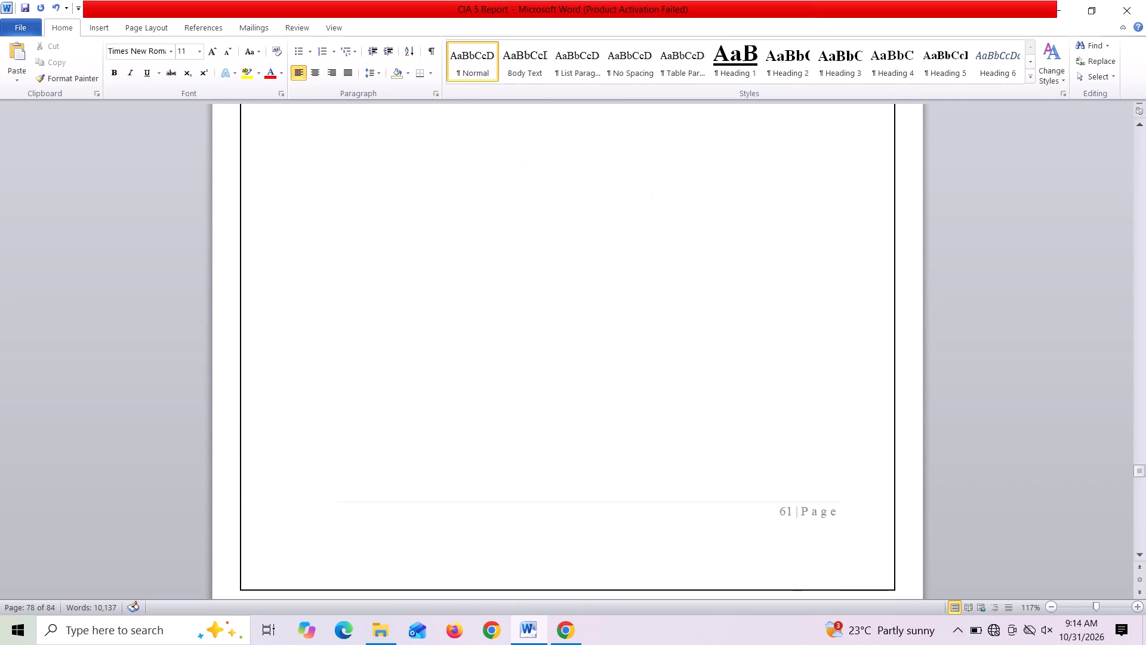
scroll(534, 361, "up", 15)
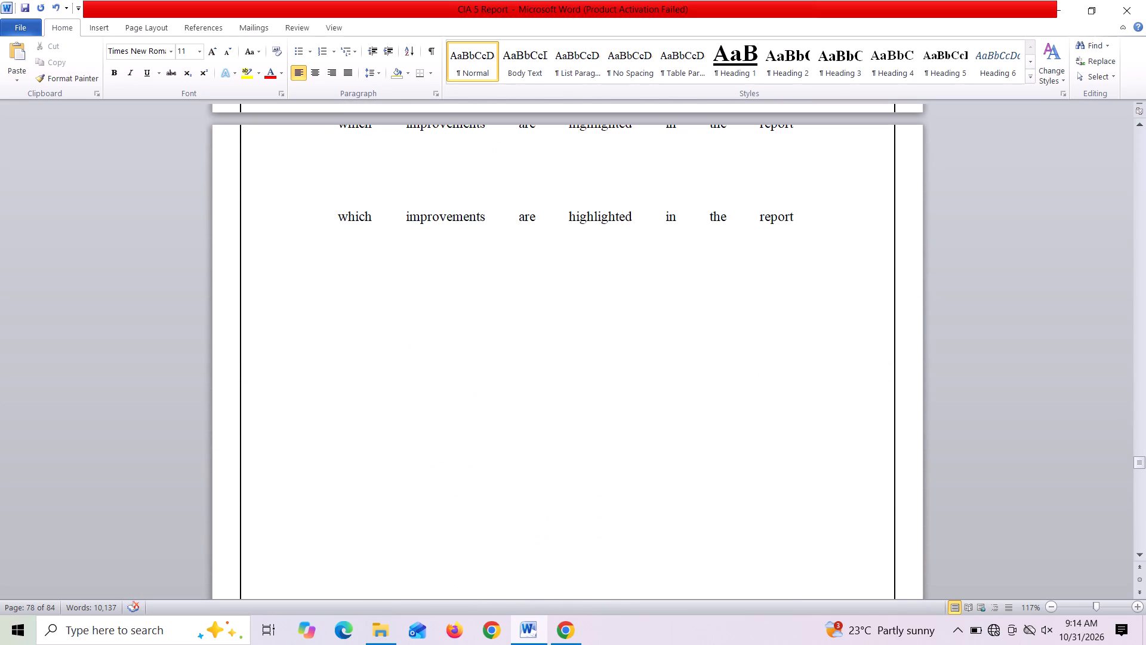
scroll(534, 361, "up", 15)
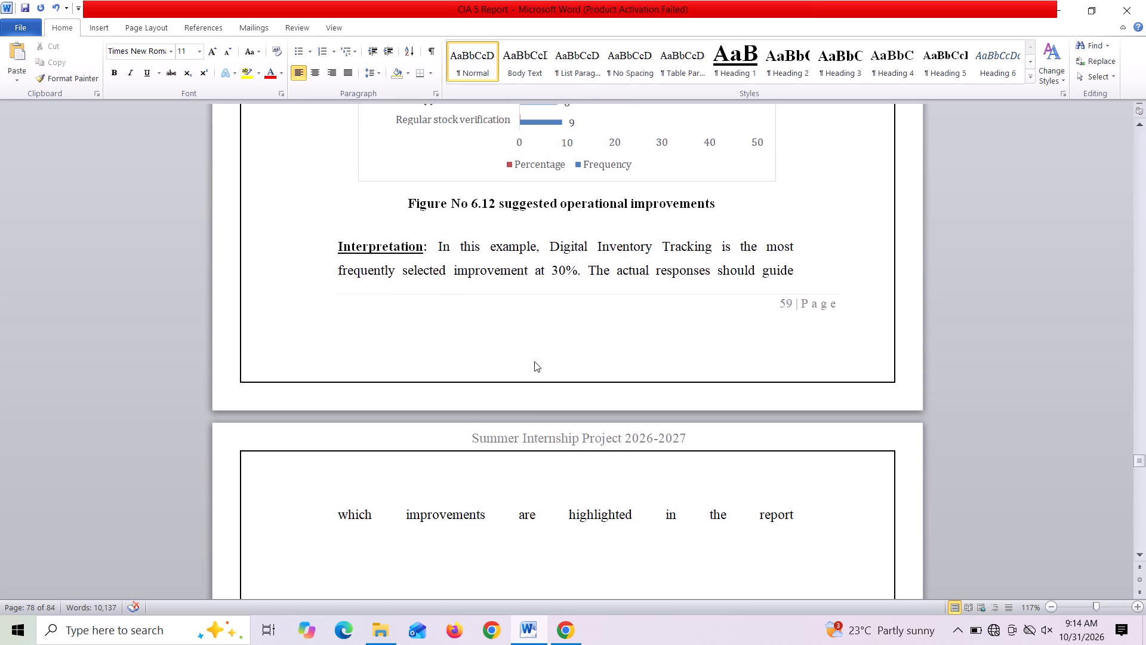
scroll(534, 361, "up", 15)
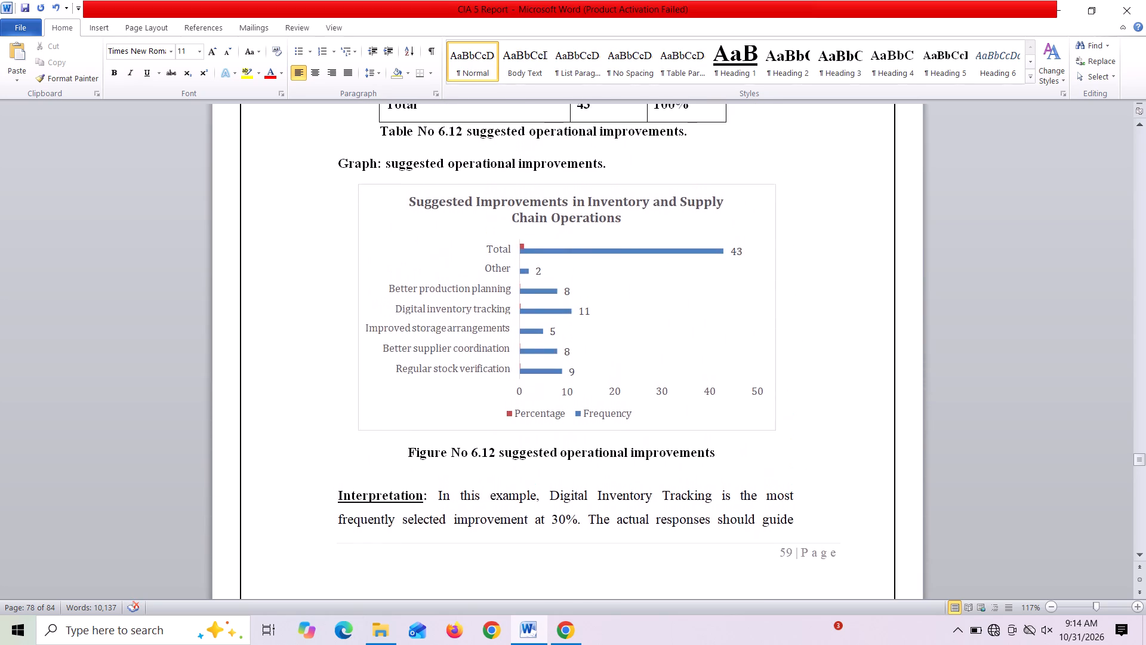
scroll(534, 361, "up", 7)
Delete the blank line between the Figure No 6.12 caption and the Interpretation paragraph on page 59.
scroll(534, 361, "down", 2)
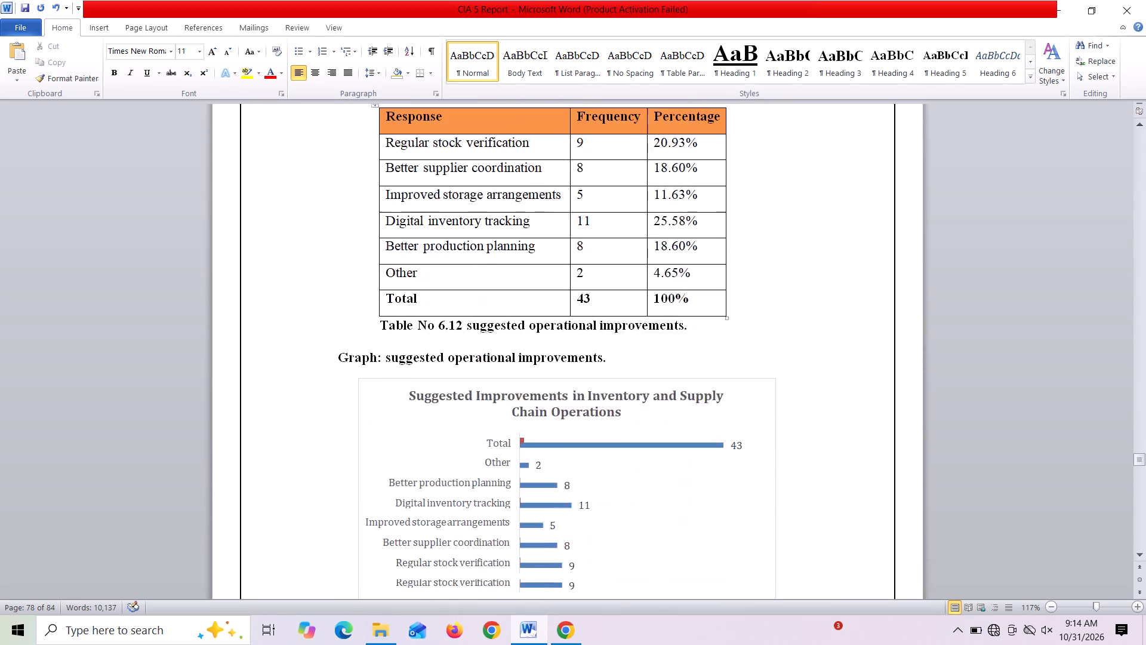
scroll(534, 361, "down", 4)
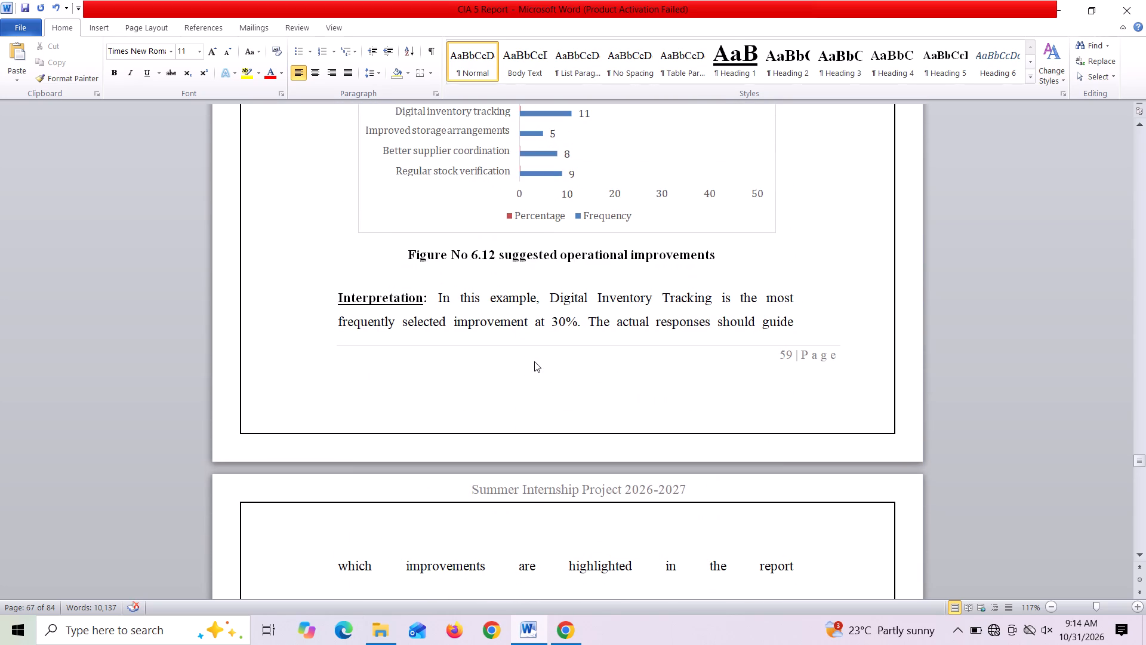
scroll(534, 361, "down", 1)
left_click(402, 278)
key("BackSpace")
Resize the suggested improvements chart above the Figure No 6.12 caption, making it wider and slightly shorter.
scroll(427, 275, "up", 1)
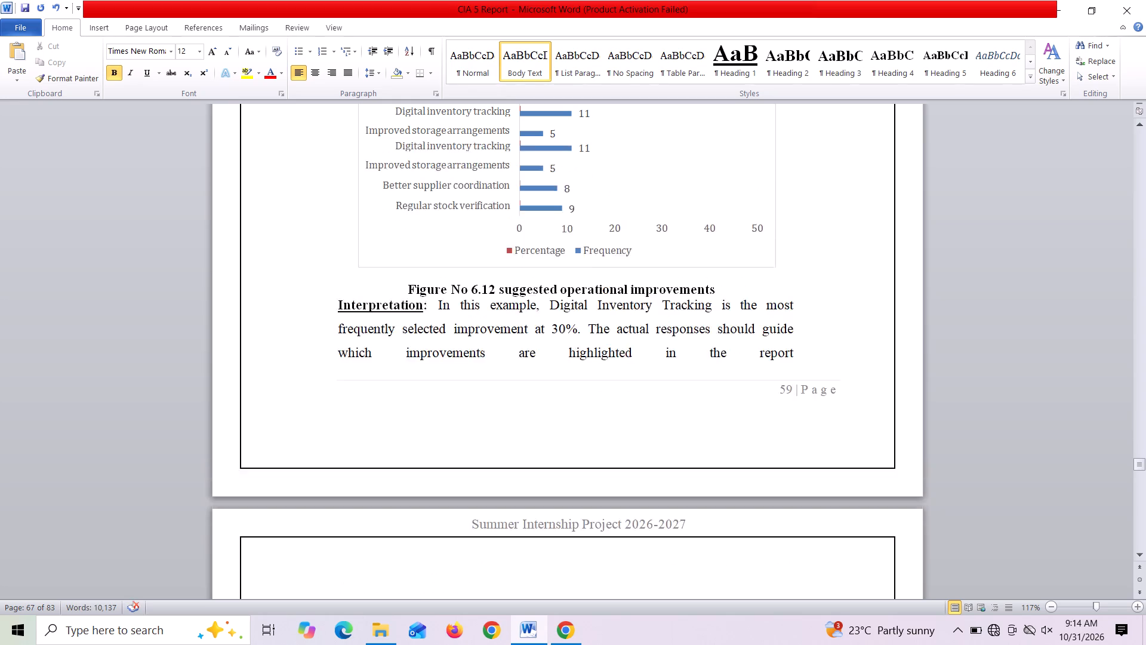
scroll(427, 275, "up", 1)
left_click(576, 232)
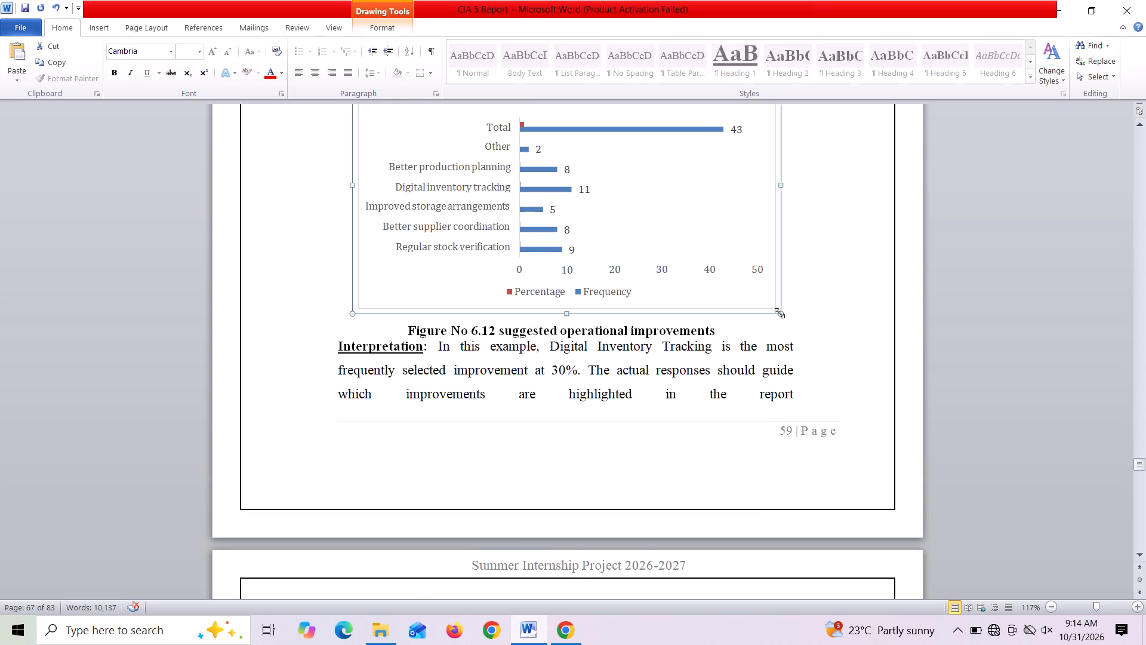
left_click_drag(780, 313, 824, 294)
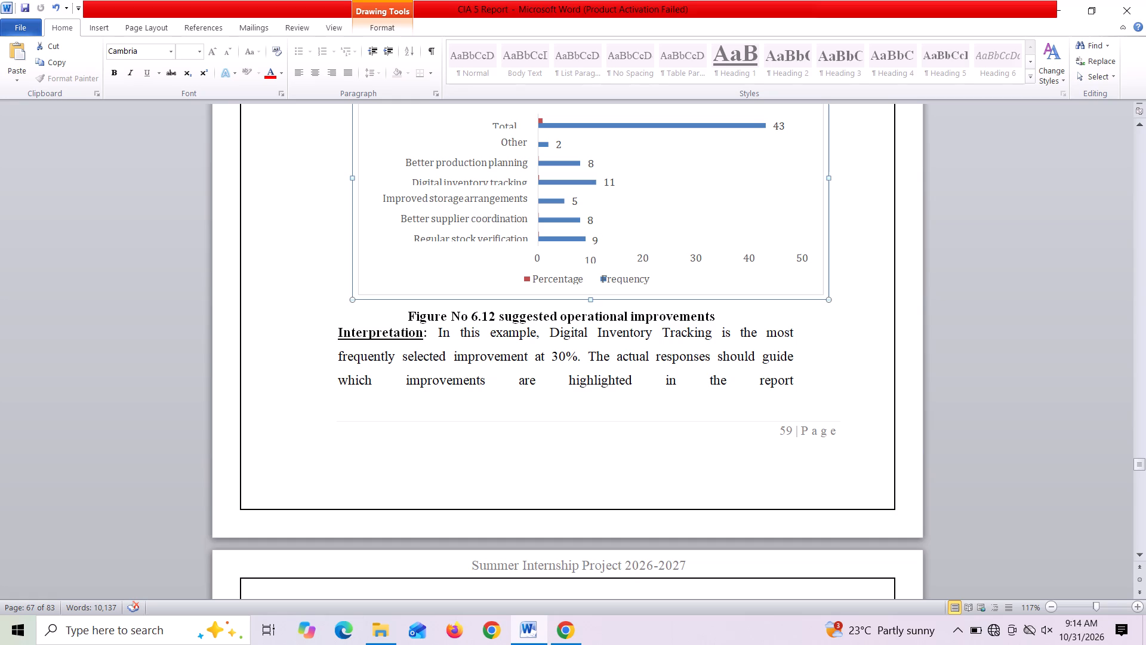
left_click(722, 314)
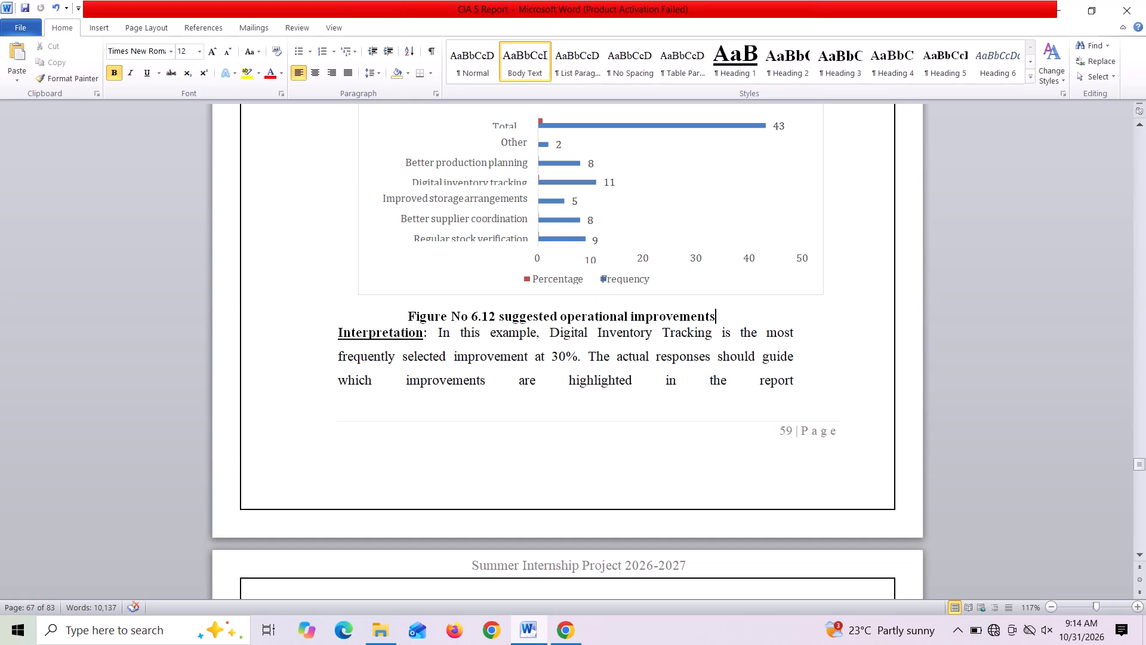
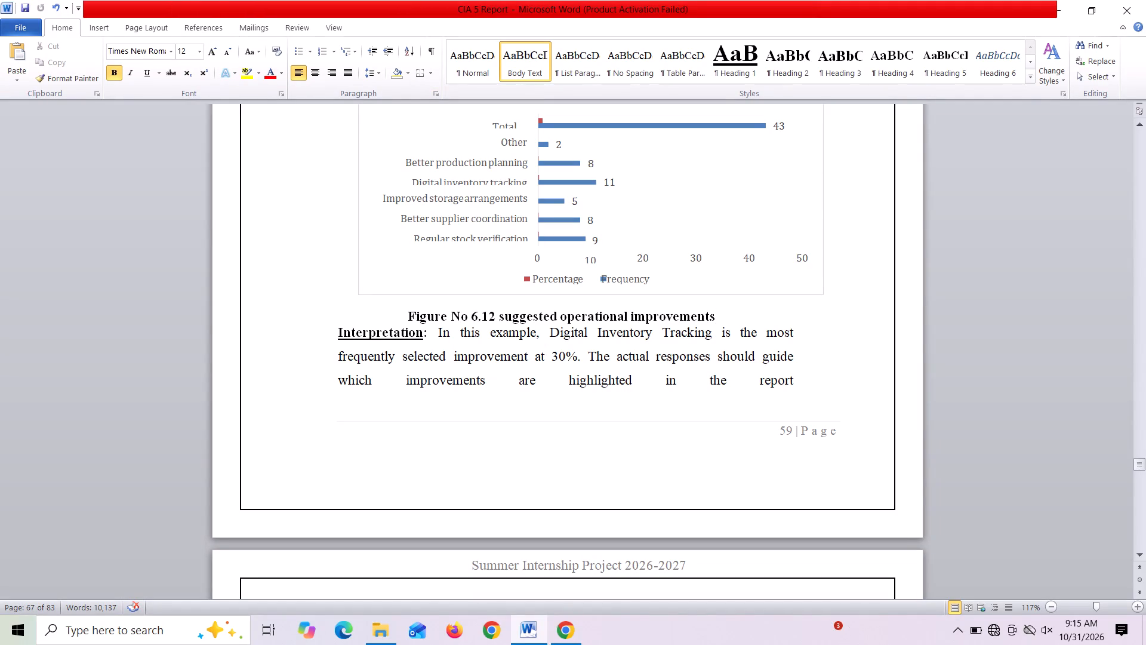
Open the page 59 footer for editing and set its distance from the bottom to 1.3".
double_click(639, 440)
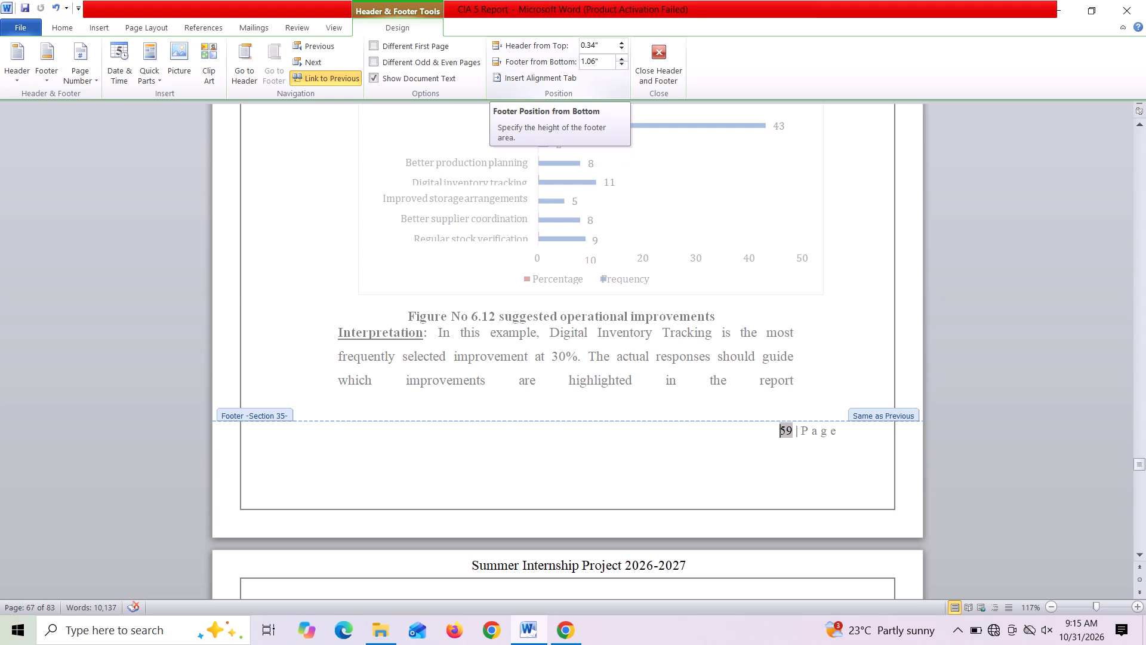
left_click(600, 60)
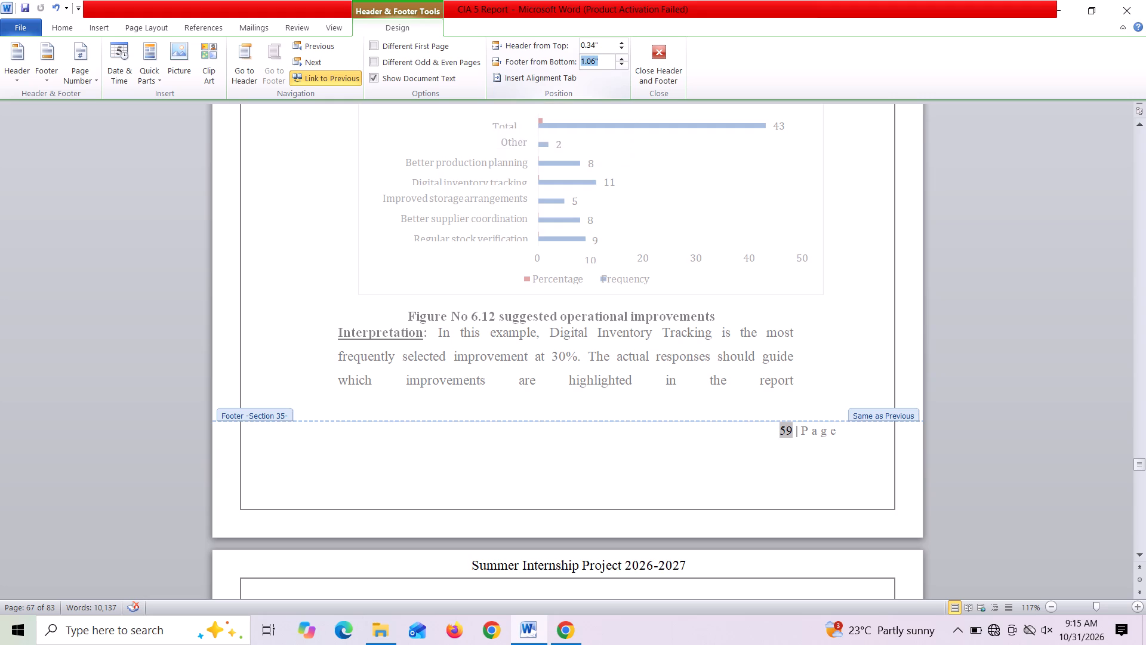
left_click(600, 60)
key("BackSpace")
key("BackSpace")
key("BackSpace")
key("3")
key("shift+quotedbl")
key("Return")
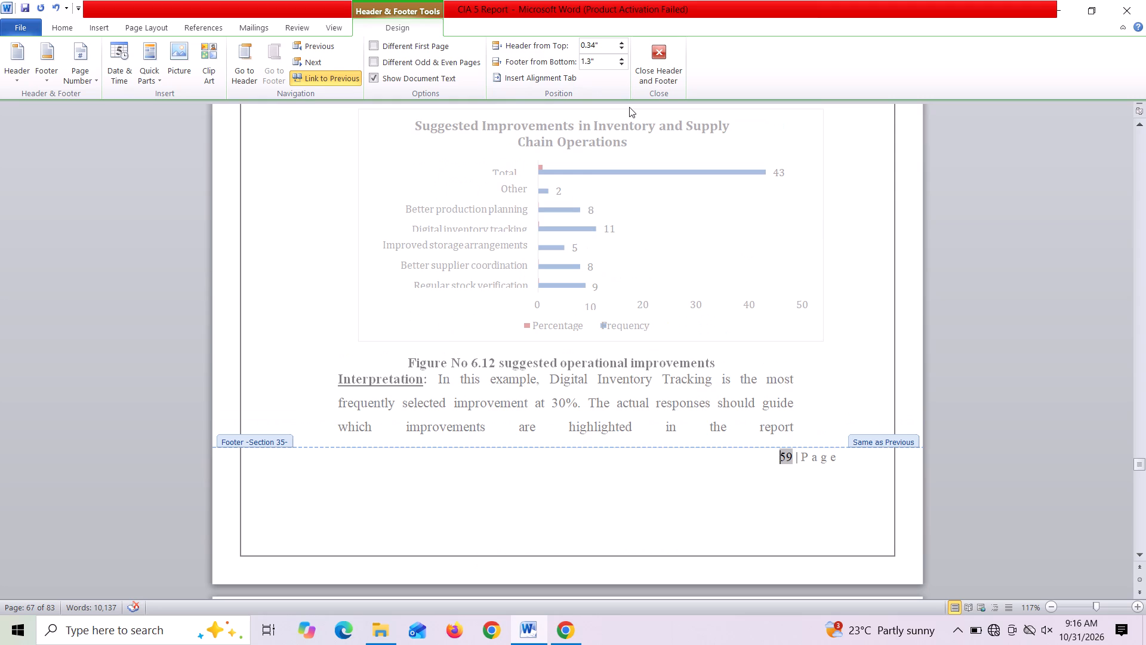
Set the page 59 footer's distance from the bottom to 0.5" and return to the body text.
left_click(621, 66)
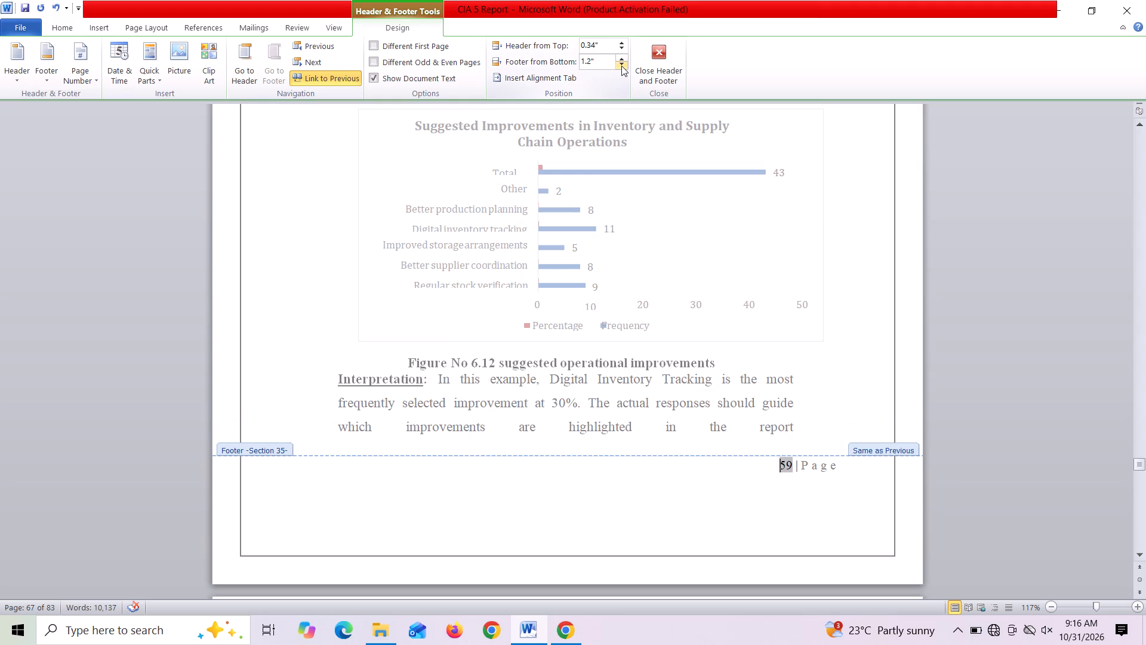
left_click(621, 66)
left_click(621, 66)
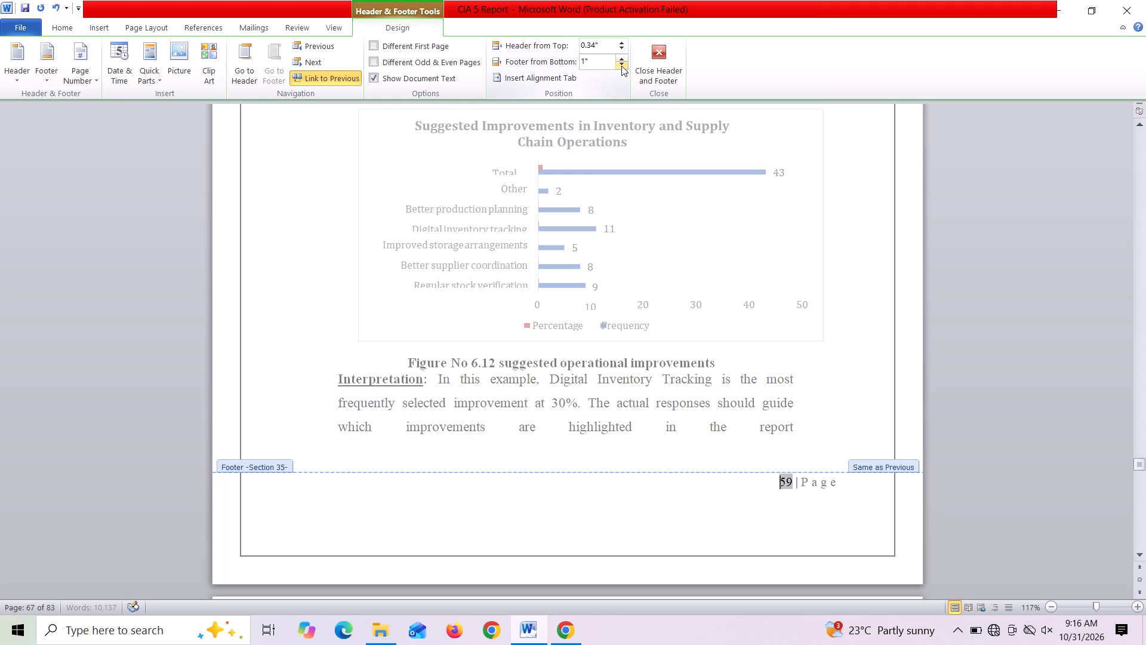
left_click(621, 66)
left_click(621, 66)
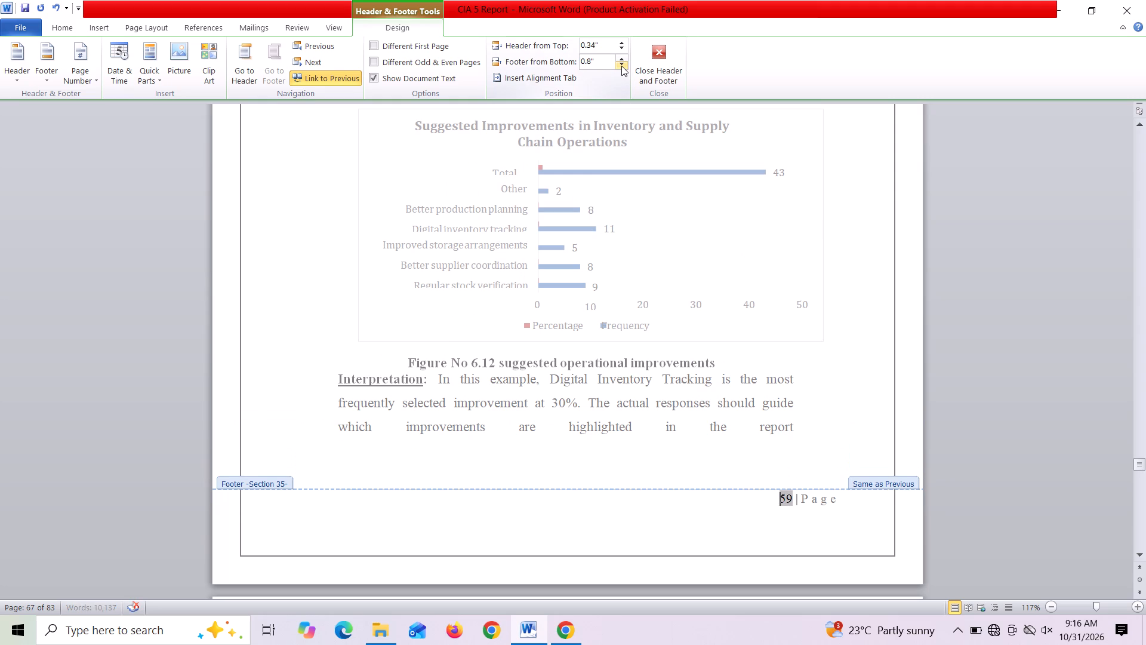
left_click(621, 66)
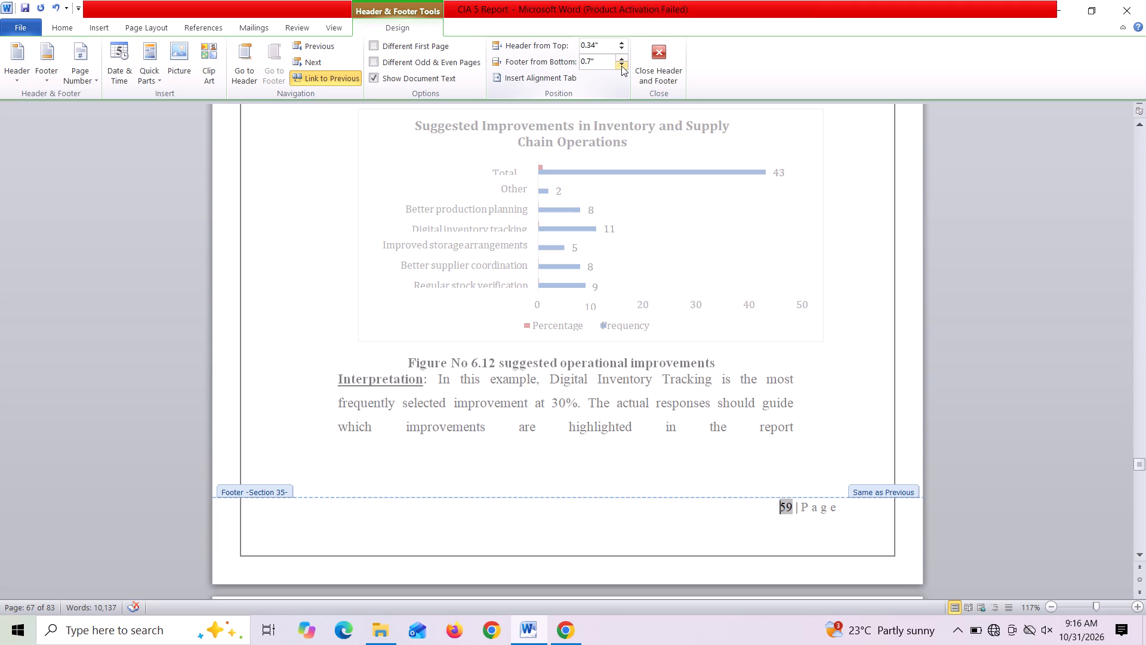
left_click(621, 66)
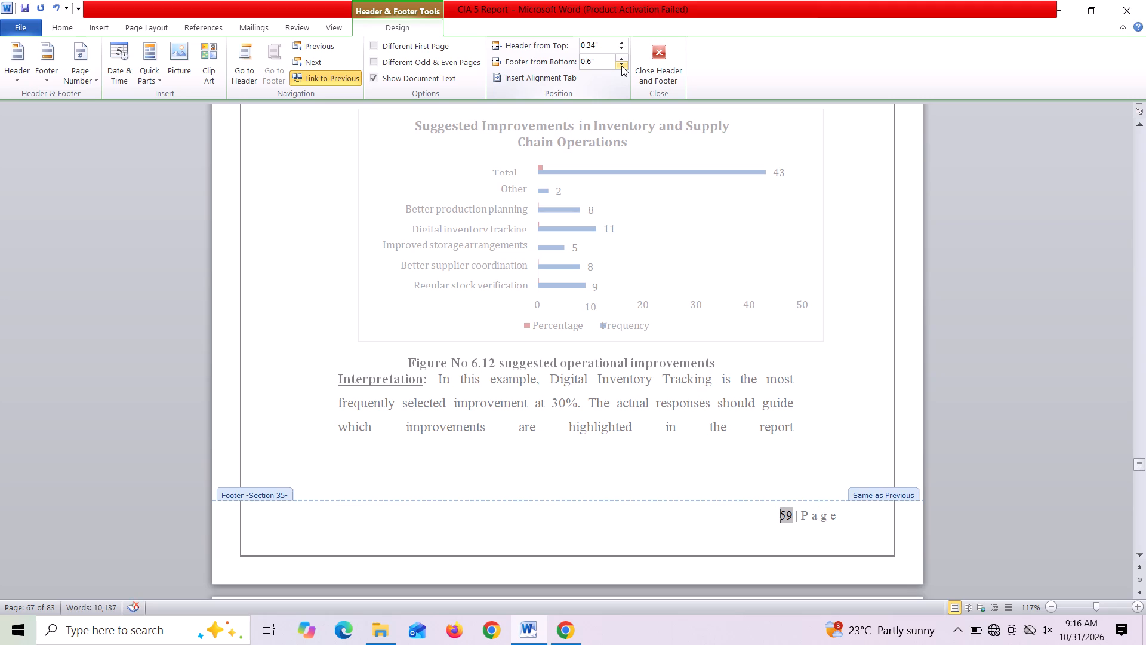
left_click(621, 66)
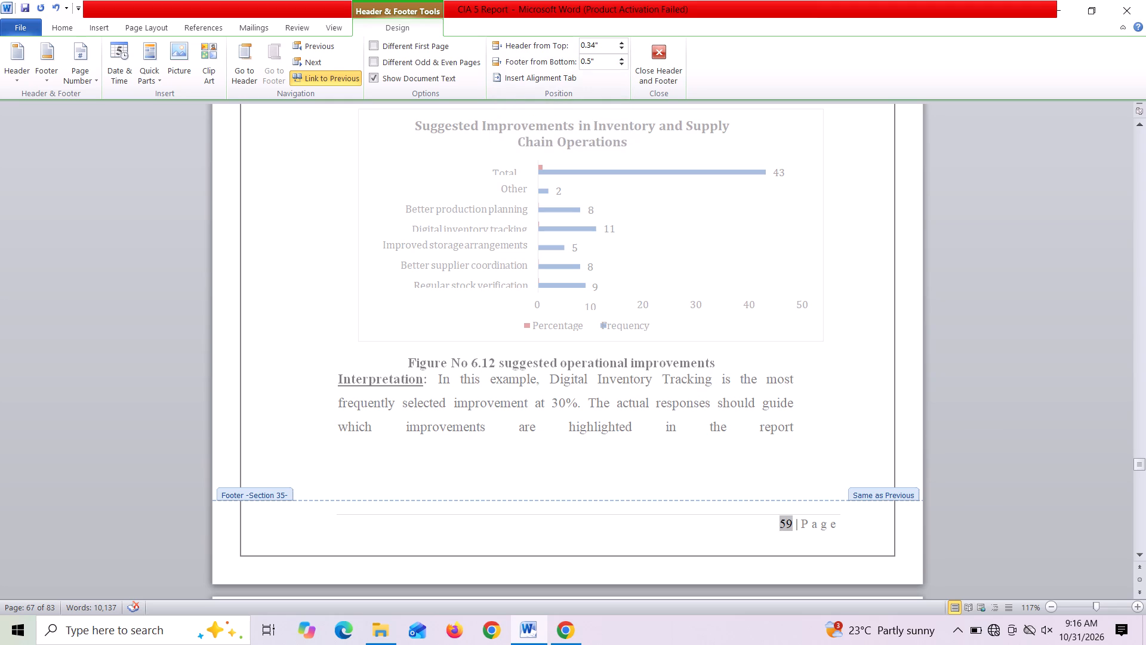
double_click(851, 285)
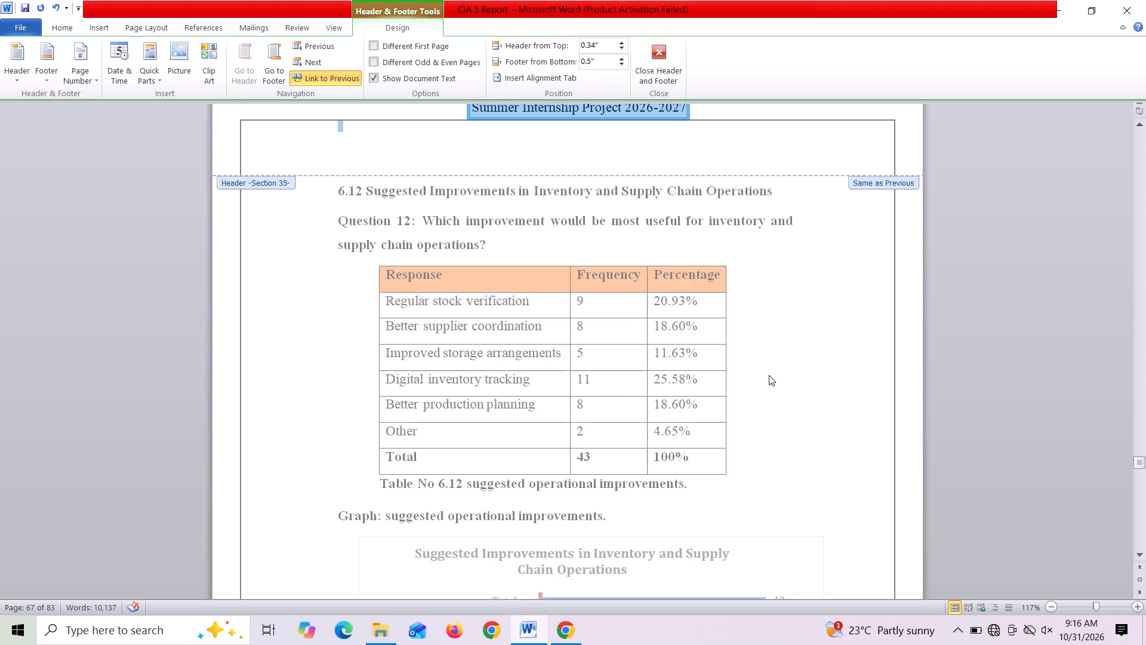
double_click(784, 373)
Insert a blank line between the Figure No 6.12 caption and the Interpretation paragraph on page 59.
scroll(803, 219, "down", 2)
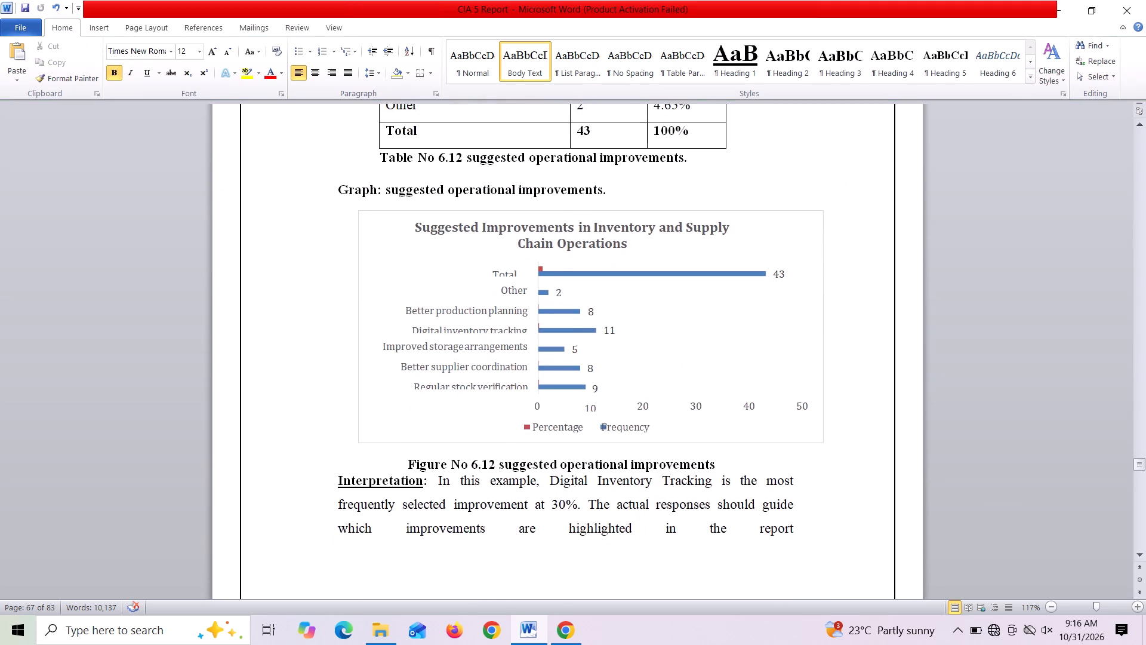
scroll(803, 219, "down", 2)
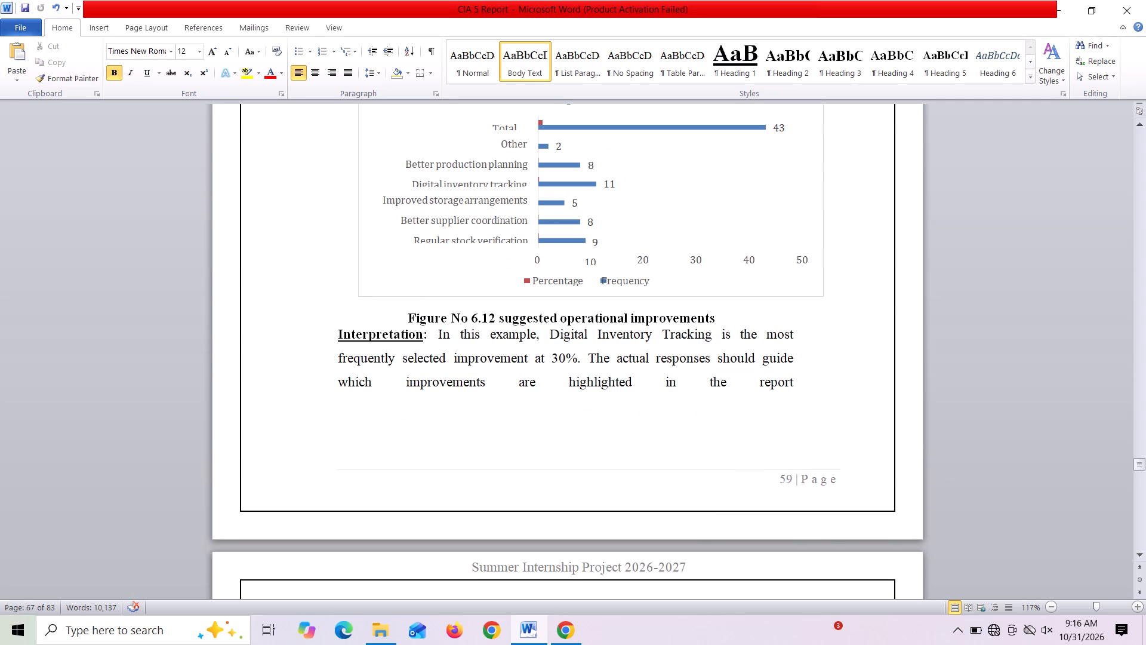
key("Return")
Examine the layout of the pages following page 59, from Overall Interpretation to the numbered points on inventory management.
scroll(719, 306, "down", 6)
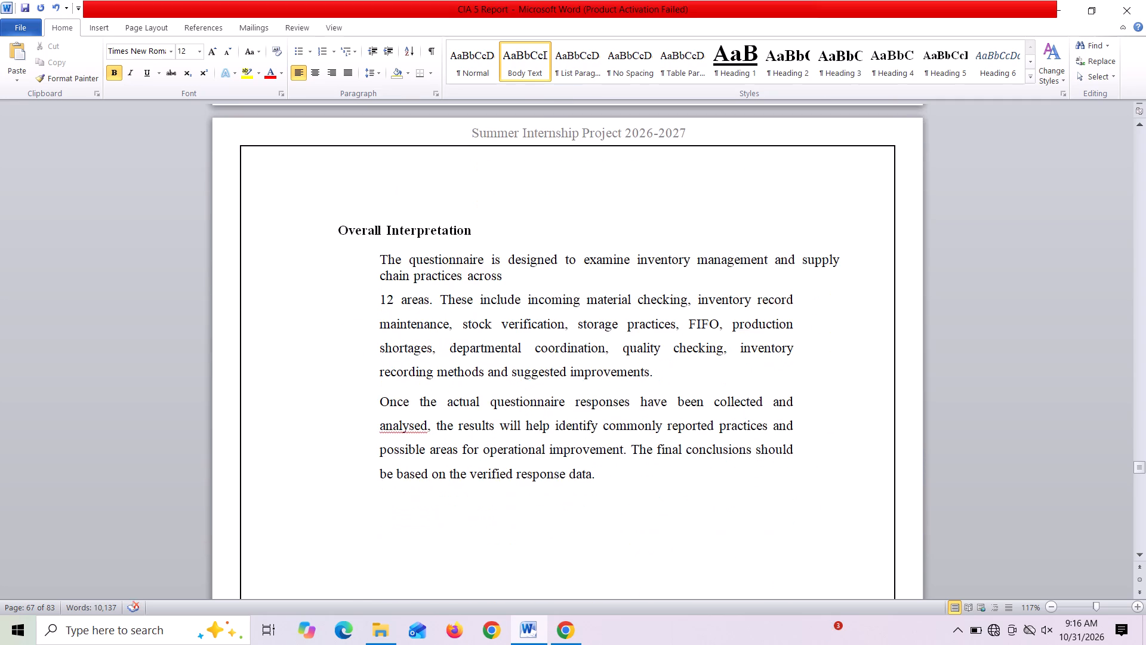
scroll(719, 306, "down", 5)
scroll(719, 306, "up", 4)
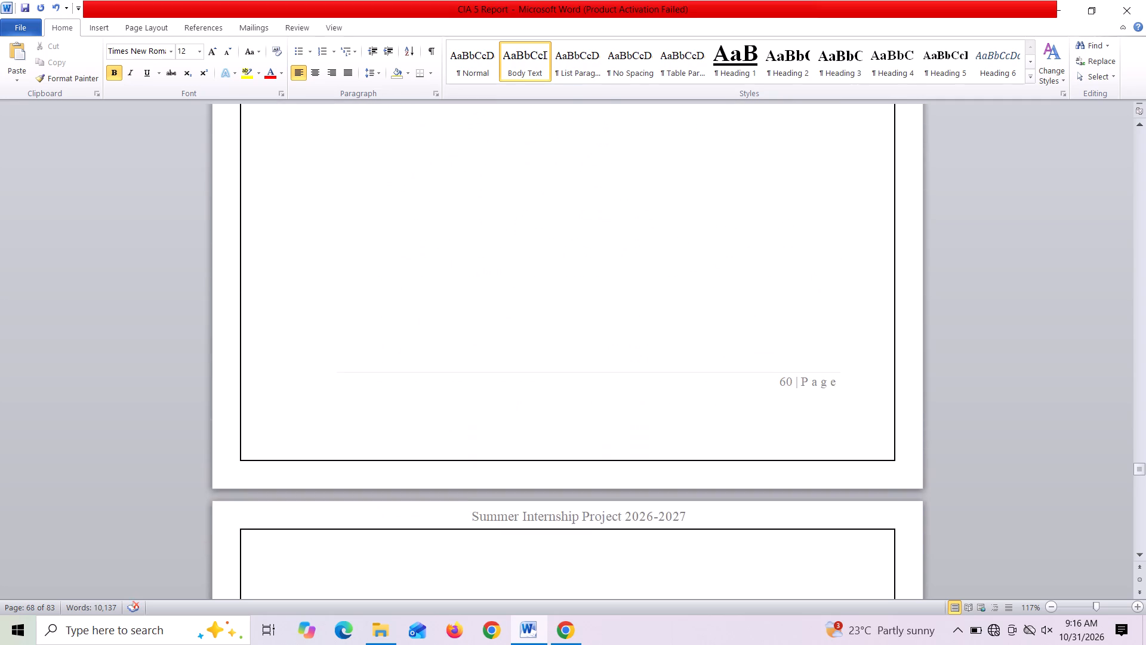
scroll(719, 306, "up", 4)
scroll(719, 306, "down", 3)
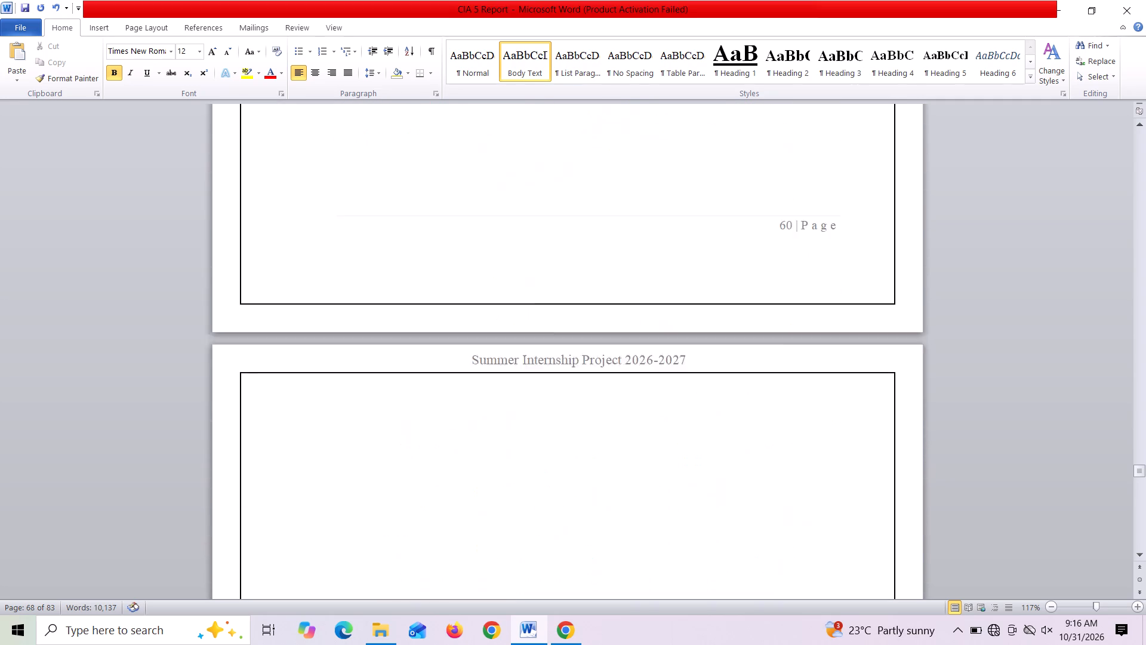
scroll(719, 306, "down", 11)
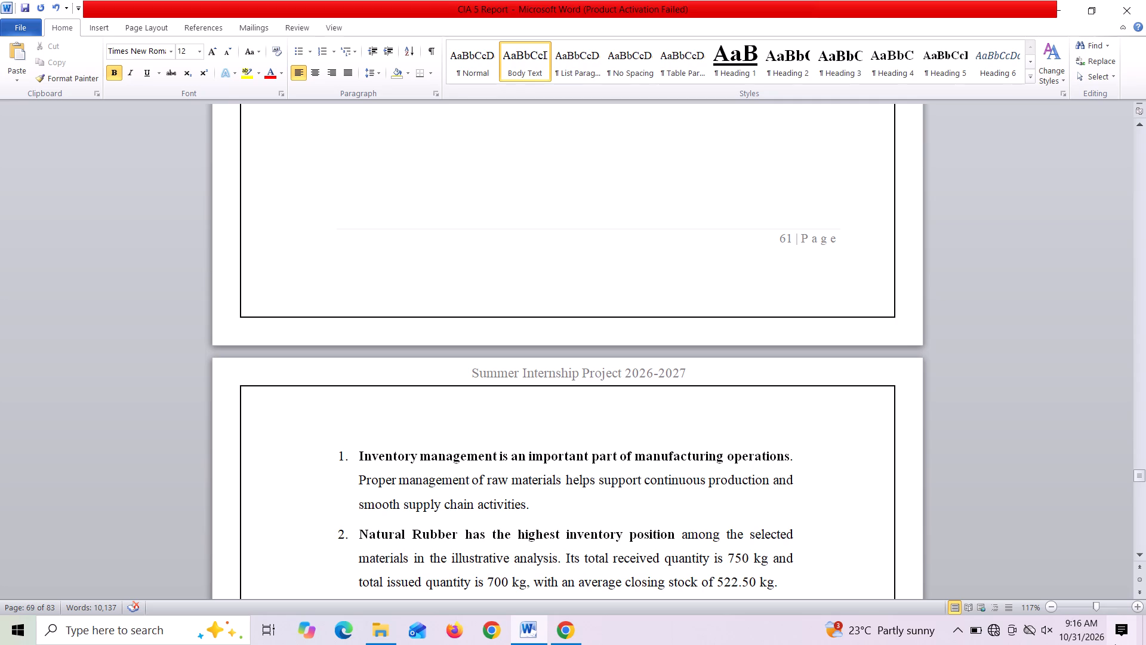
scroll(1115, 644, "up", 13)
Review the report's layout from the cover page through the Student Declaration, Acknowledgement and Executive Summary to the Chapter-1 title page.
left_click_drag(1142, 475, 1108, 81)
scroll(816, 353, "down", 2)
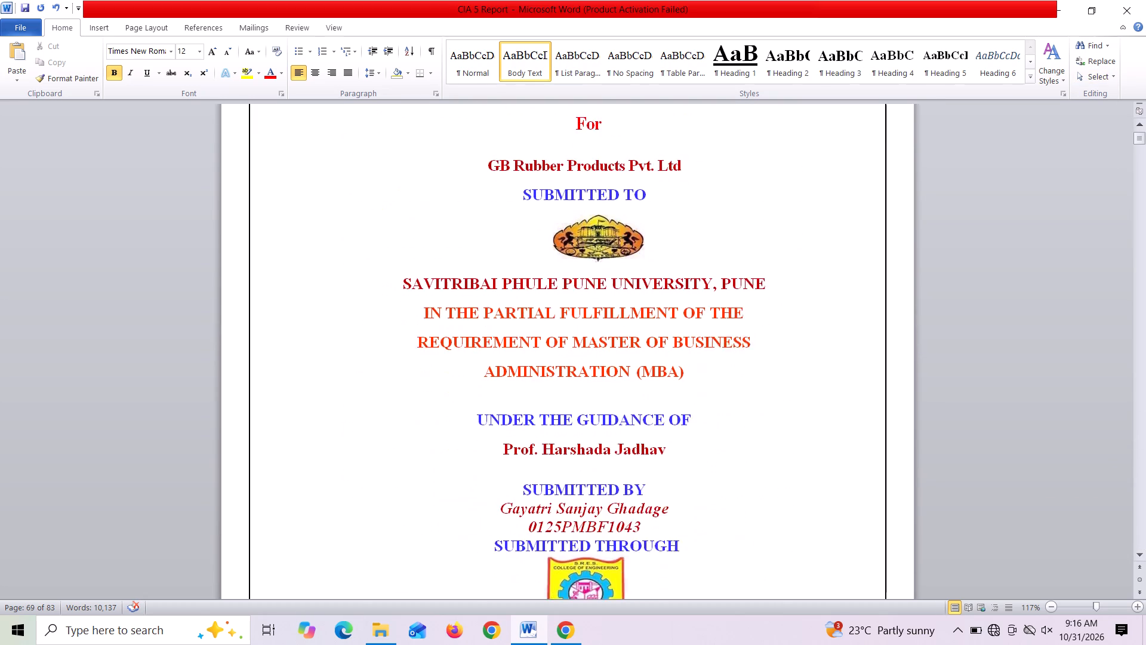
scroll(816, 353, "down", 9)
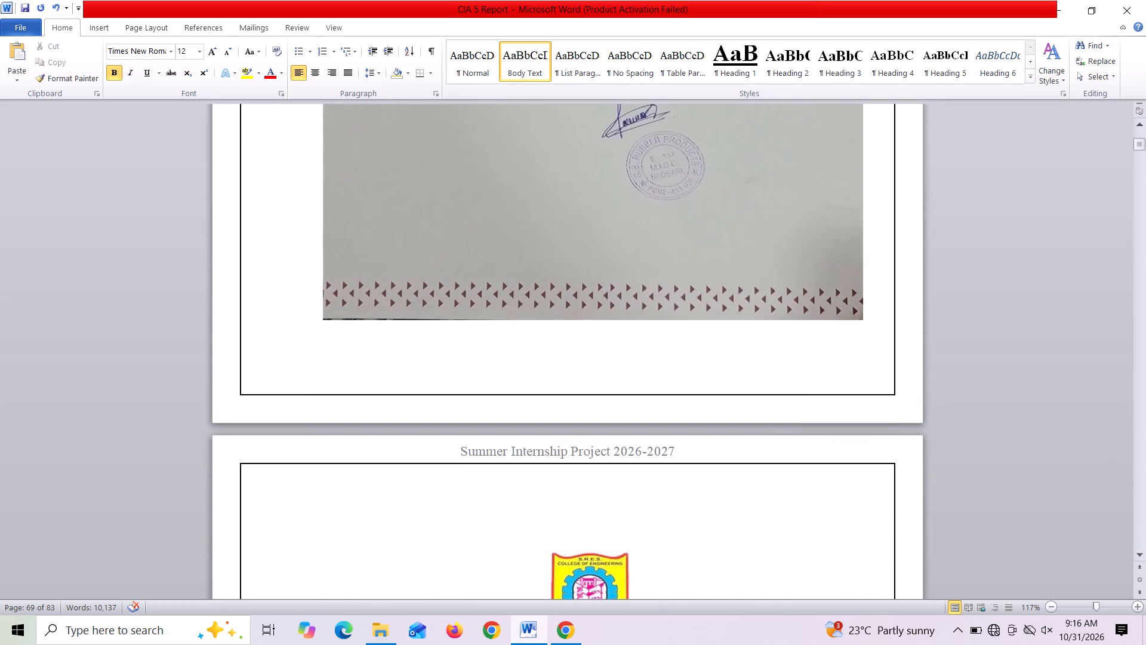
scroll(816, 353, "down", 4)
scroll(821, 643, "down", 12)
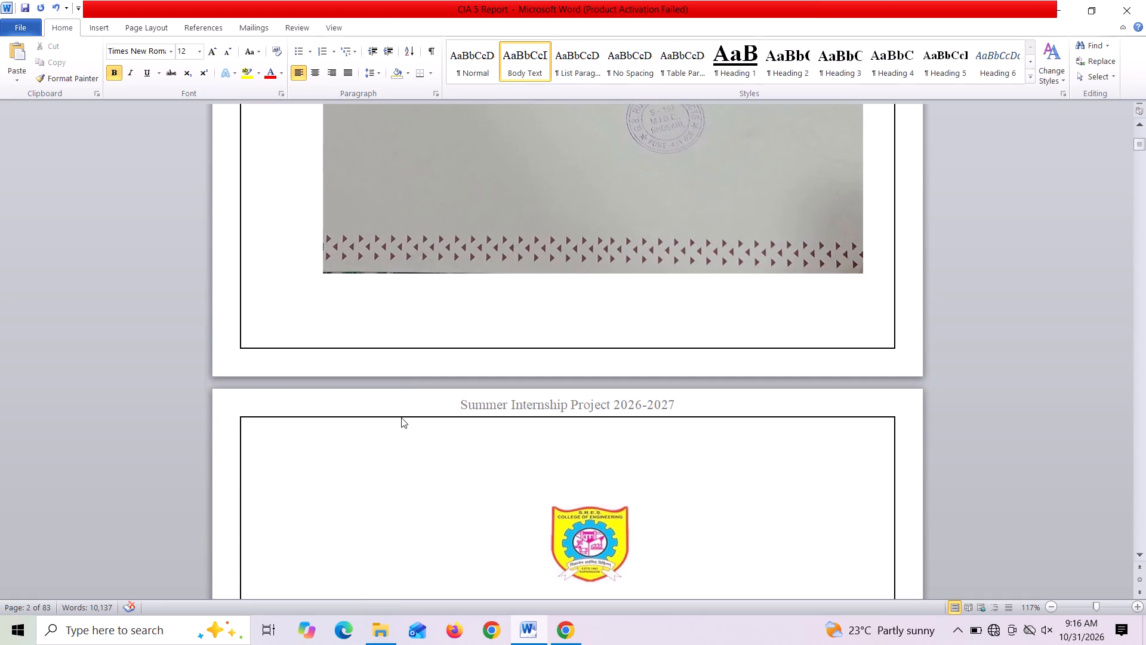
scroll(401, 417, "down", 15)
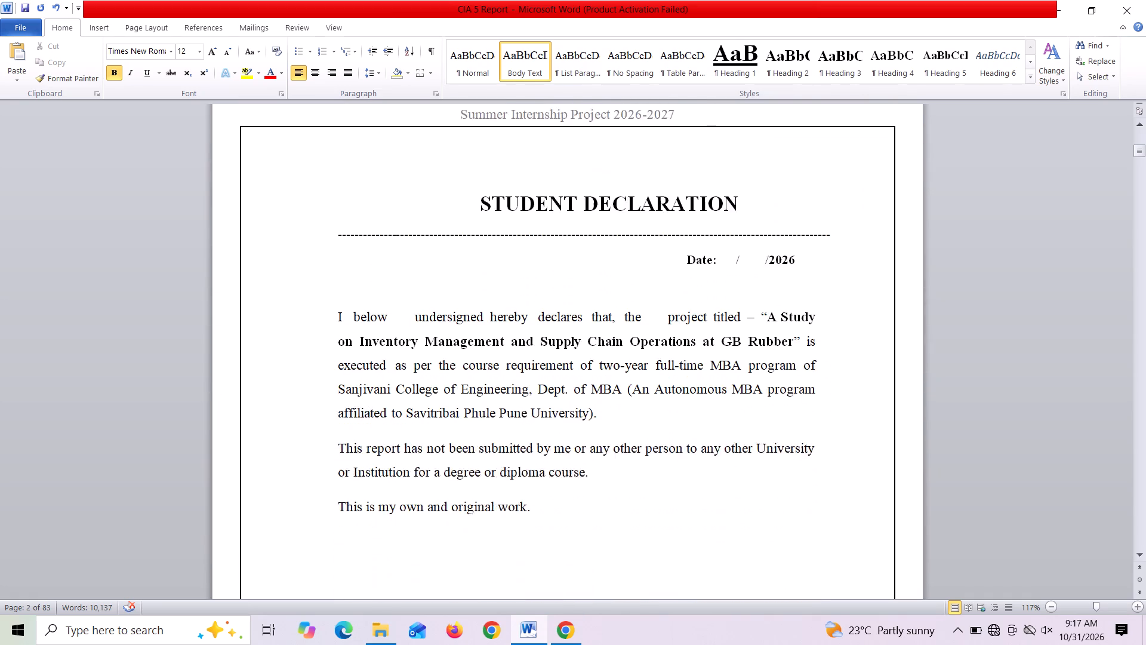
scroll(401, 417, "down", 8)
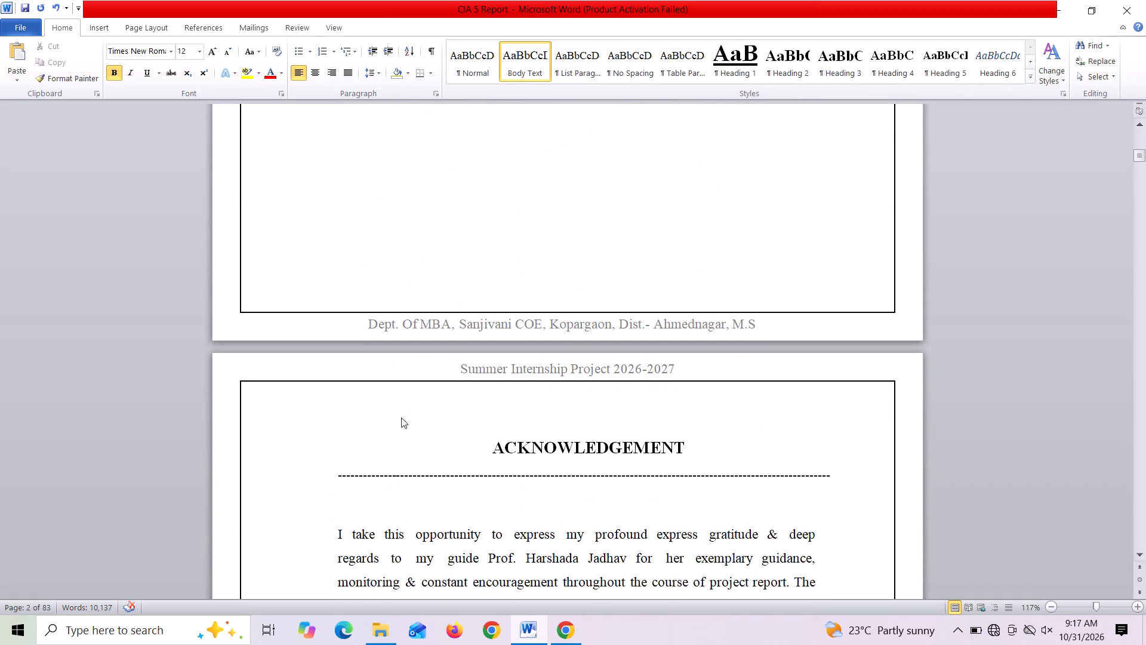
scroll(401, 417, "down", 8)
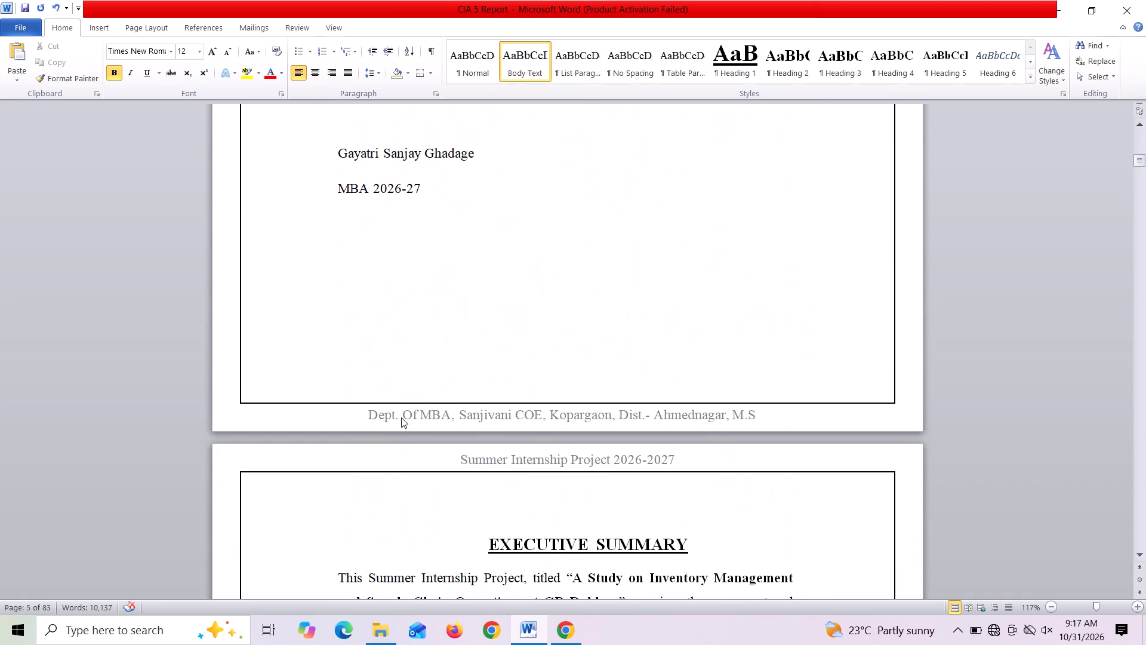
scroll(401, 417, "down", 3)
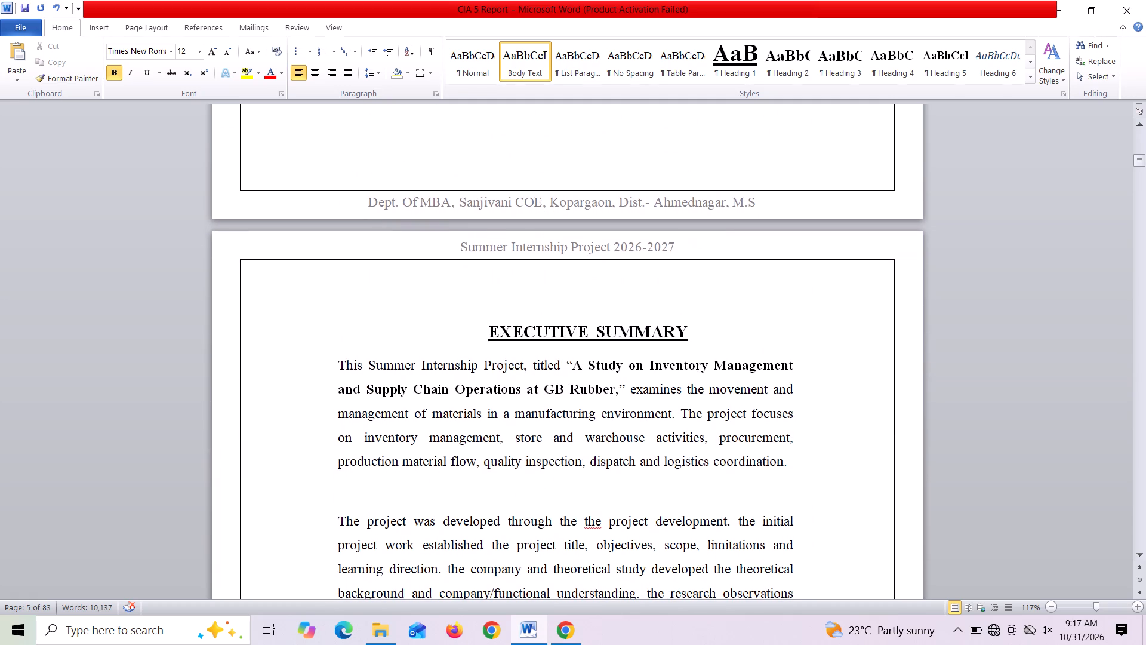
scroll(401, 417, "down", 2)
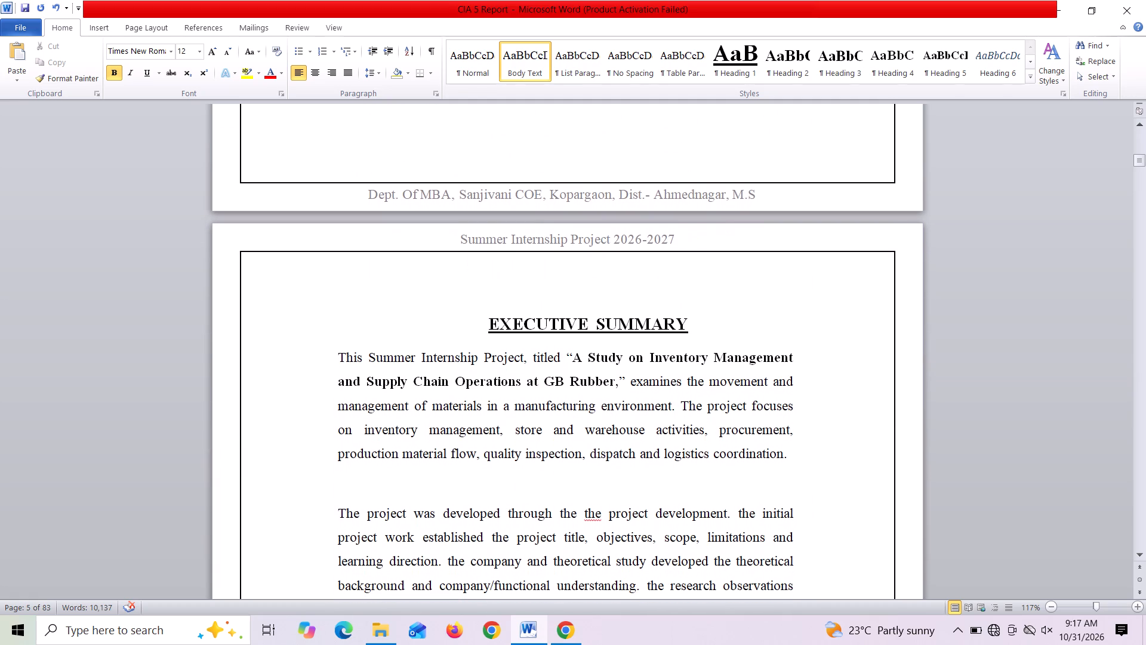
scroll(401, 417, "down", 14)
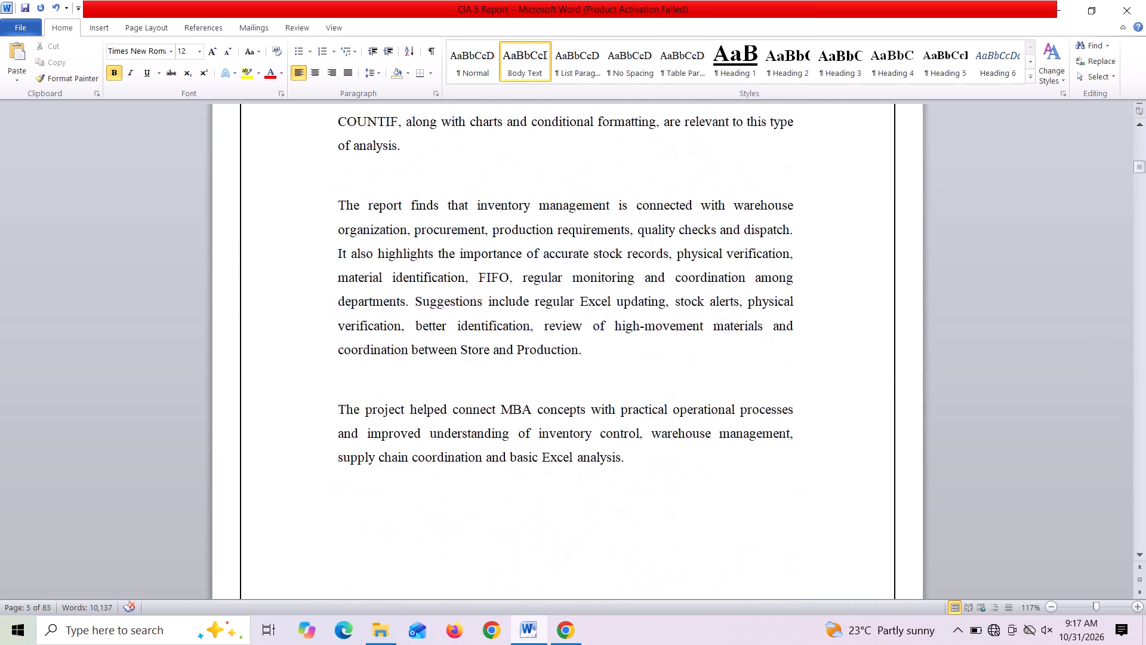
scroll(401, 417, "down", 18)
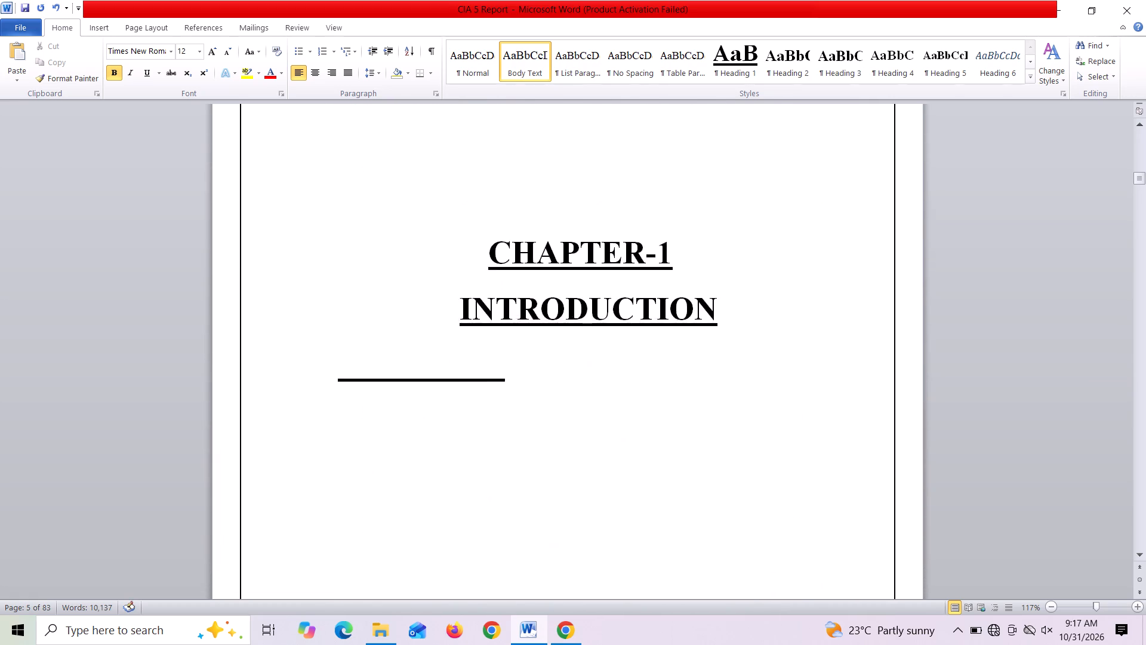
Delete the stray underline below the INTRODUCTION heading on the Chapter-1 title page.
scroll(401, 417, "down", 3)
scroll(401, 417, "up", 3)
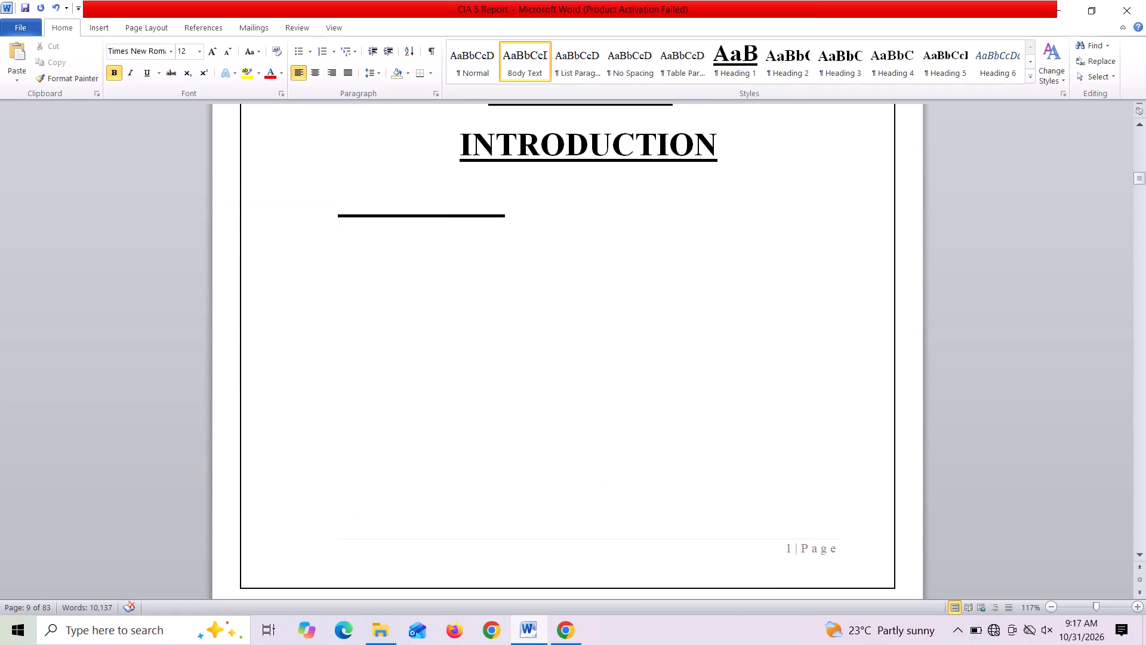
left_click(503, 216)
key("BackSpace")
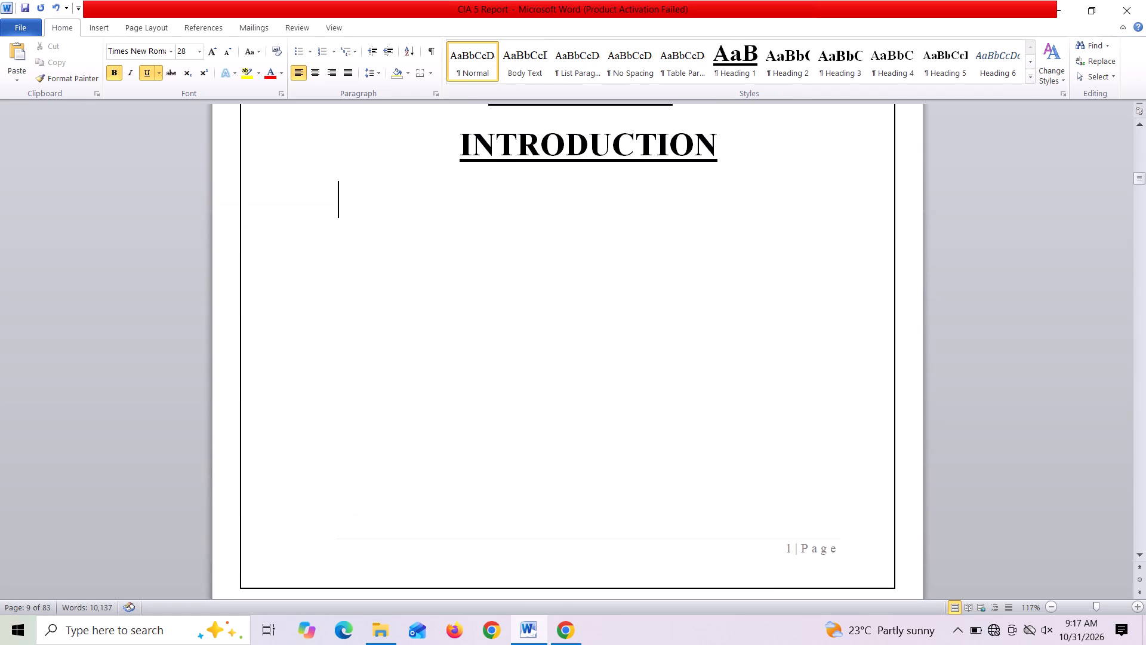
Set the footer distance from the bottom to 0.5" for section 10, from the page numbered 2, and return to the body text.
scroll(503, 216, "down", 8)
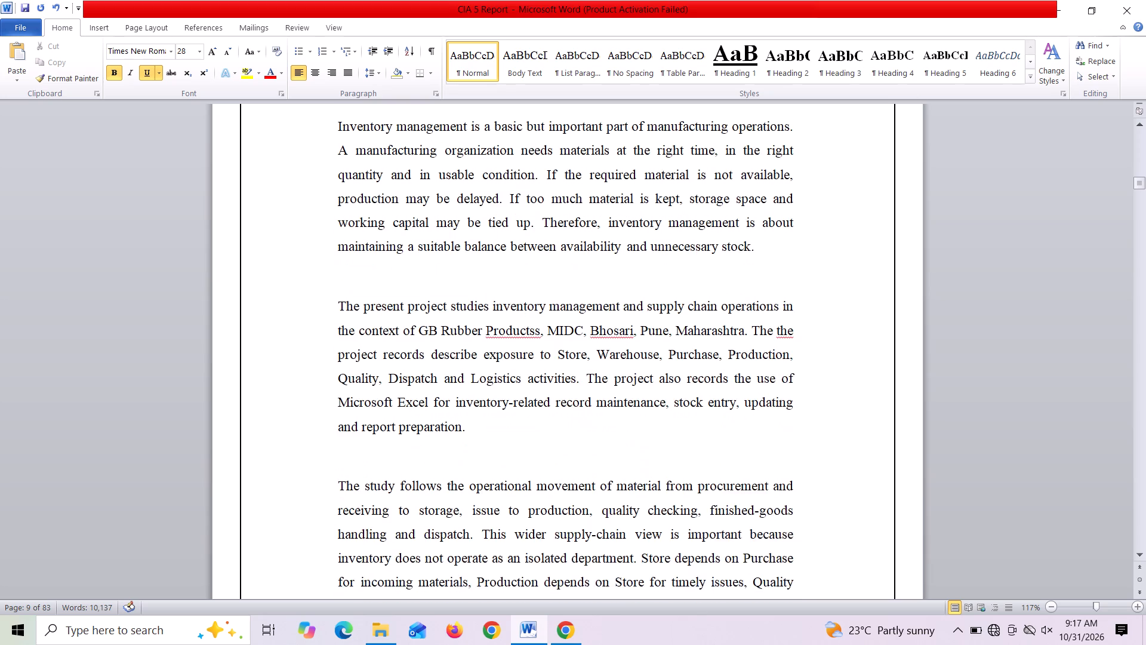
scroll(503, 216, "down", 4)
scroll(515, 242, "up", 5)
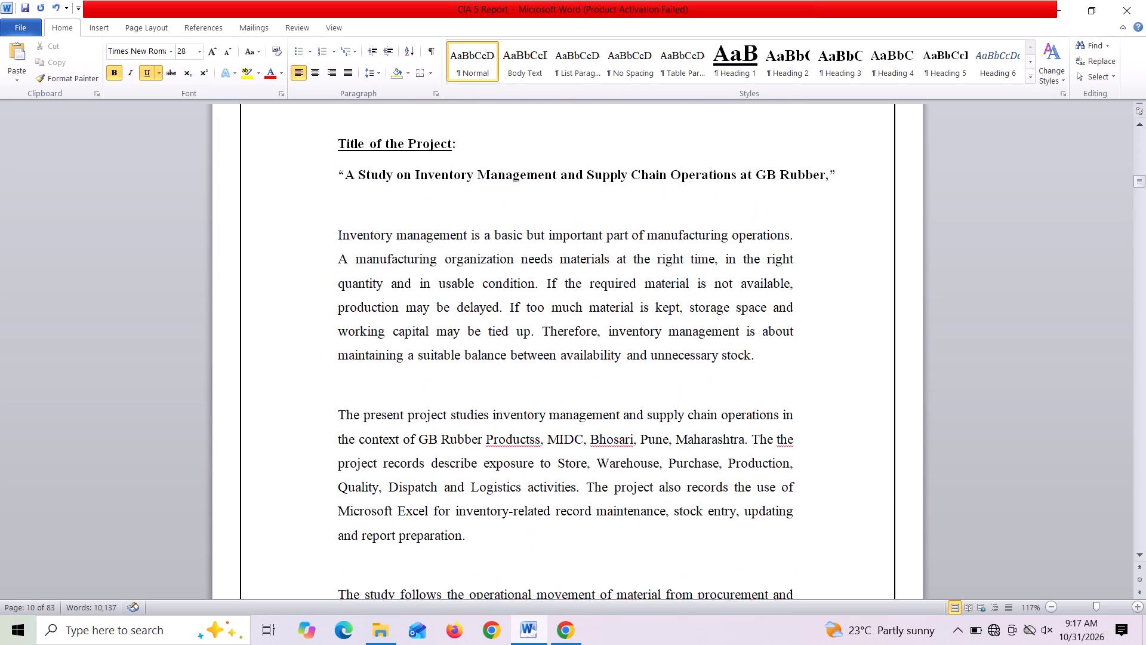
scroll(515, 242, "up", 4)
scroll(515, 242, "down", 5)
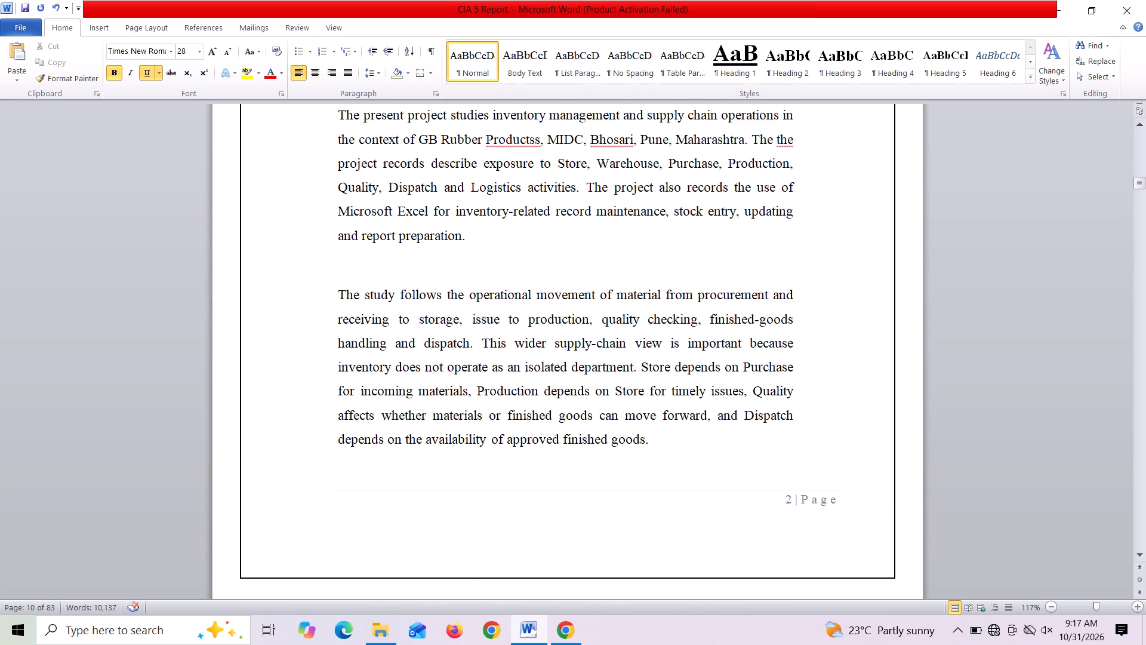
scroll(515, 242, "down", 2)
left_click(775, 357)
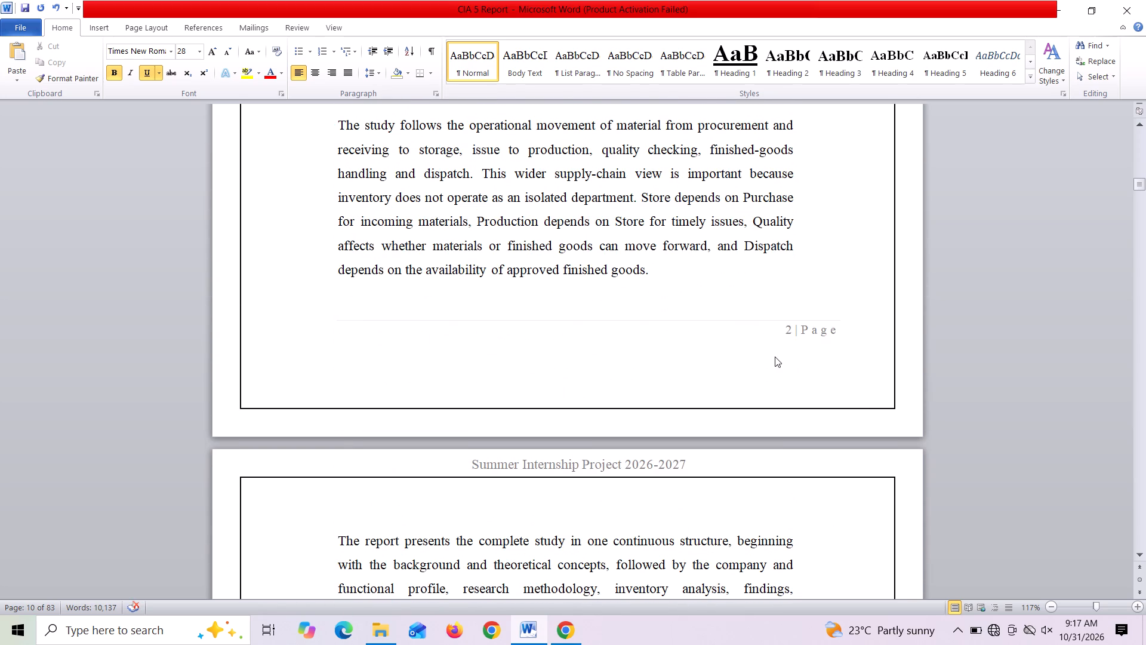
double_click(762, 333)
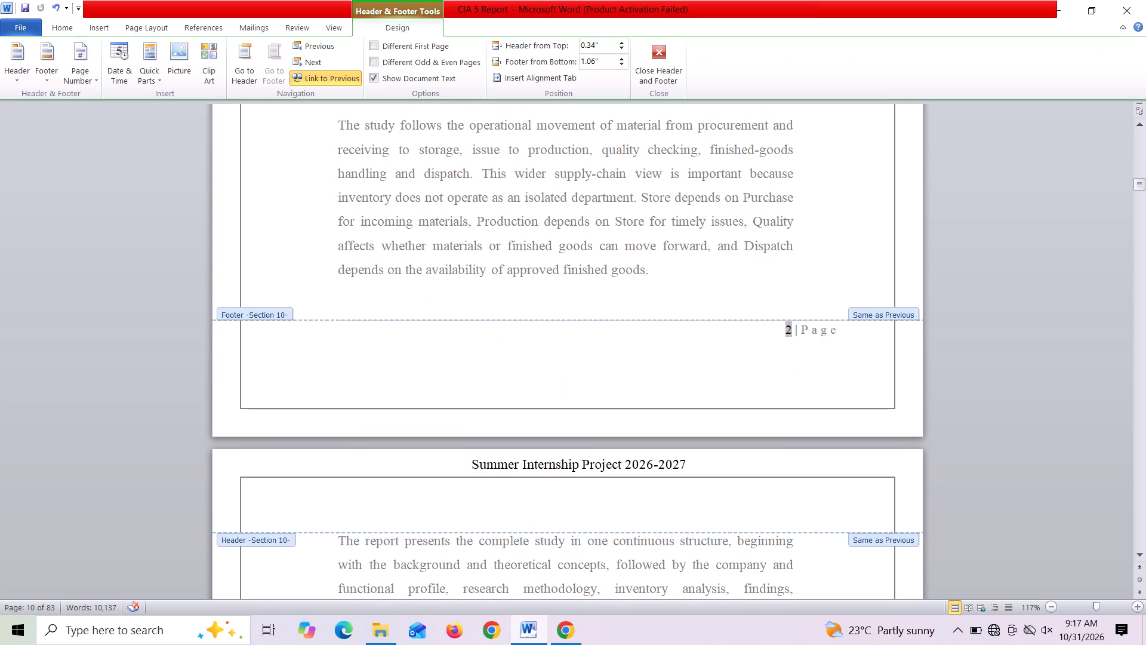
left_click(623, 62)
left_click(623, 62)
double_click(623, 62)
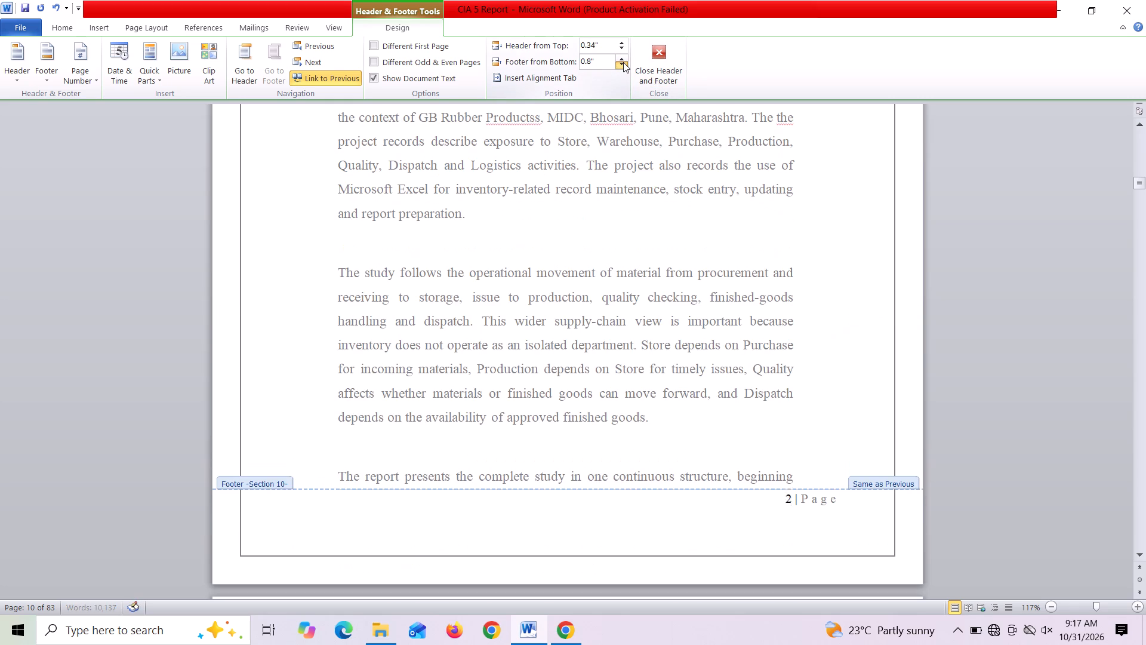
double_click(623, 62)
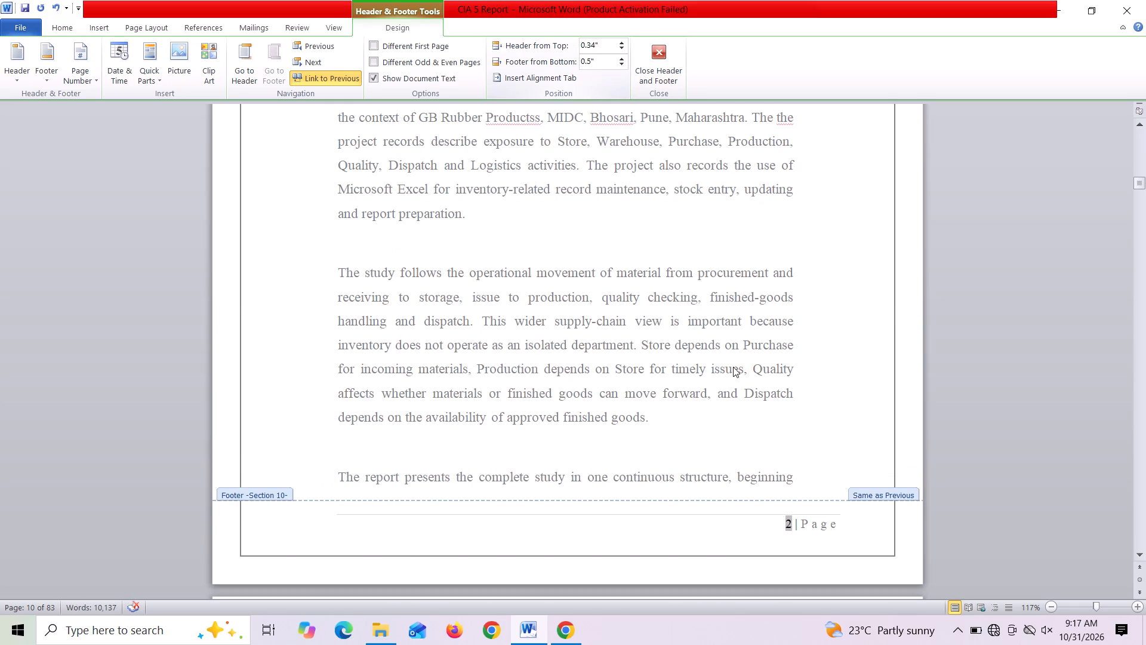
double_click(812, 425)
Set the footer distance from the bottom to 0.5" for section 11, on the objectives page numbered 4.
scroll(812, 425, "down", 17)
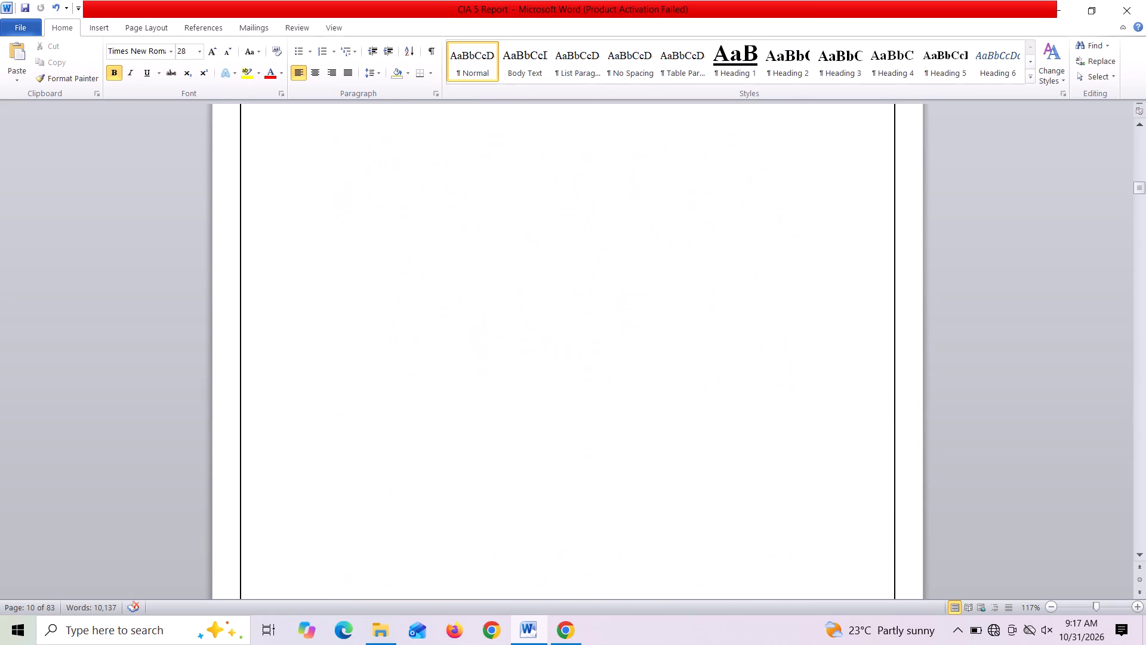
scroll(812, 425, "down", 9)
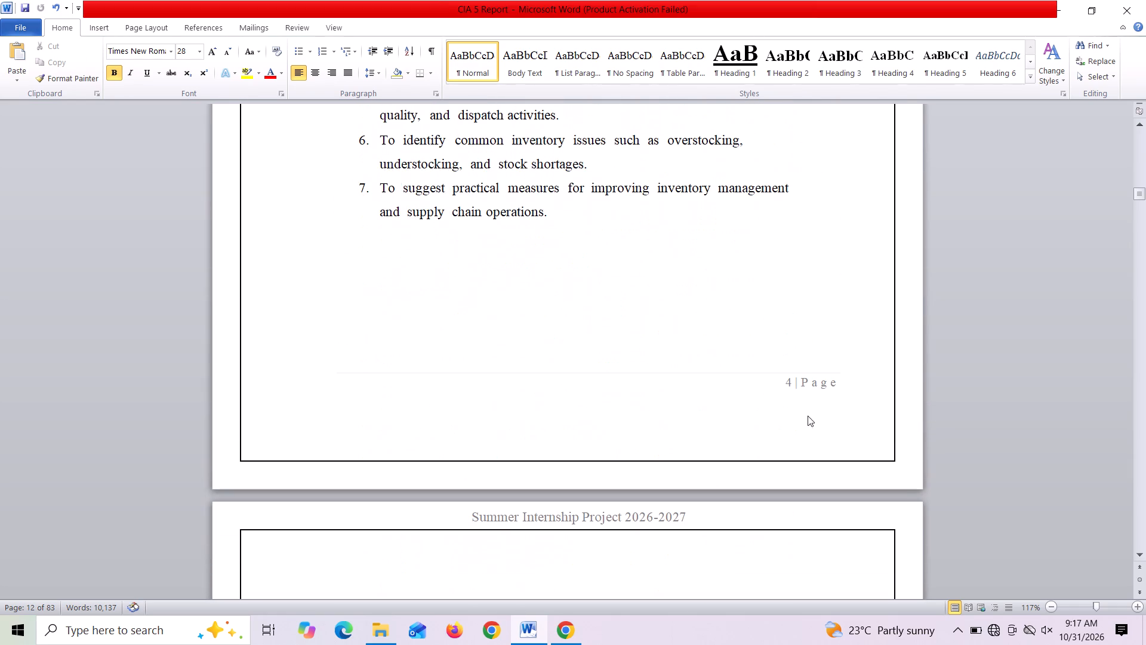
double_click(780, 400)
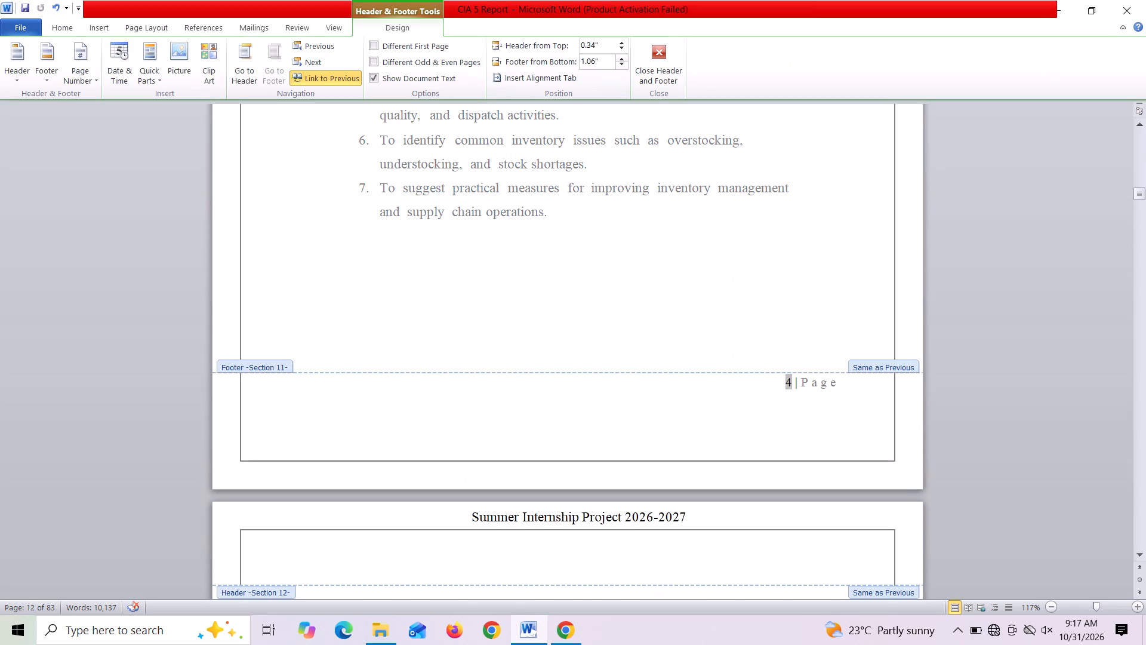
double_click(620, 64)
double_click(620, 64)
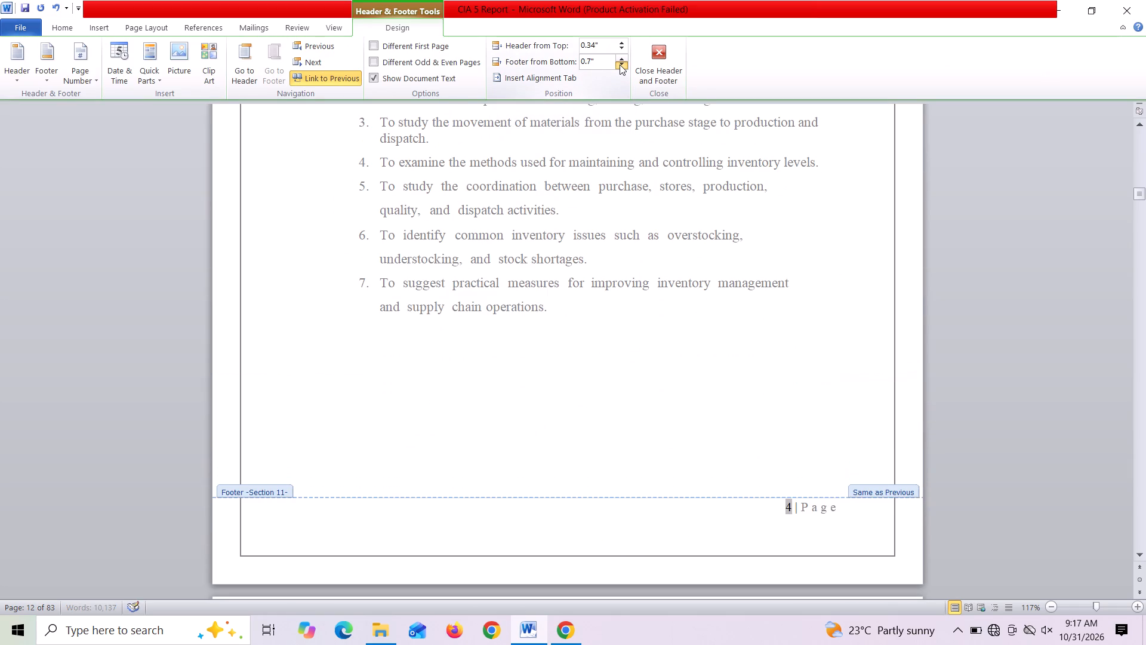
left_click(620, 64)
left_click(620, 64)
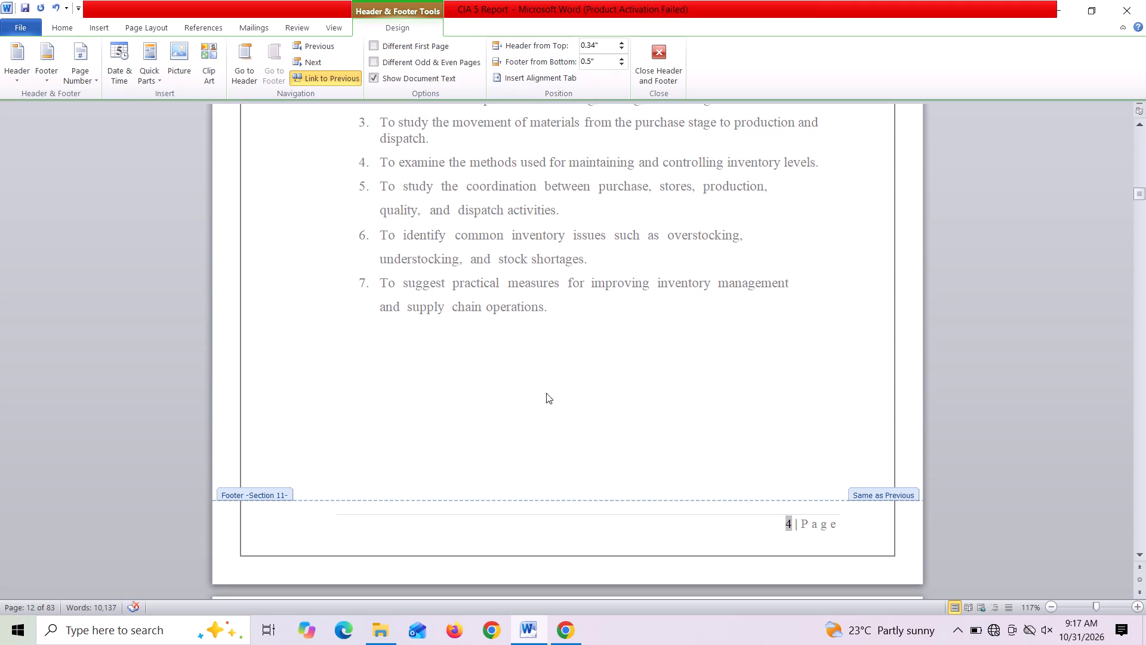
Set the footer distance from the bottom to 0.5" for section 12, the Theoretical Background title page numbered 5.
scroll(557, 389, "down", 12)
scroll(557, 389, "up", 1)
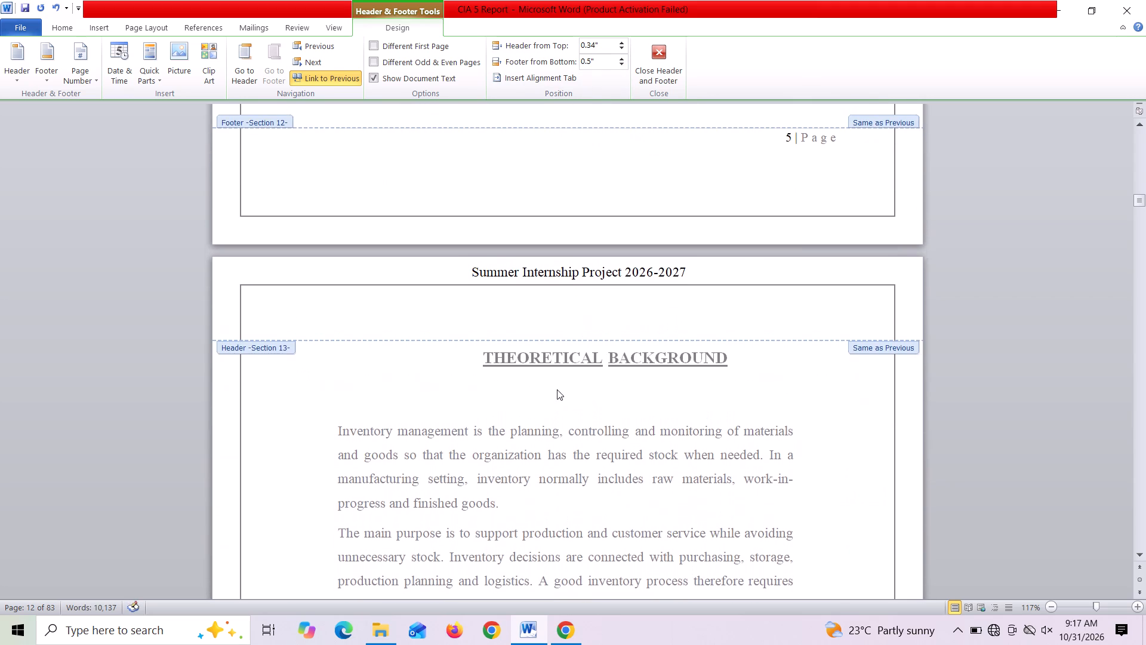
scroll(557, 389, "up", 1)
left_click(768, 195)
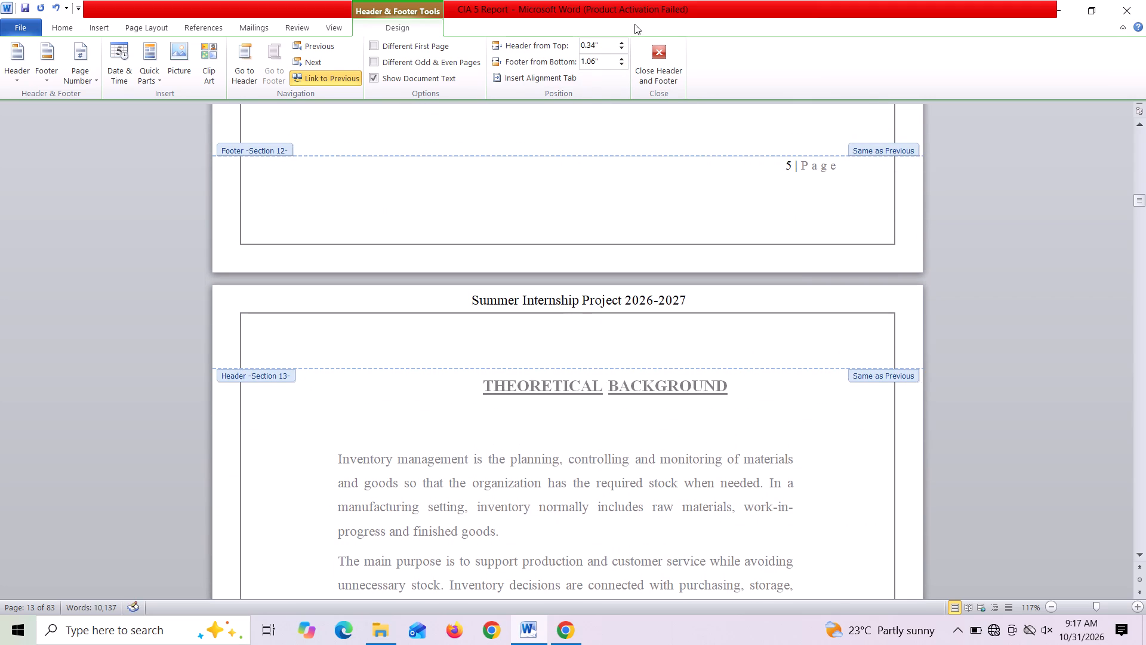
double_click(623, 64)
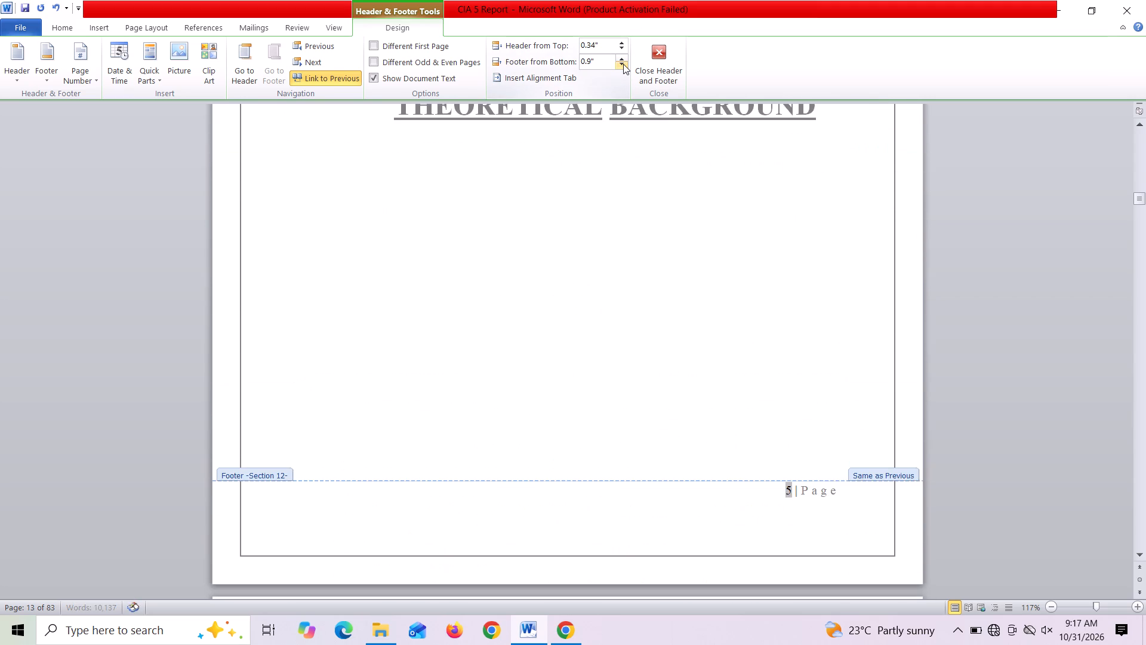
left_click(623, 64)
left_click(623, 64)
left_click(623, 64)
left_click(623, 64)
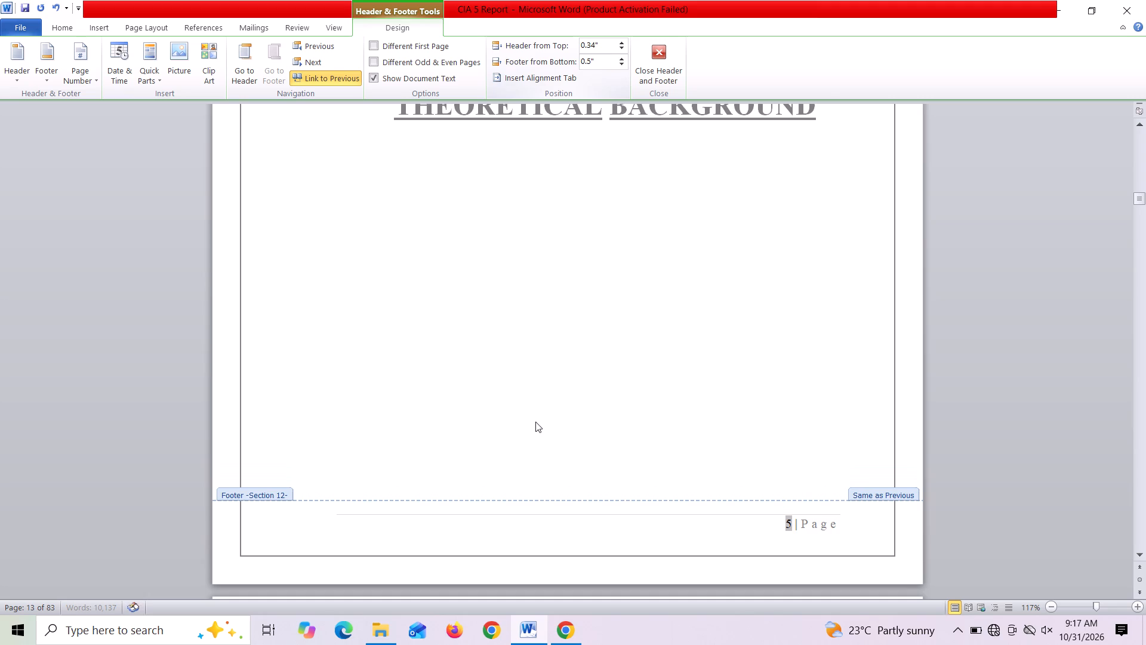
Set the footer distance from the bottom to 0.5" for section 13, starting at the page numbered 6.
scroll(535, 422, "down", 10)
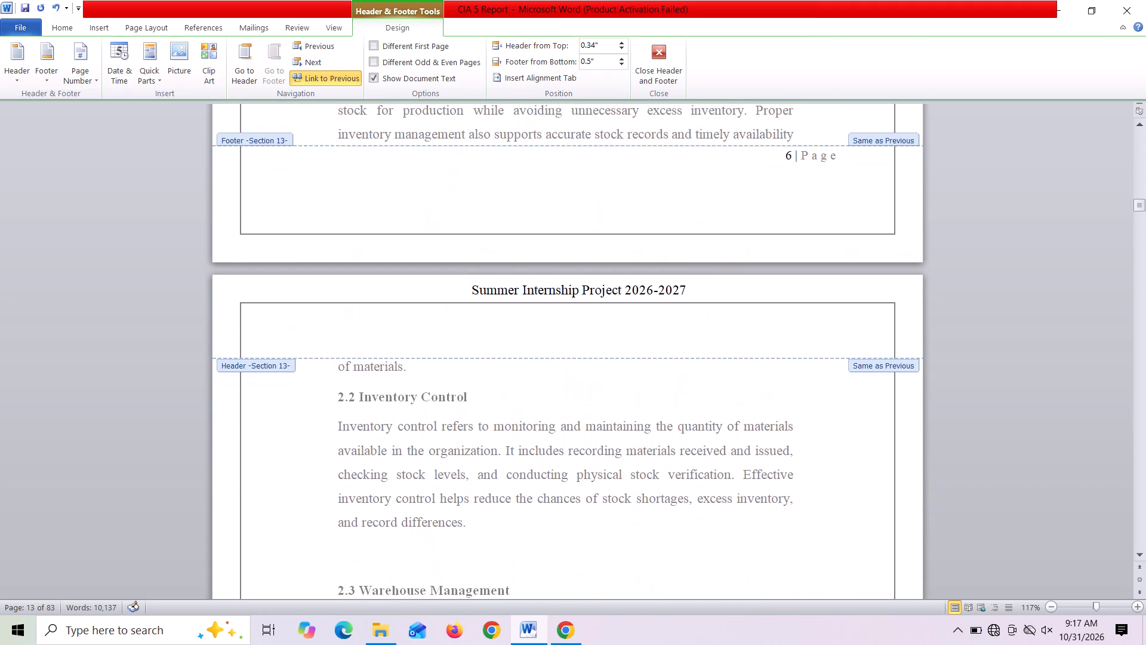
left_click(783, 166)
double_click(624, 66)
double_click(624, 66)
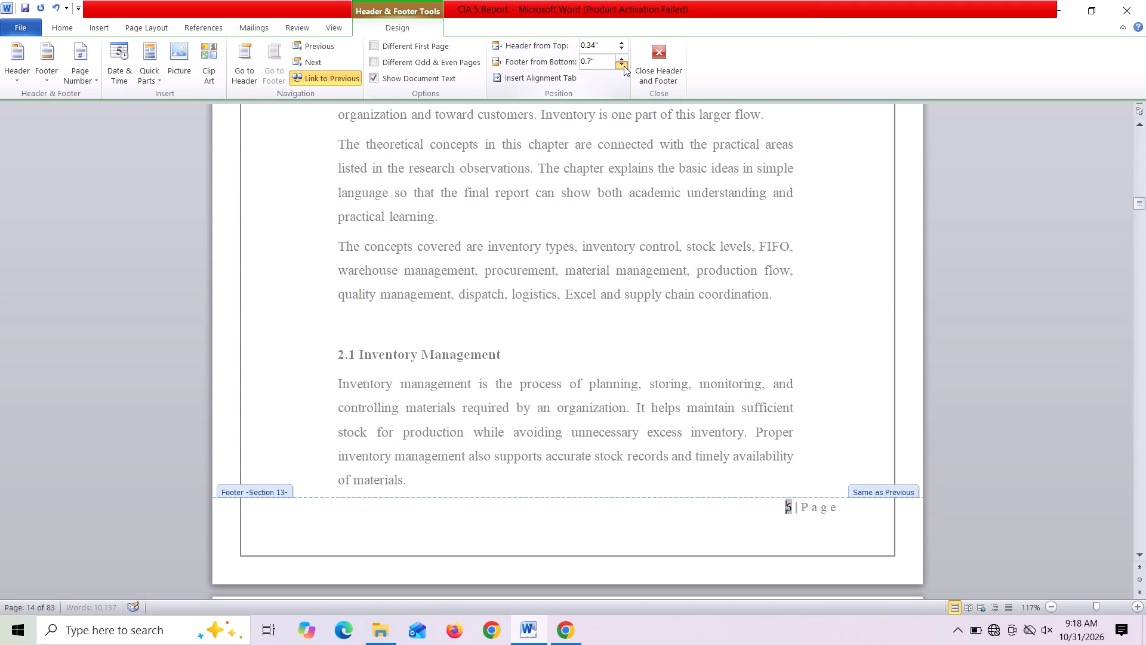
double_click(624, 66)
Set the footer distance from the bottom to 0.5" for section 14, the Chapter 3 Review of Literature title page numbered 12.
scroll(646, 297, "down", 5)
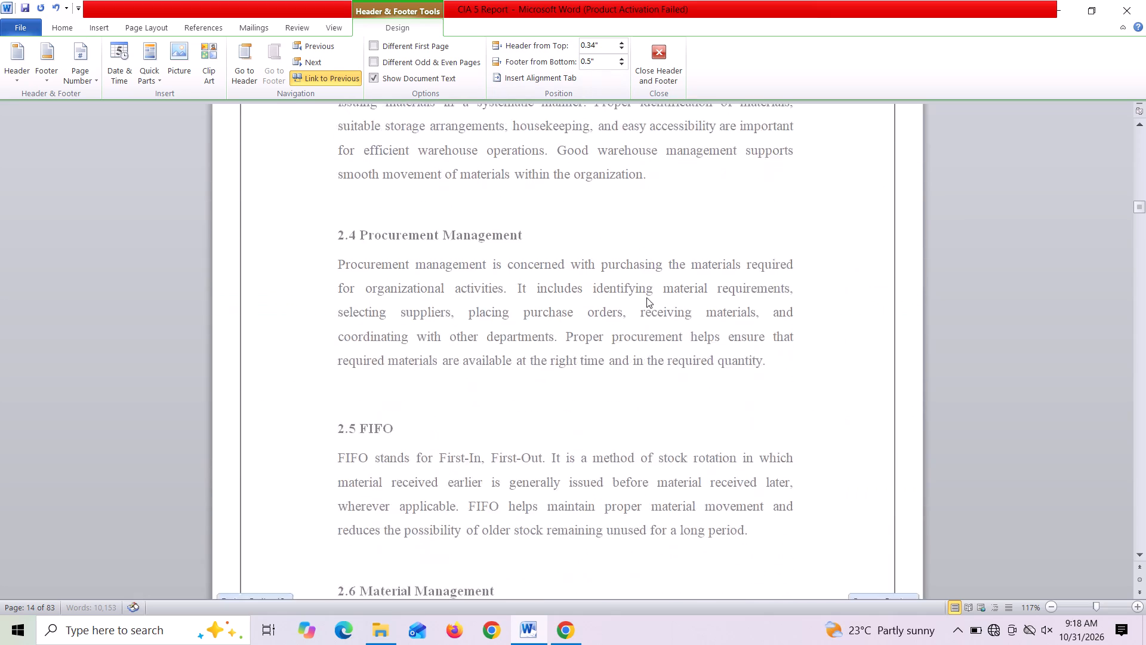
scroll(646, 297, "down", 5)
scroll(733, 446, "down", 8)
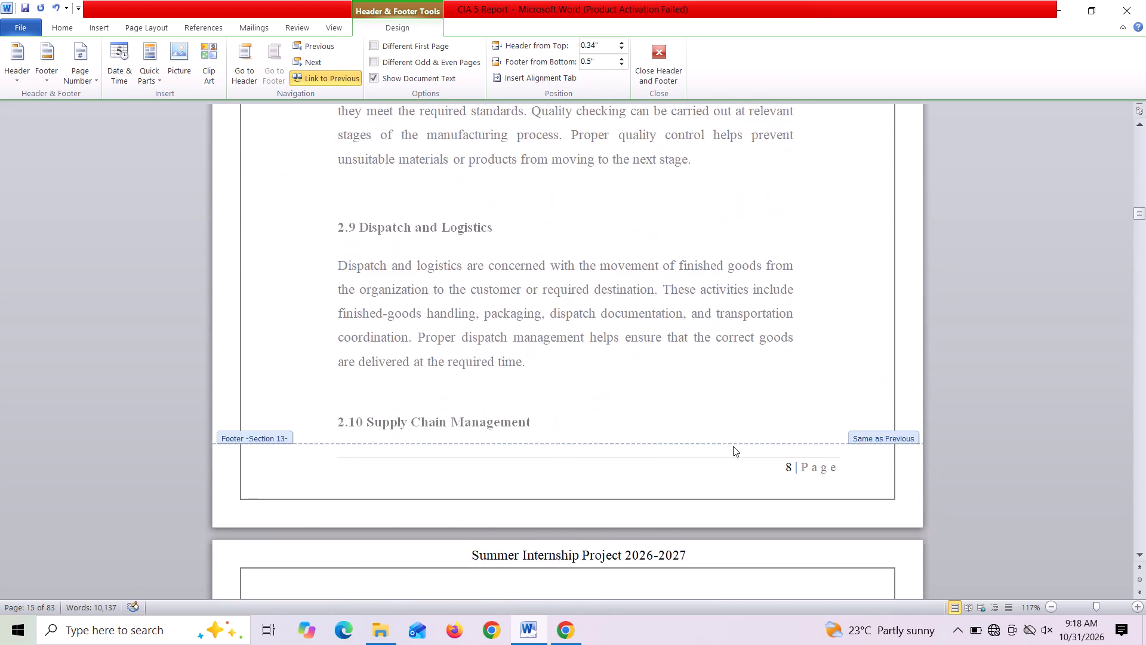
scroll(733, 446, "down", 10)
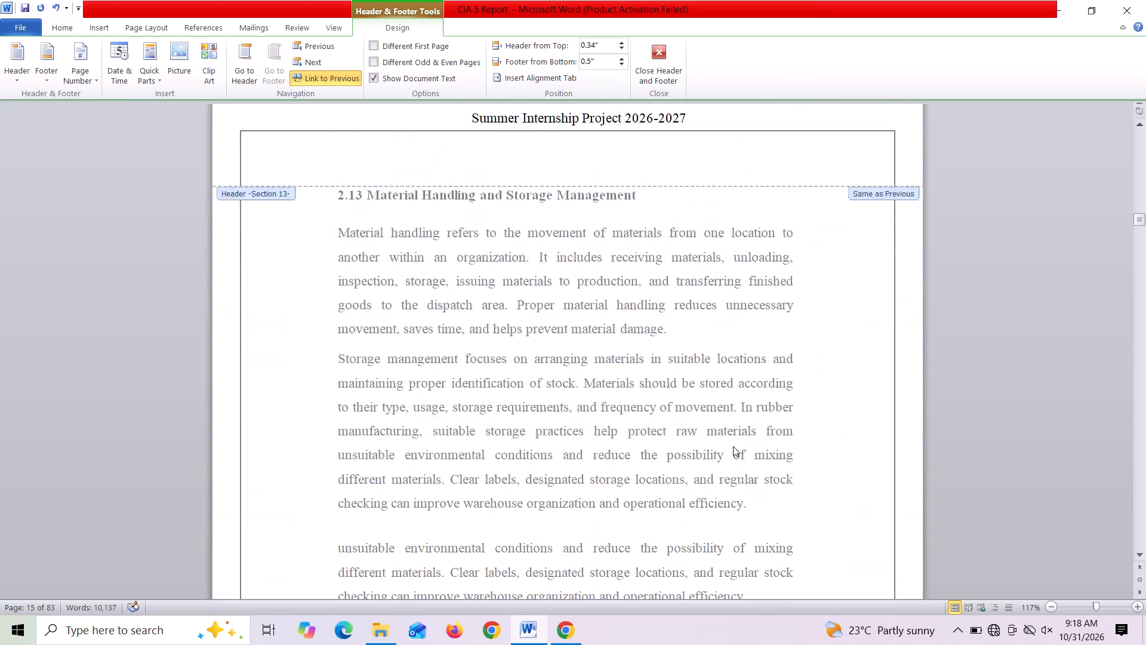
scroll(733, 446, "down", 17)
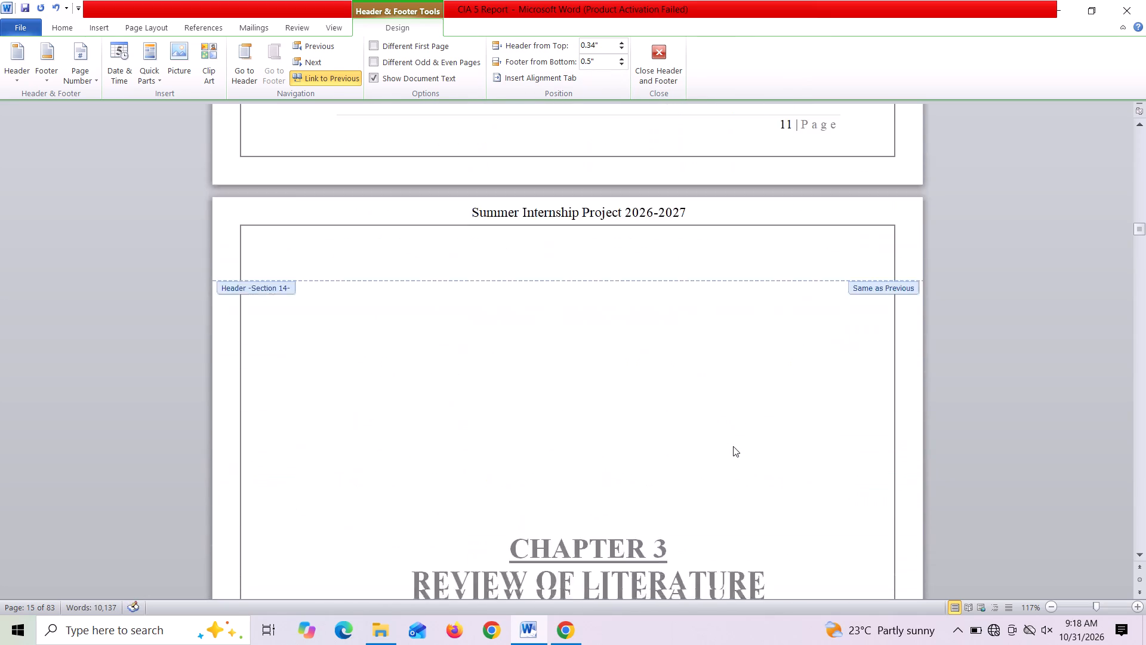
scroll(733, 446, "down", 11)
scroll(733, 446, "up", 3)
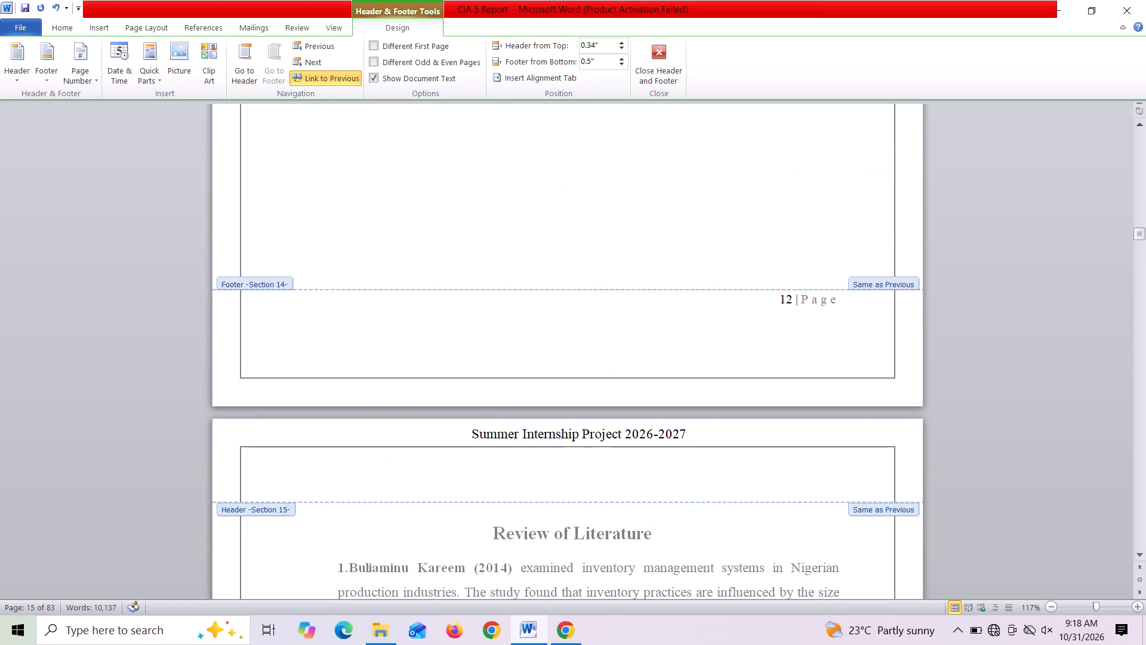
left_click(770, 320)
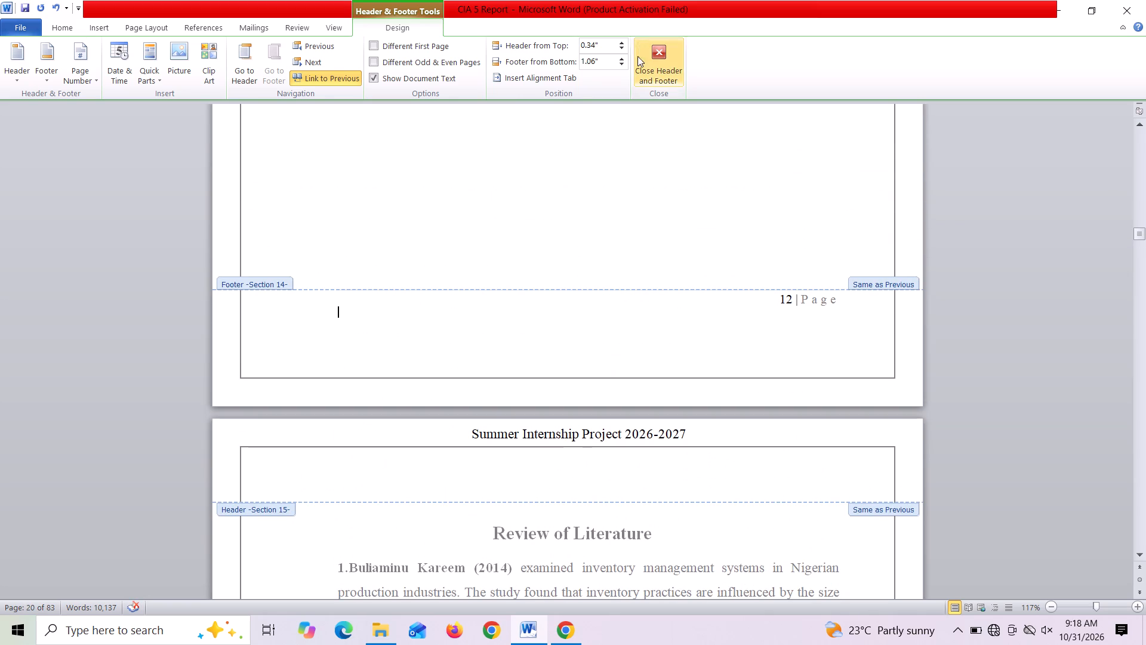
left_click(623, 64)
triple_click(623, 64)
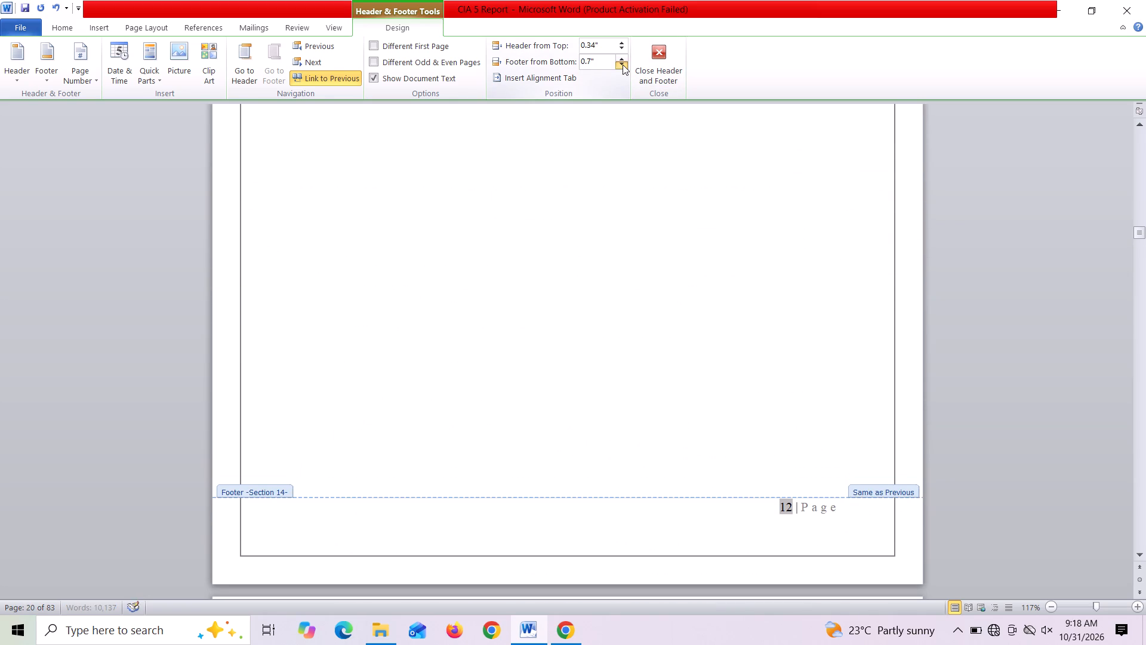
left_click(623, 64)
left_click(623, 64)
Set the footer distance from the bottom to 0.5" for section 15, the Review of Literature page numbered 13.
scroll(623, 64, "down", 4)
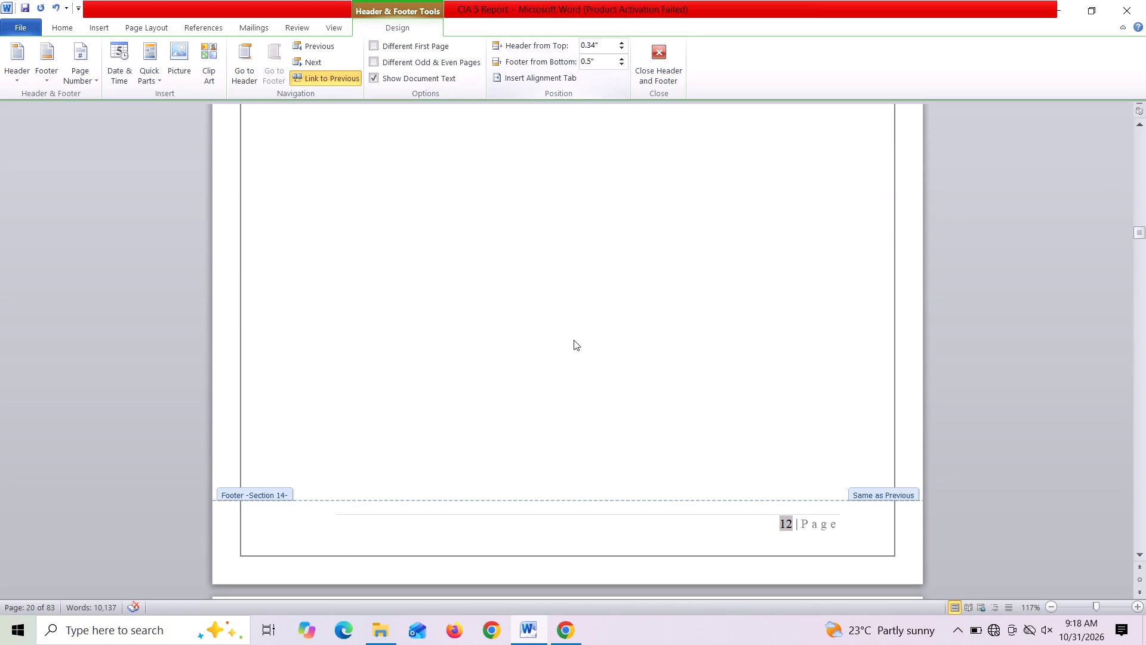
scroll(574, 340, "down", 10)
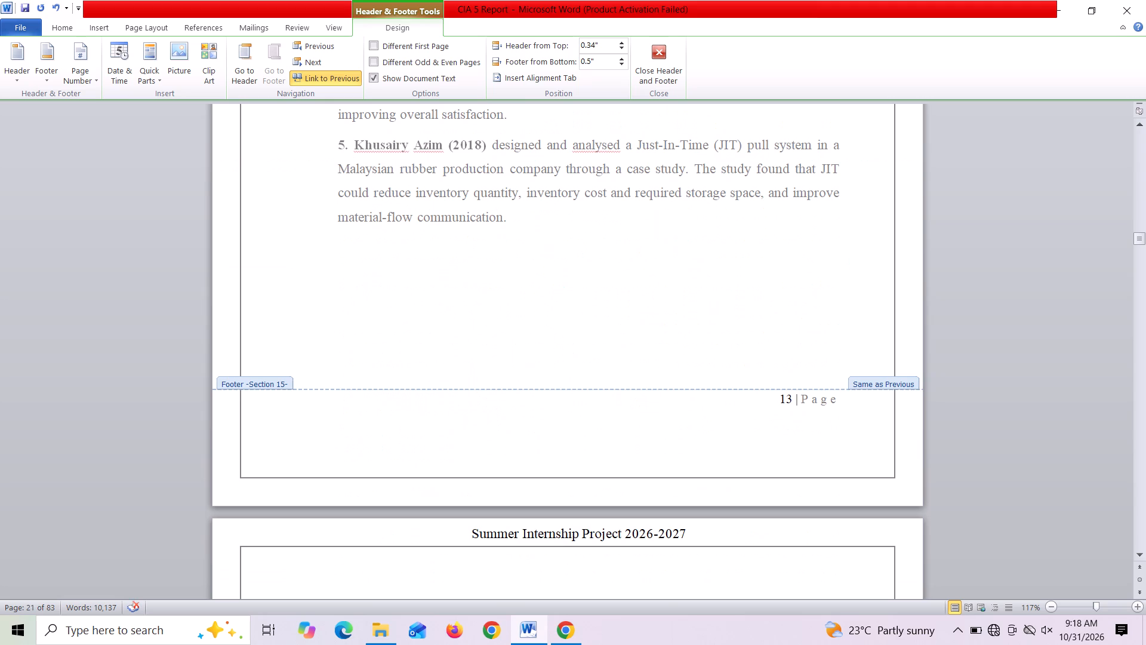
left_click(654, 403)
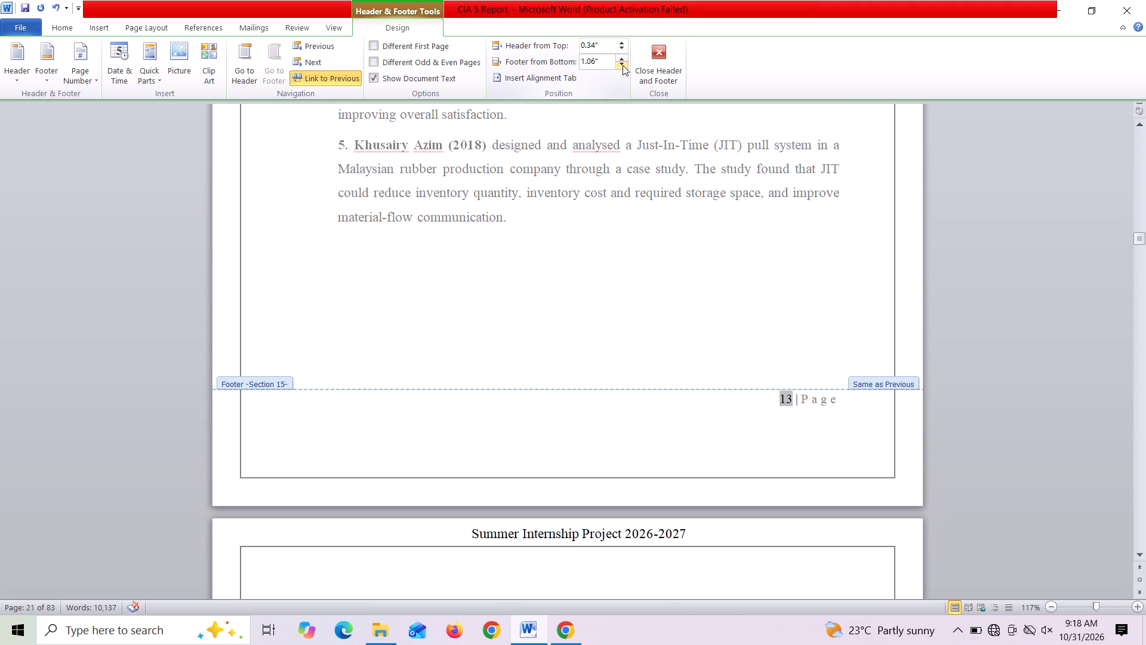
triple_click(623, 65)
left_click(623, 65)
left_click(623, 65)
left_click(623, 65)
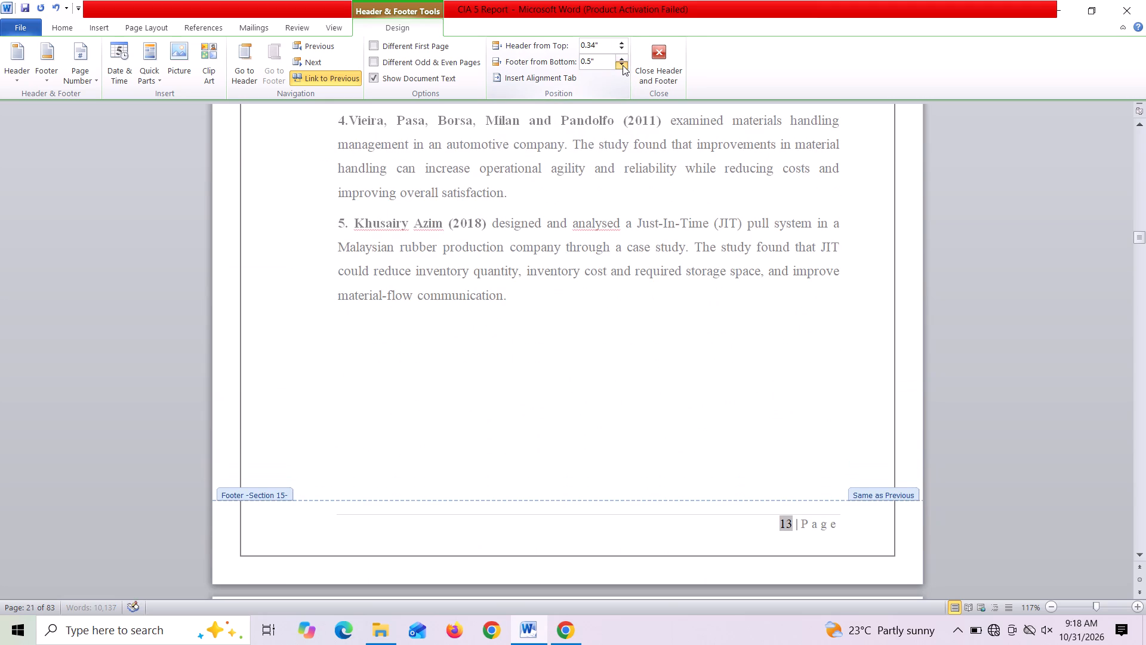
Set the footer distance from the bottom to 0.5" for section 16, the Chapter 4 title page numbered 14.
scroll(528, 473, "down", 13)
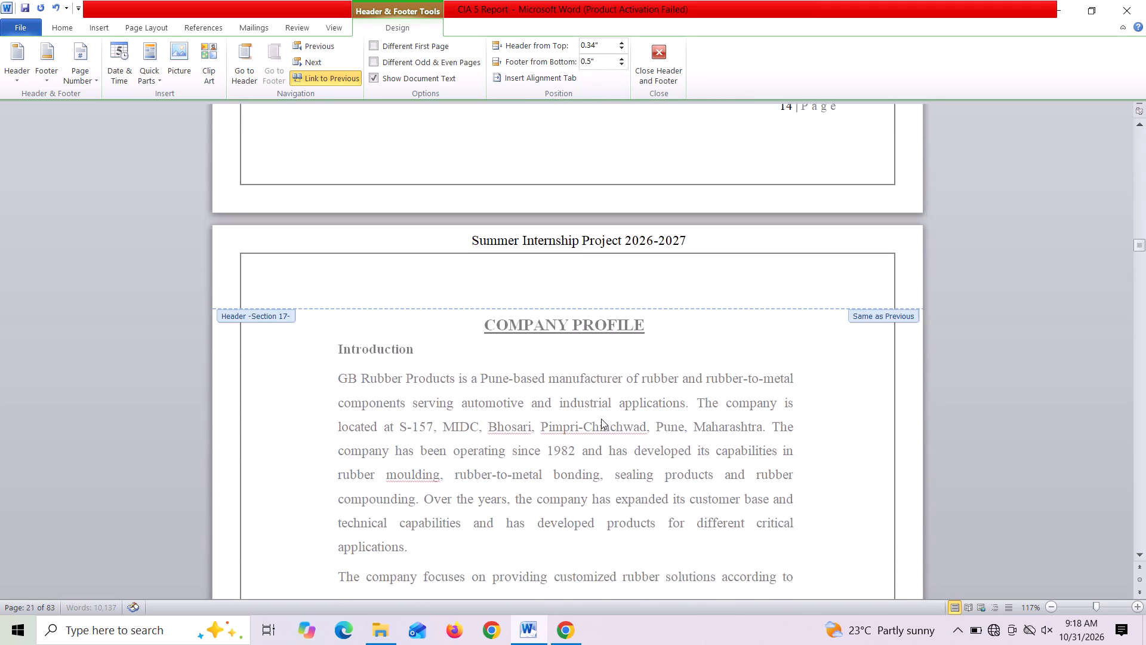
scroll(564, 554, "up", 1)
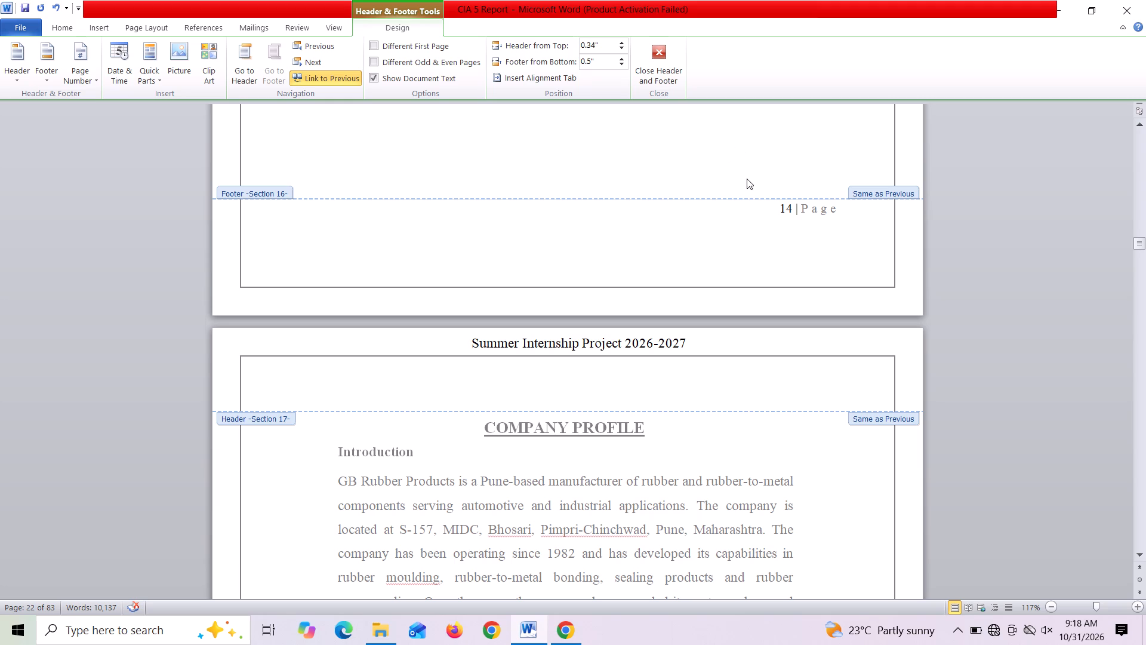
left_click(760, 209)
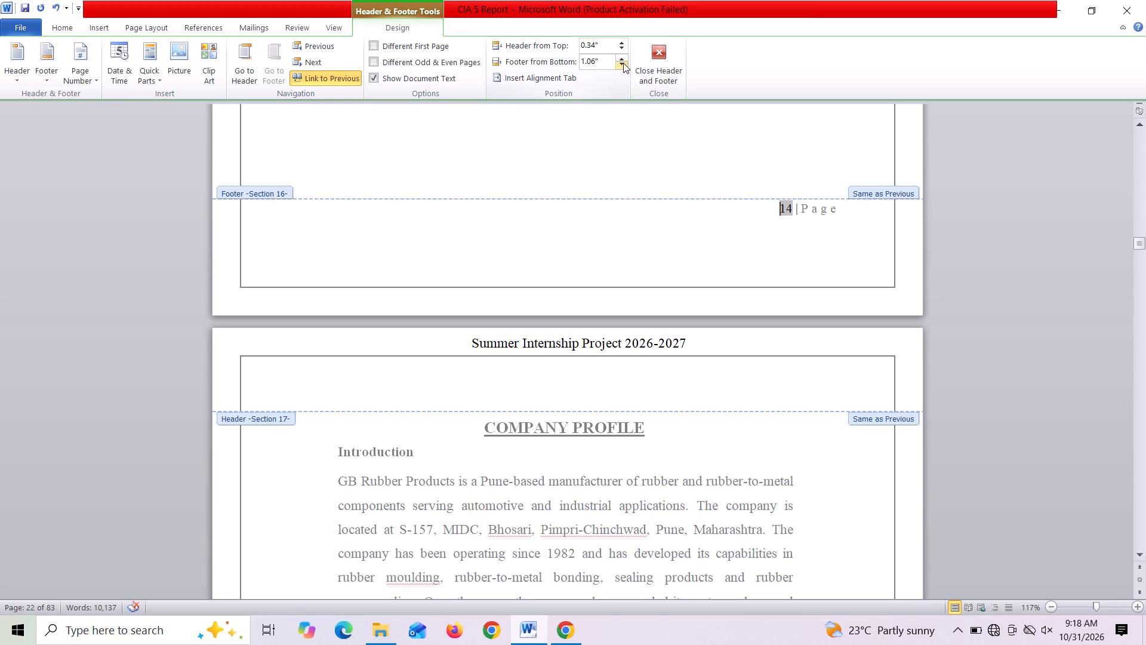
triple_click(624, 63)
left_click(624, 63)
left_click(624, 63)
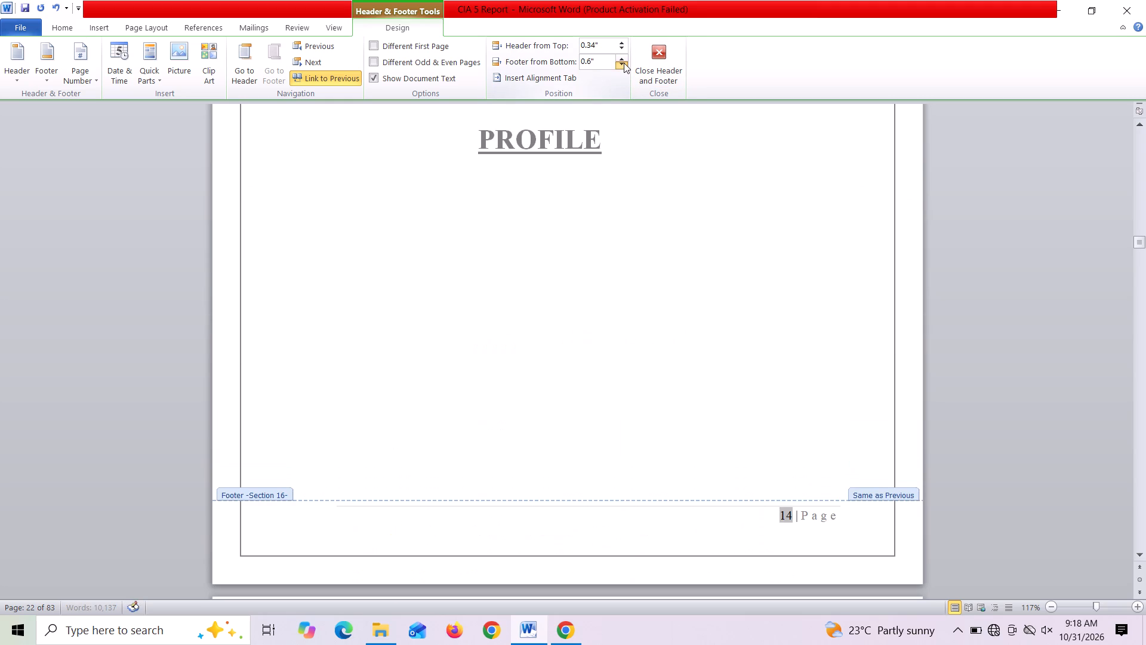
left_click(624, 63)
scroll(585, 352, "down", 2)
scroll(585, 352, "up", 3)
scroll(585, 352, "down", 1)
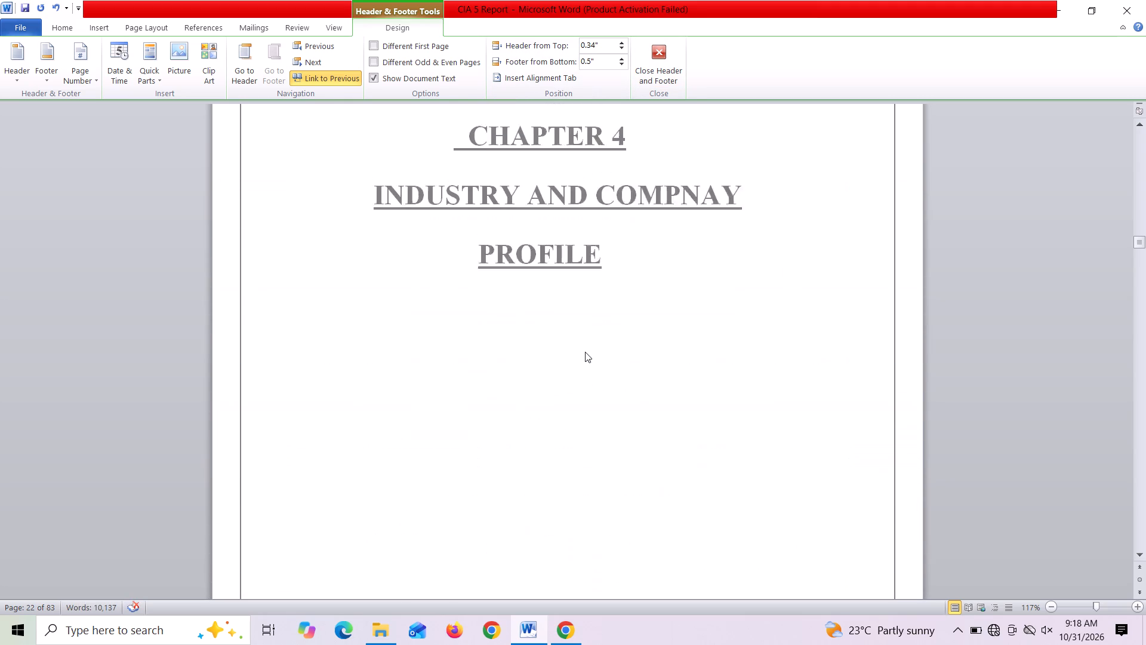
Set the footer distance from the bottom to 0.5" for section 17, the Company Profile page numbered 15.
scroll(585, 352, "down", 8)
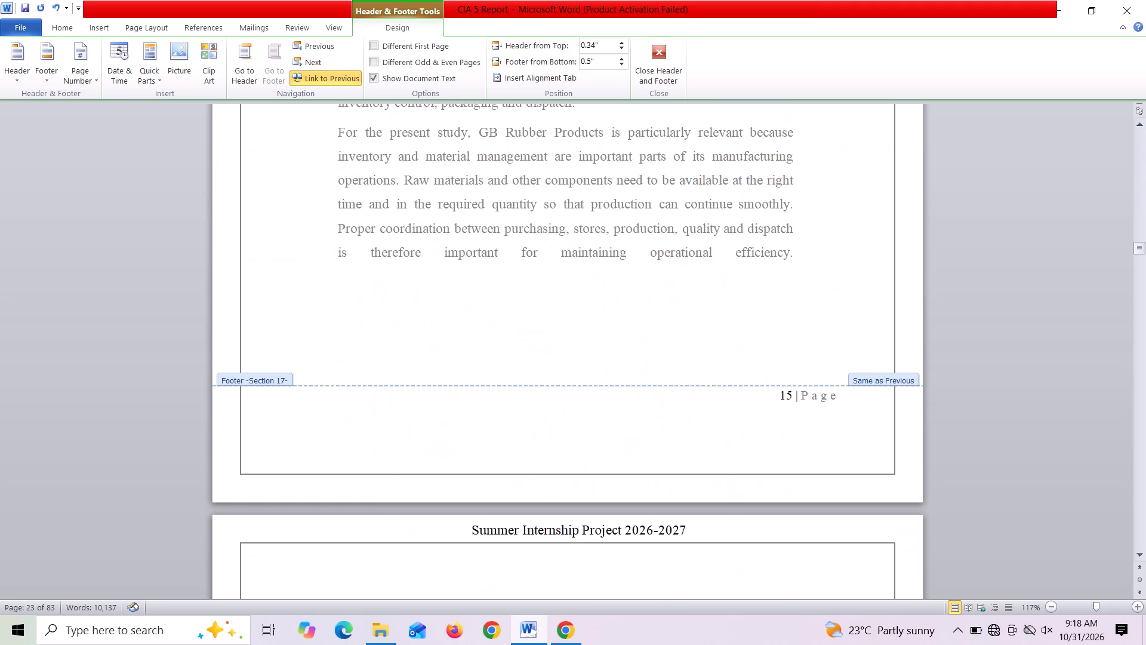
left_click(746, 413)
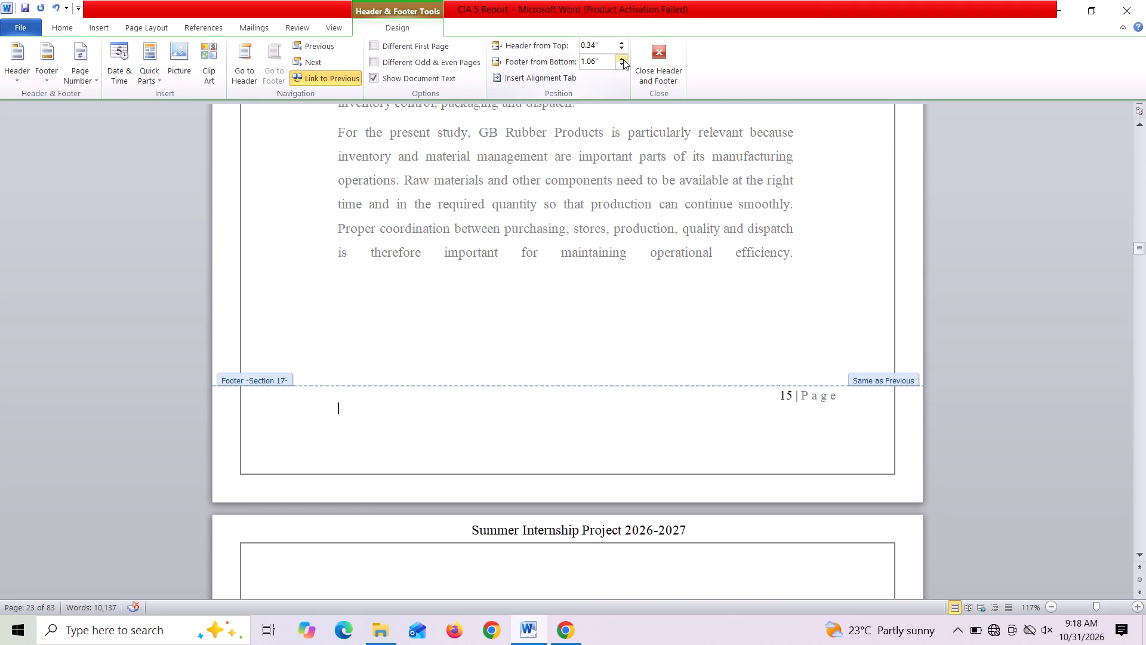
double_click(623, 62)
double_click(623, 62)
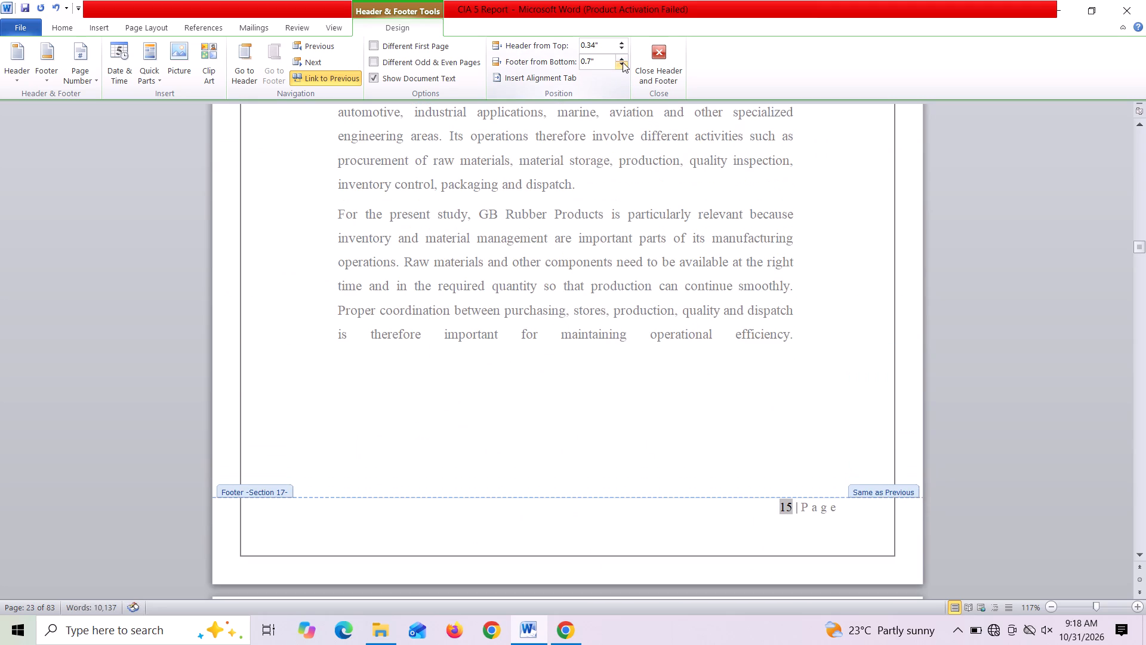
left_click(623, 62)
left_click(623, 62)
Set the footer distance from the bottom to 0.5" for section 18, starting at the page numbered 16, and leave footer editing.
scroll(509, 564, "down", 6)
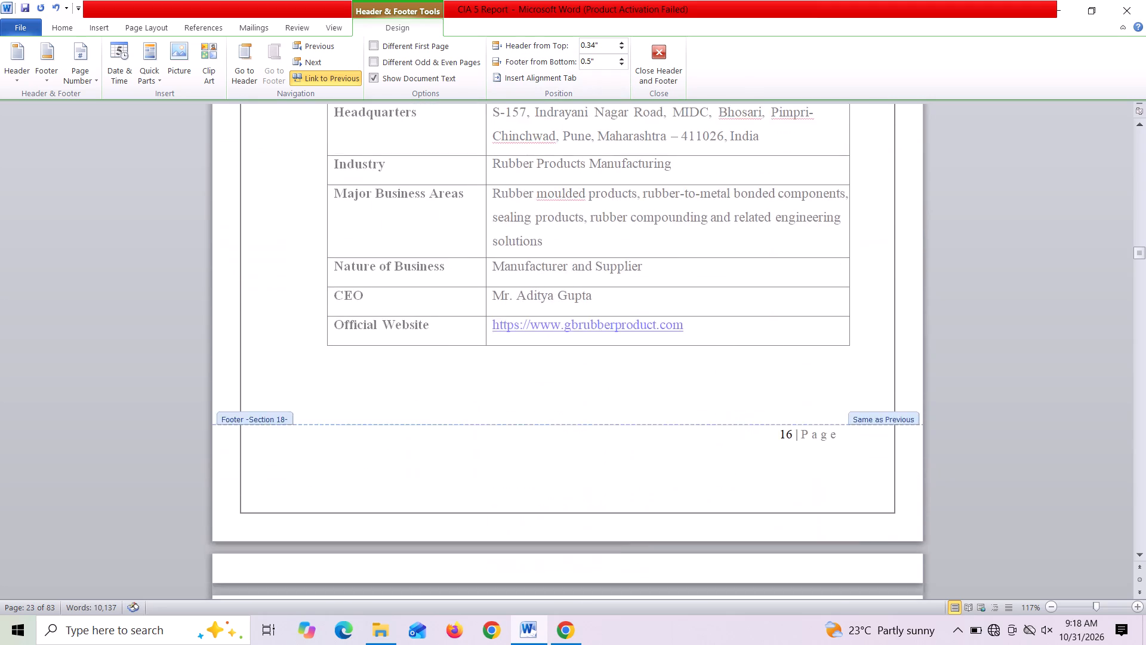
scroll(509, 564, "down", 7)
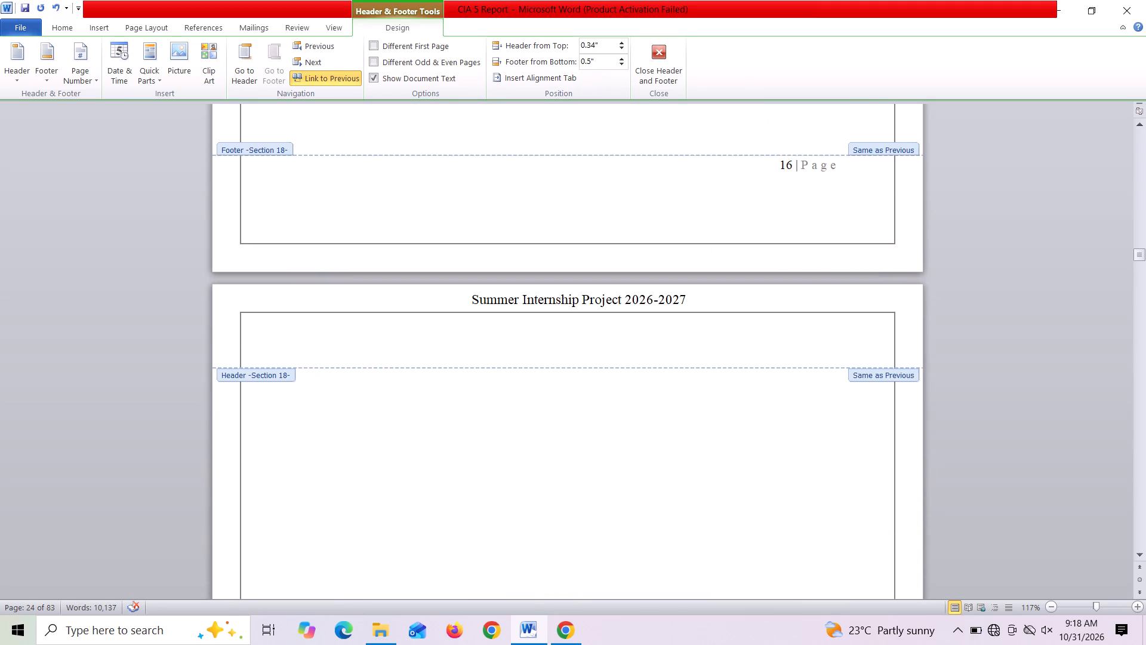
left_click(740, 199)
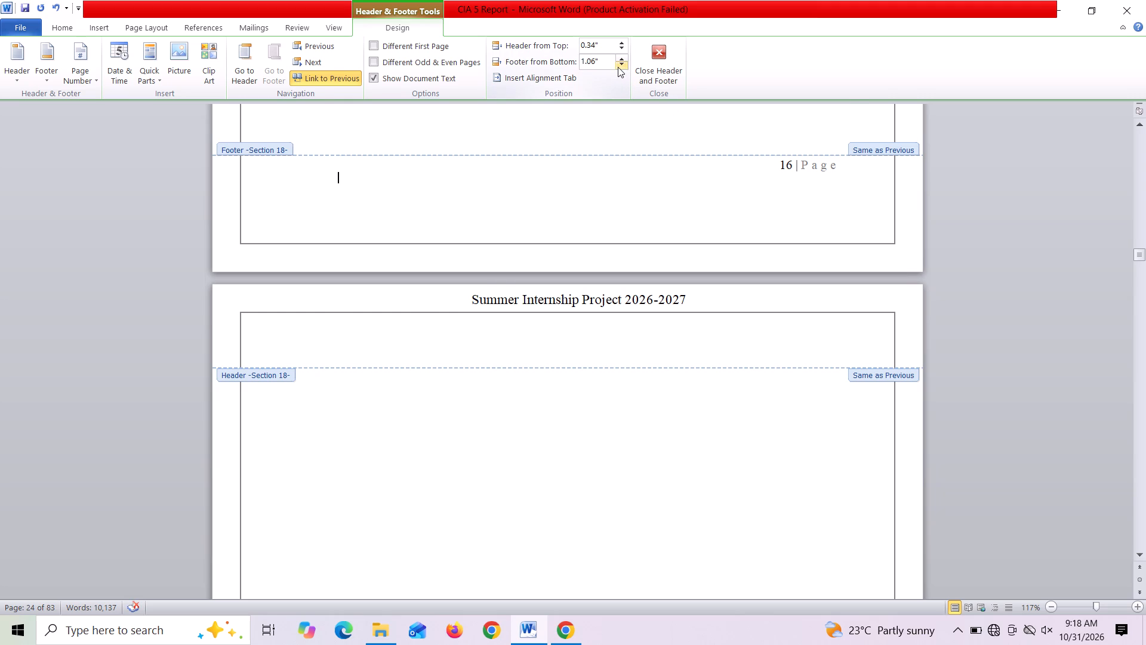
left_click(618, 67)
triple_click(618, 67)
left_click(618, 67)
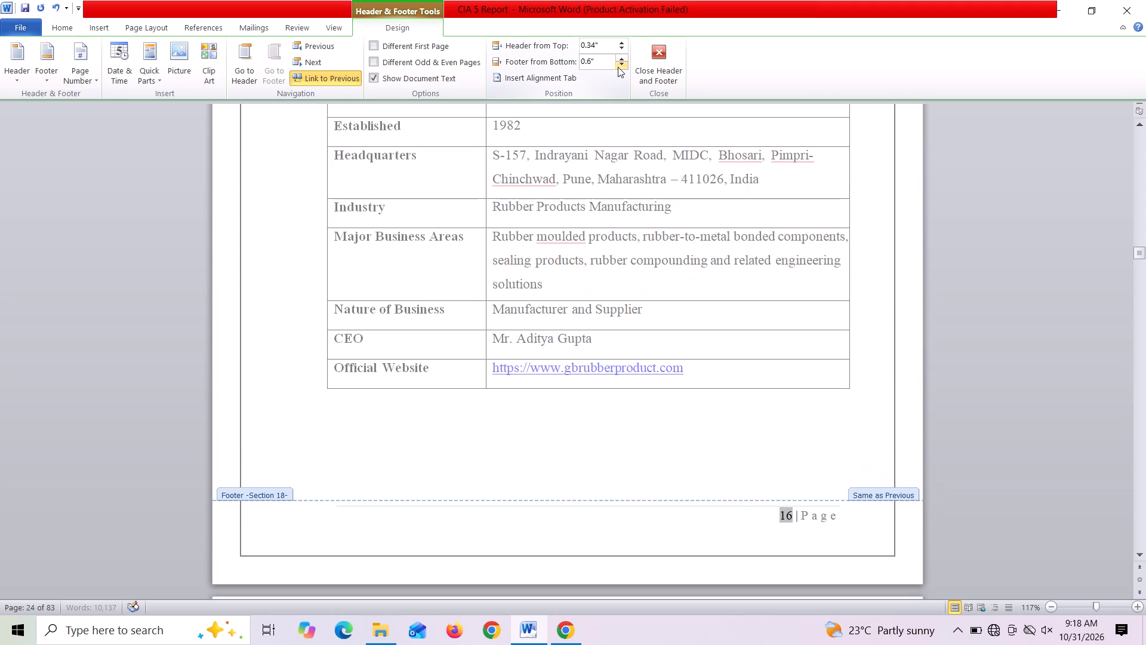
left_click(618, 67)
double_click(656, 400)
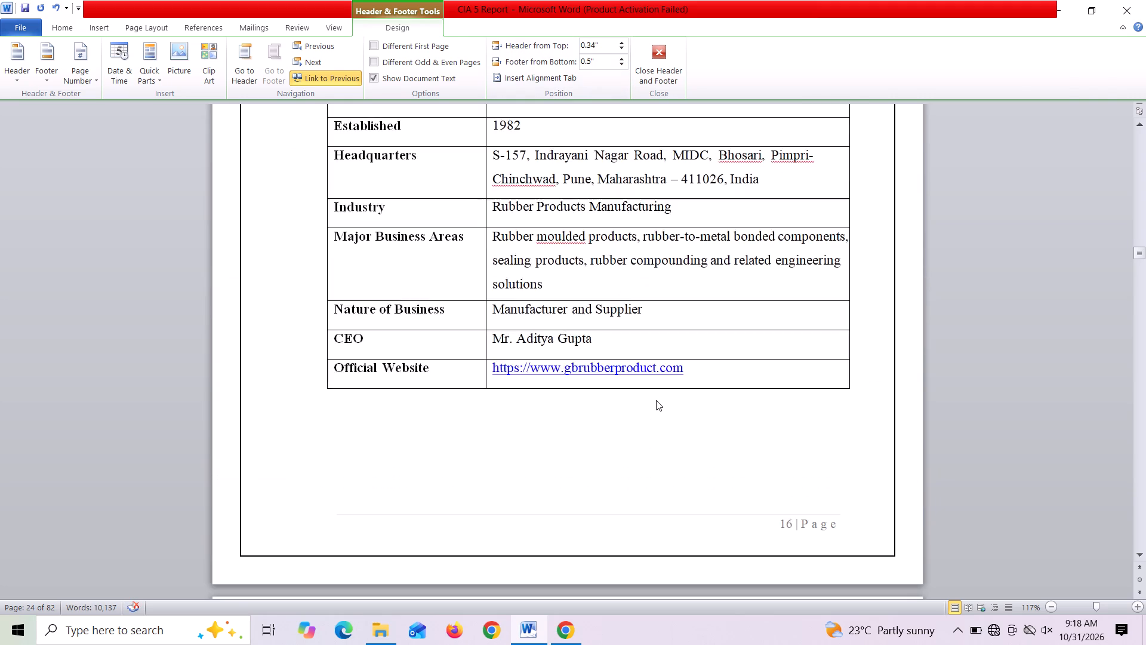
Review the page layout and footer positions from the table of contents through the page numbered 16.
scroll(656, 400, "down", 6)
scroll(656, 400, "up", 6)
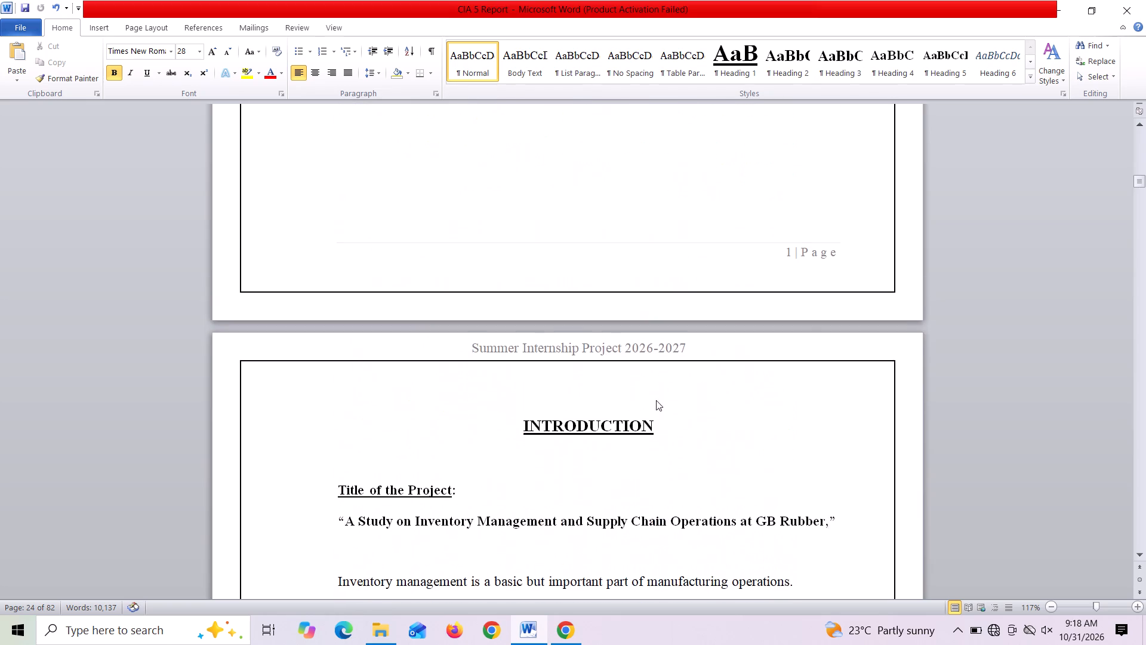
scroll(656, 400, "up", 10)
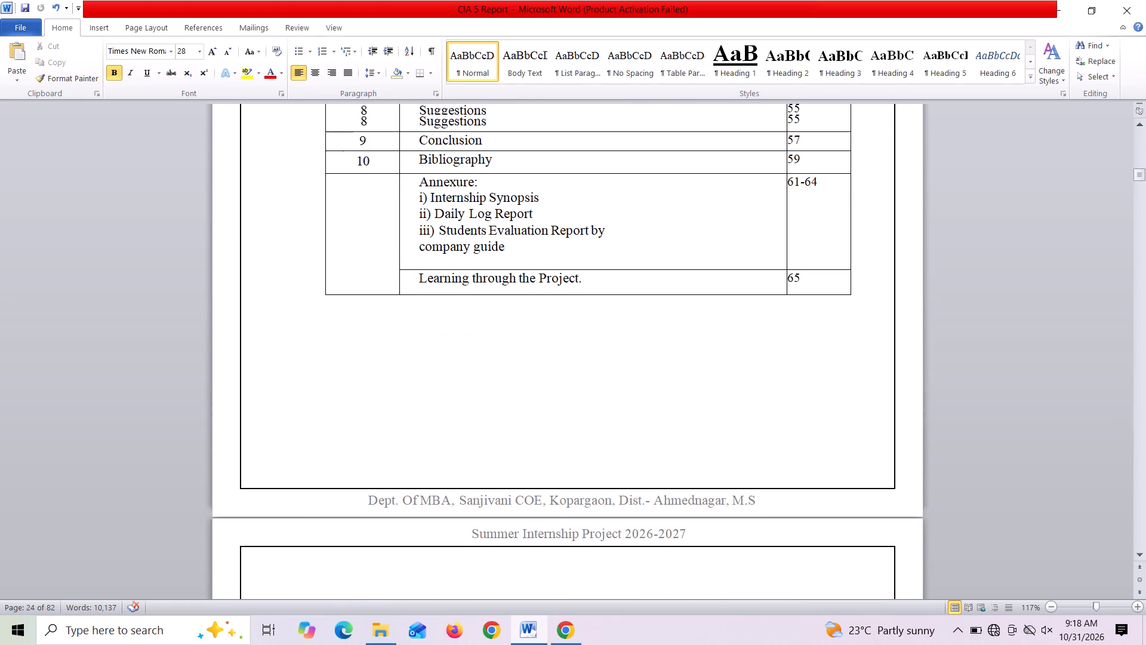
scroll(656, 400, "up", 4)
scroll(656, 400, "down", 10)
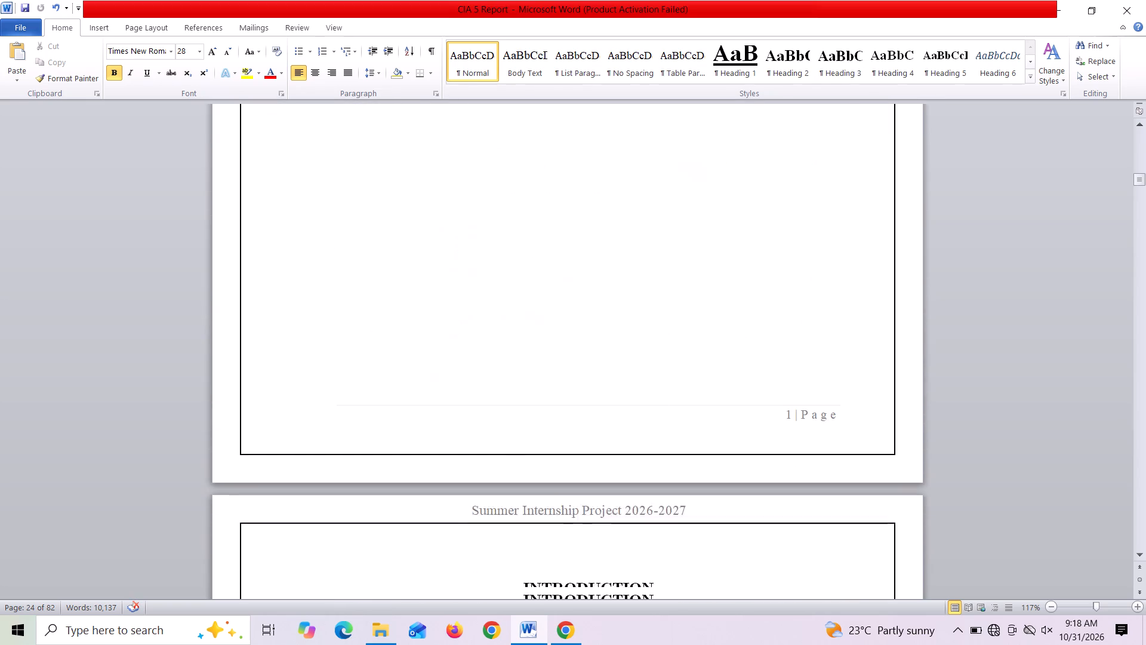
scroll(656, 400, "down", 10)
scroll(656, 400, "down", 14)
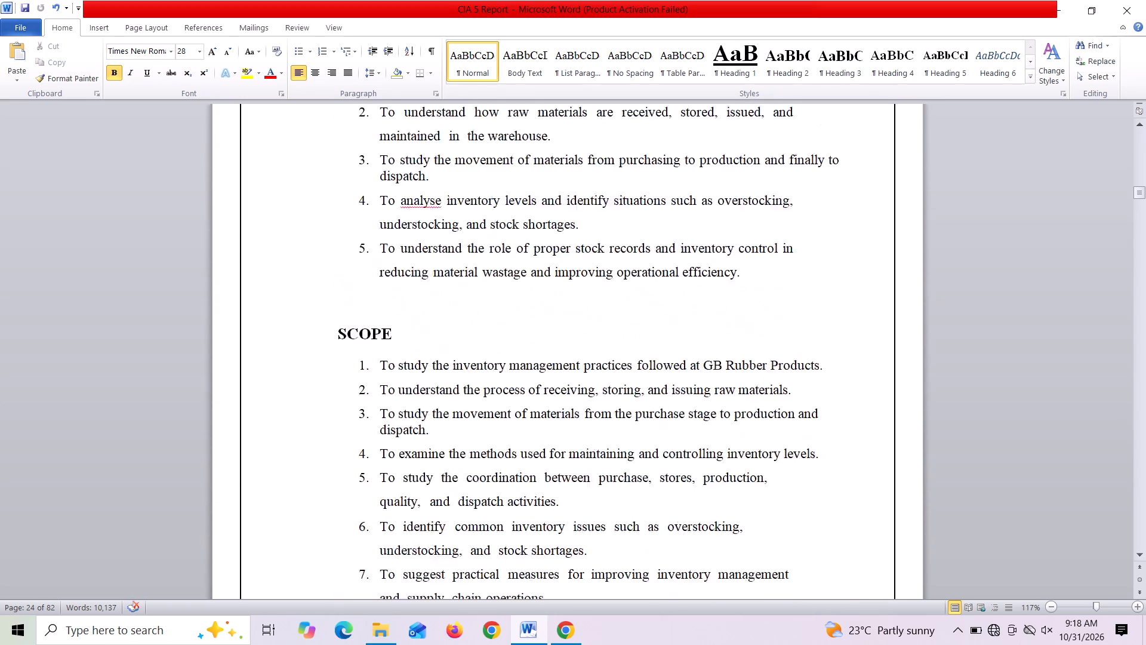
scroll(656, 400, "down", 20)
scroll(656, 400, "down", 6)
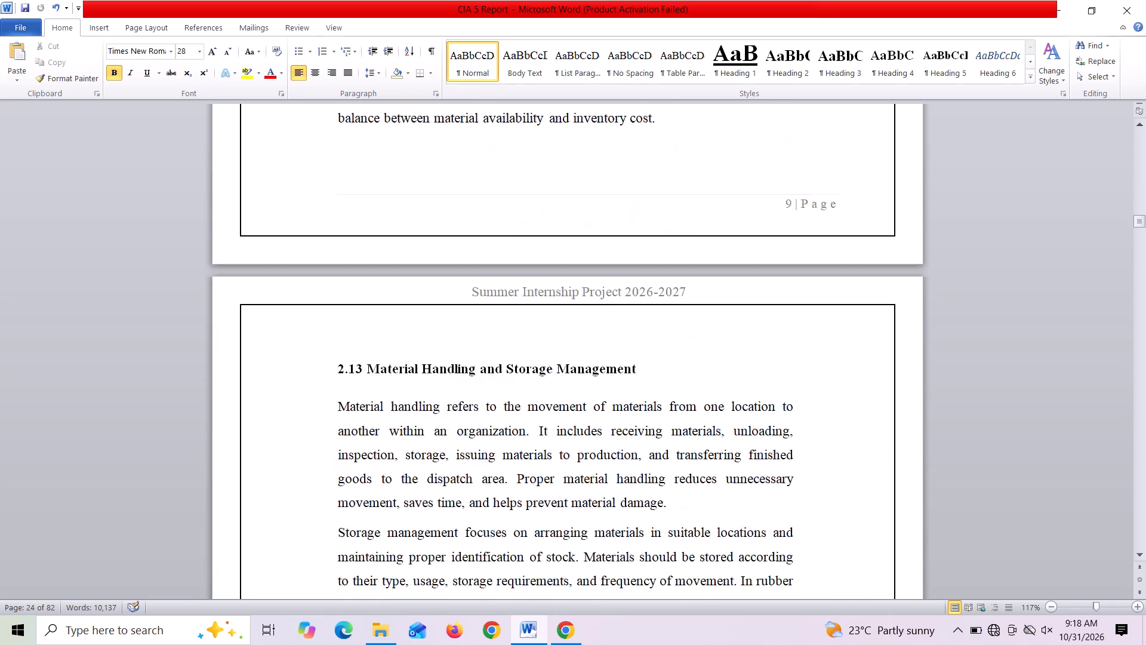
scroll(656, 400, "down", 20)
scroll(656, 400, "down", 5)
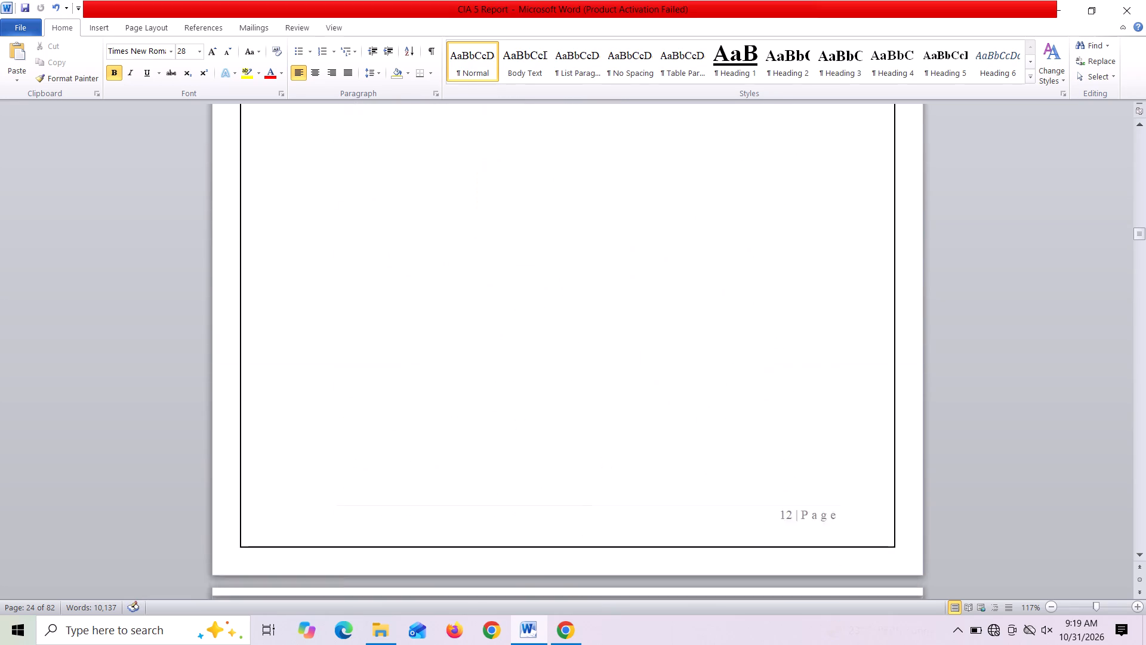
scroll(656, 400, "down", 18)
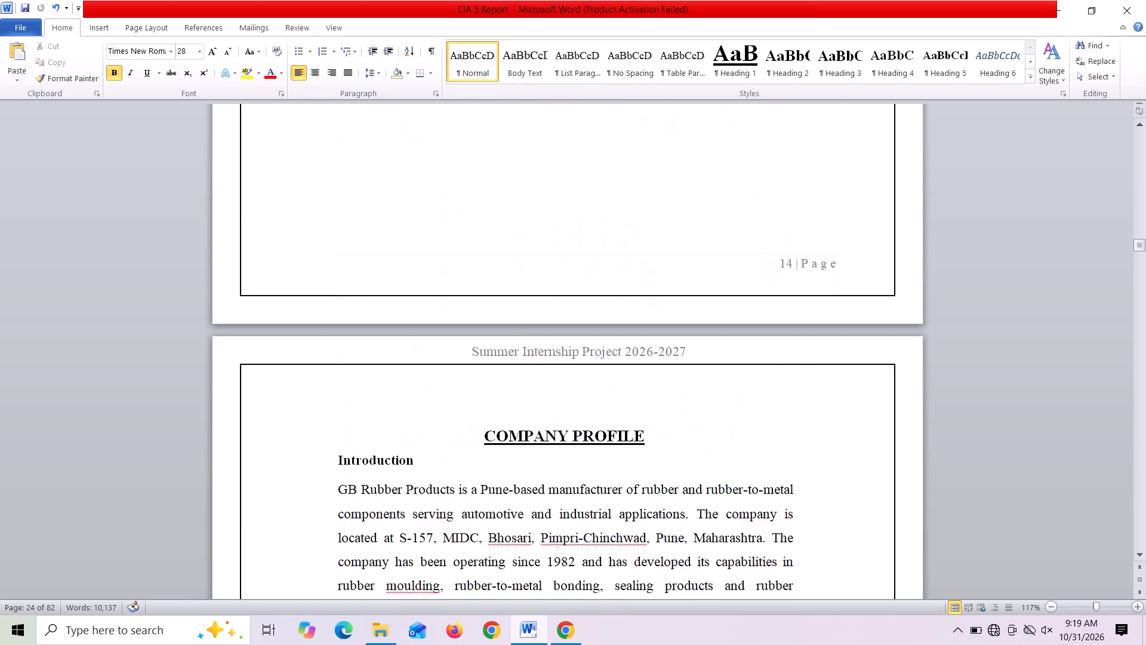
scroll(656, 400, "down", 18)
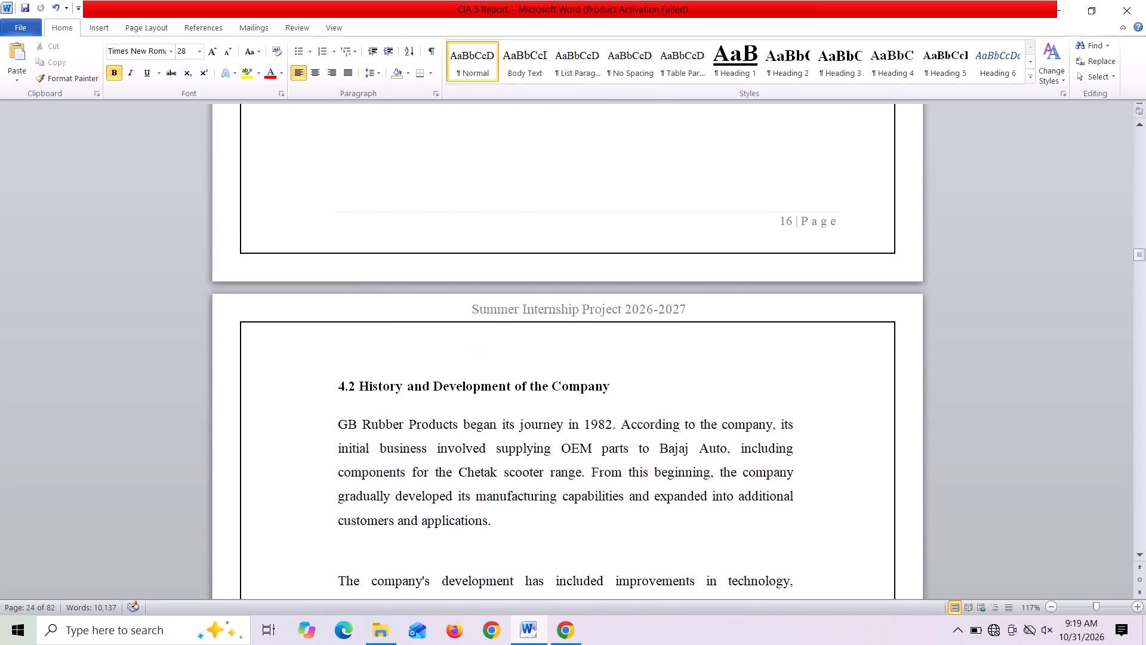
Unlink section 19's footer, on the page numbered 17, from the previous section and set its distance from the bottom to 0.5".
scroll(656, 400, "down", 7)
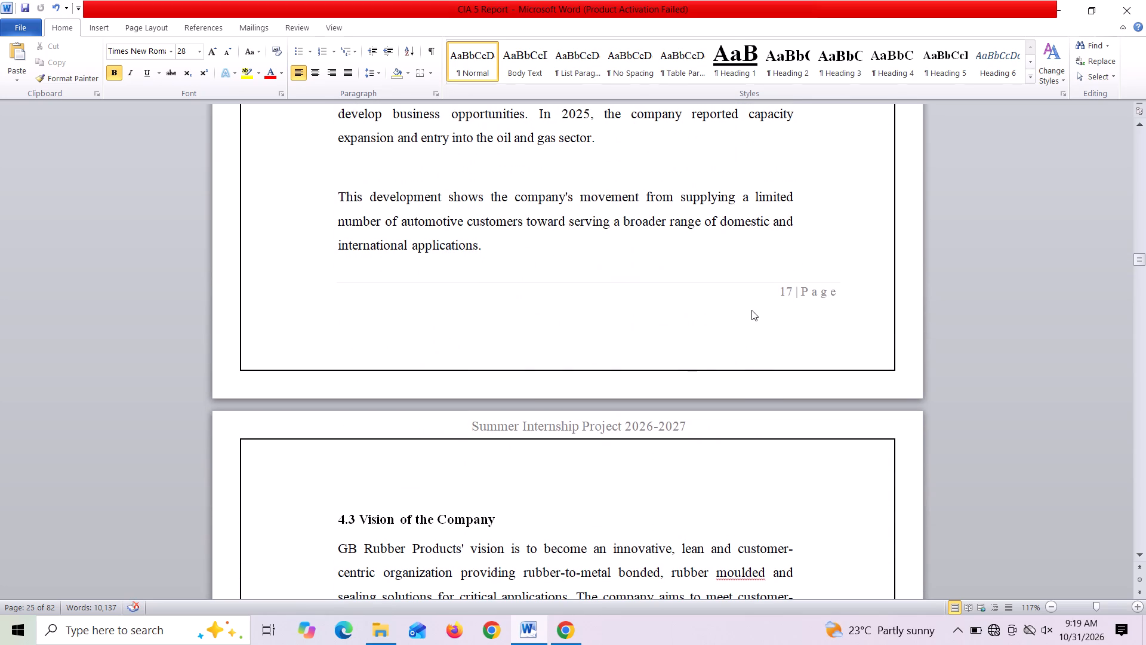
double_click(751, 310)
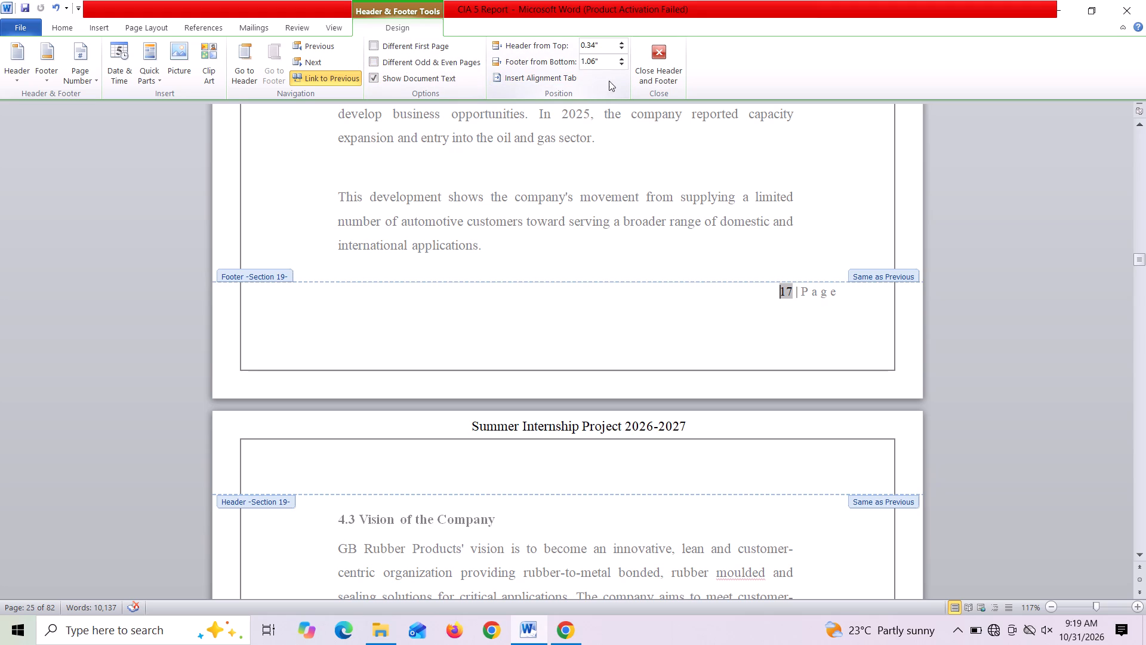
left_click(321, 77)
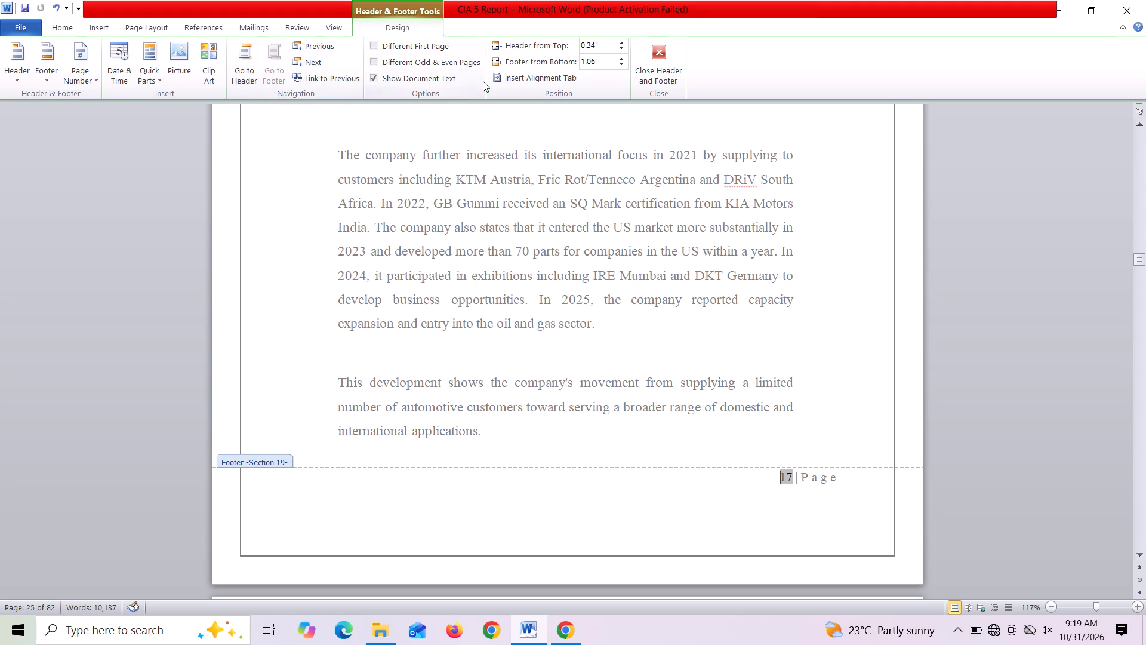
left_click(617, 62)
left_click(617, 62)
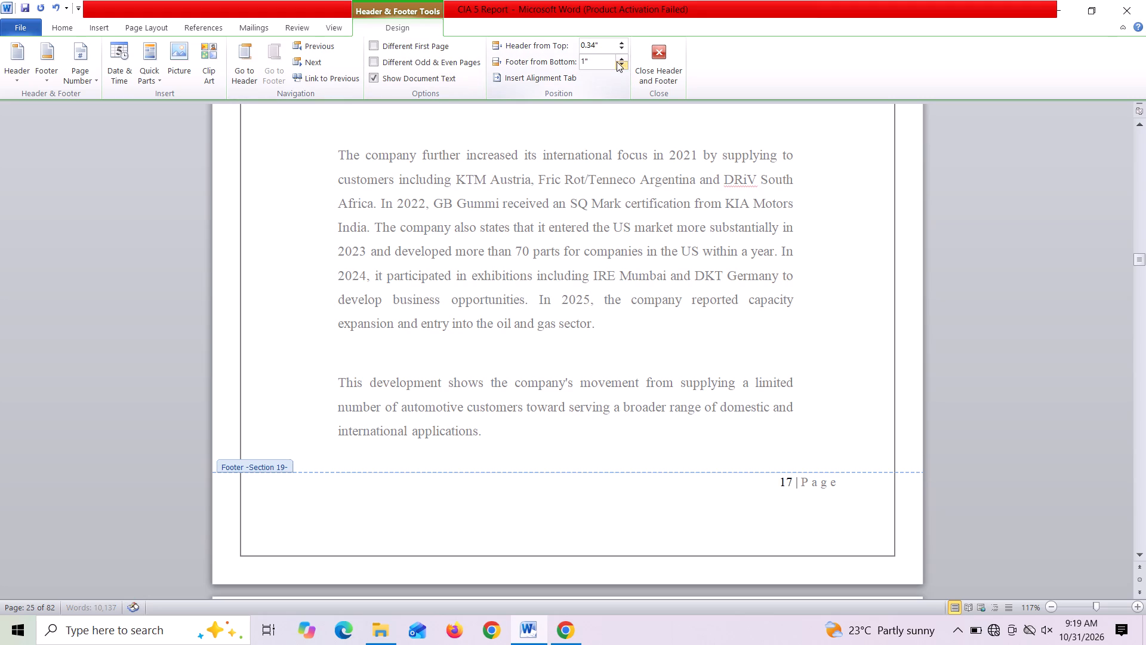
double_click(617, 62)
left_click(617, 62)
left_click(617, 62)
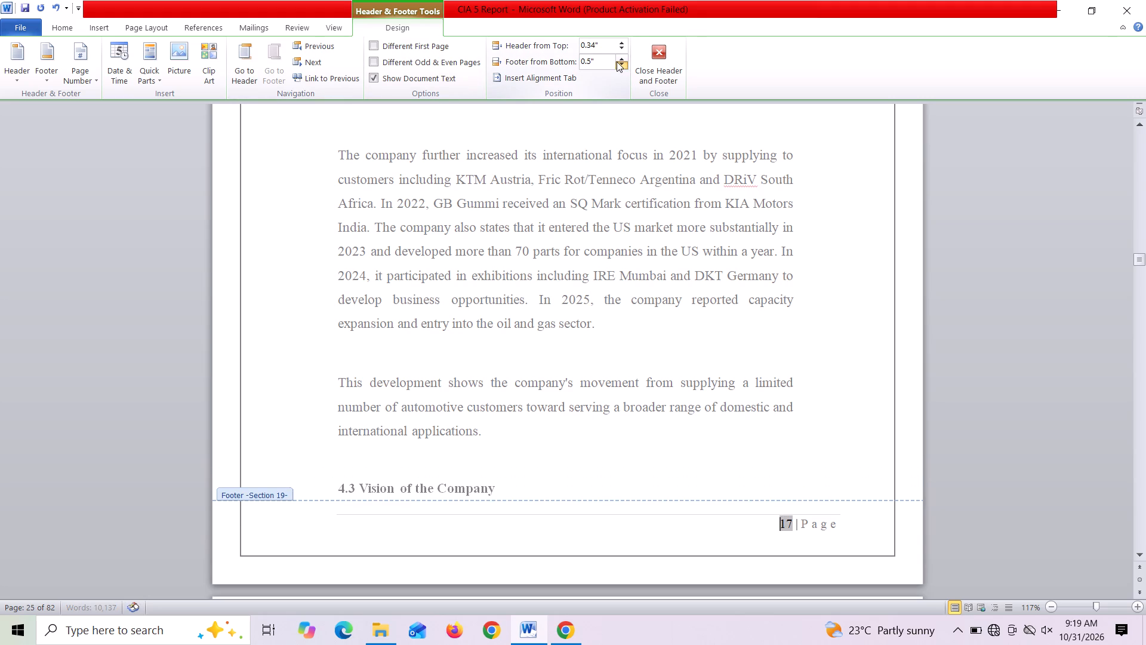
double_click(643, 457)
Review the footers and page flow through the company profile chapter up to the Research Methodology title page.
scroll(643, 457, "down", 12)
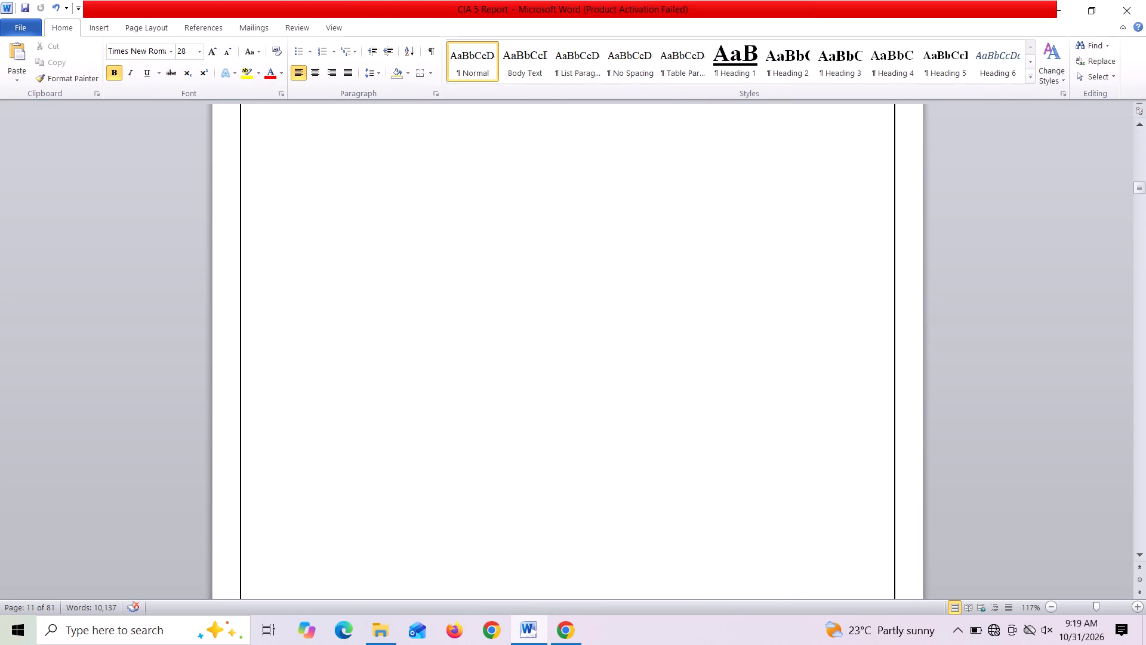
scroll(571, 349, "down", 20)
scroll(571, 349, "down", 20)
scroll(571, 349, "down", 8)
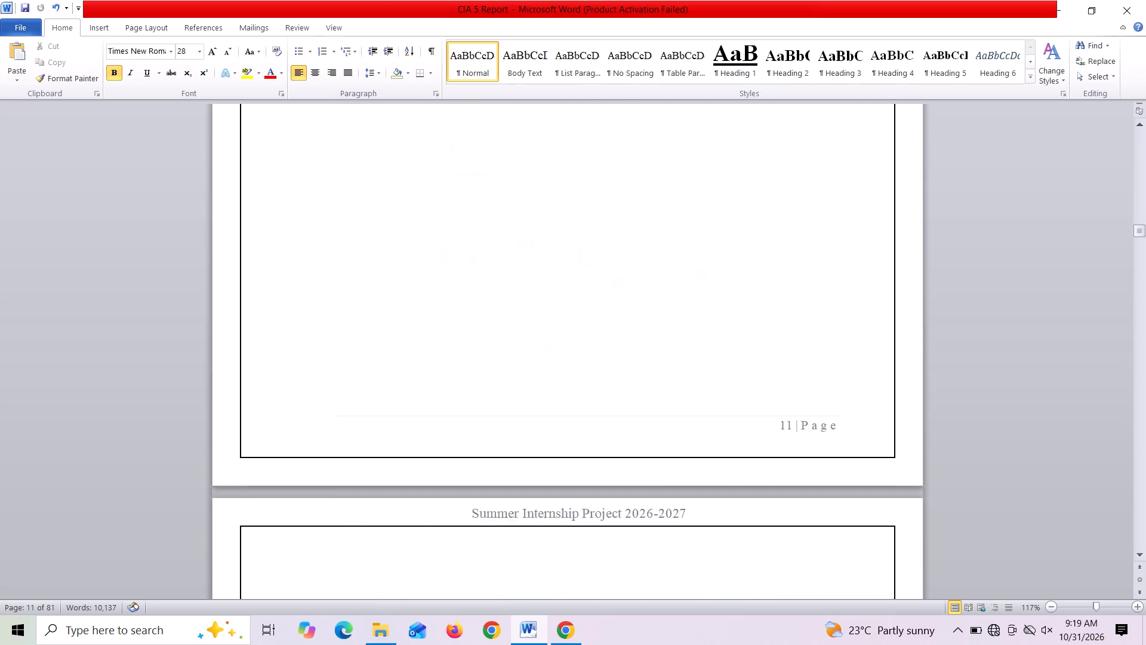
scroll(571, 349, "down", 20)
scroll(571, 349, "down", 20)
scroll(571, 349, "down", 16)
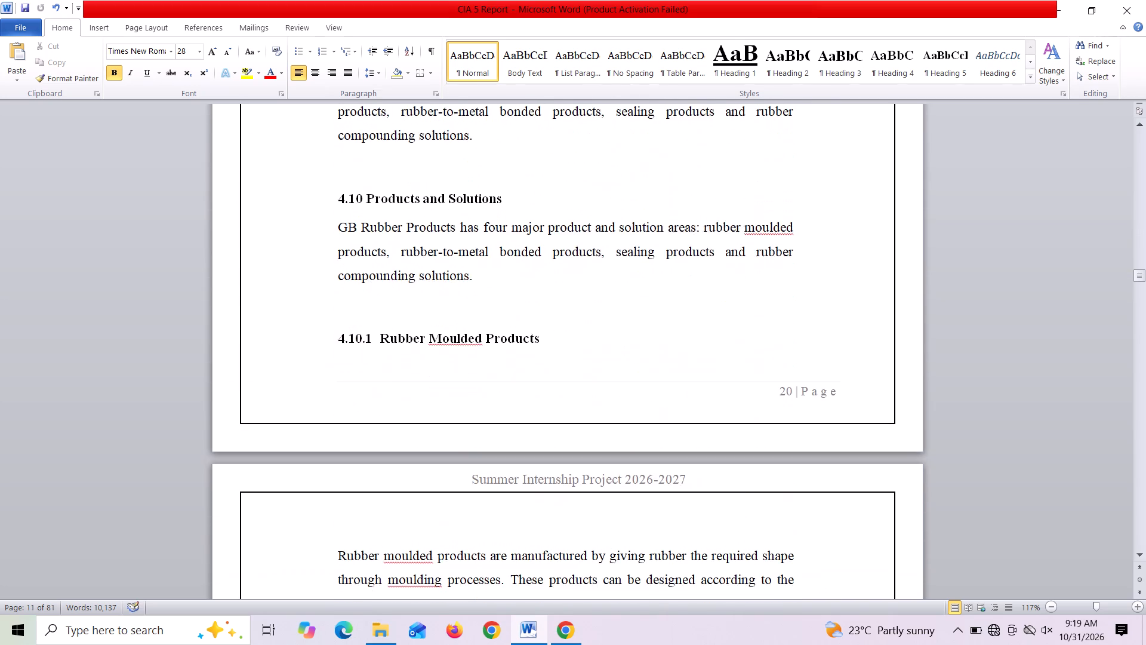
scroll(571, 349, "down", 7)
scroll(571, 349, "down", 19)
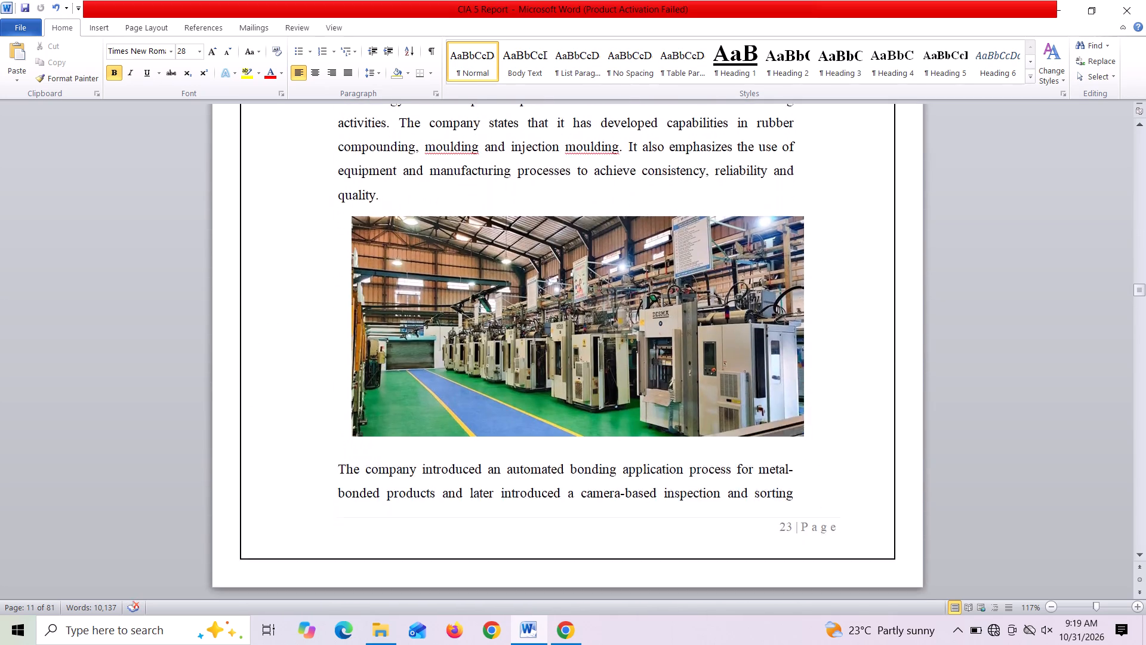
scroll(571, 349, "down", 19)
scroll(571, 349, "down", 4)
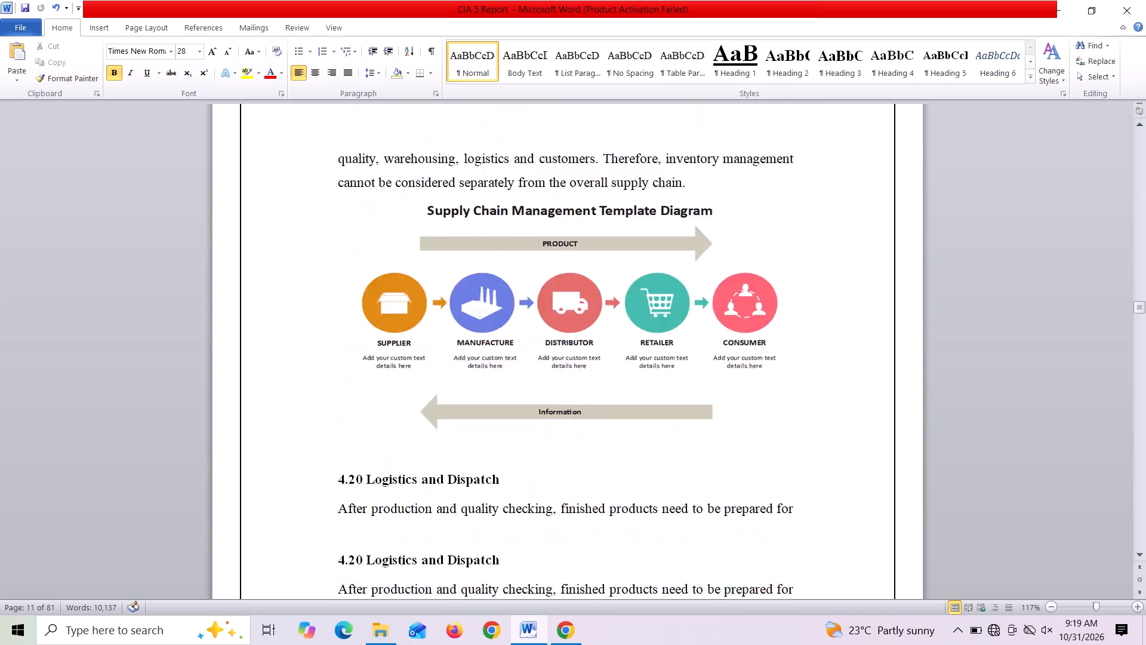
scroll(571, 349, "down", 15)
scroll(571, 349, "down", 8)
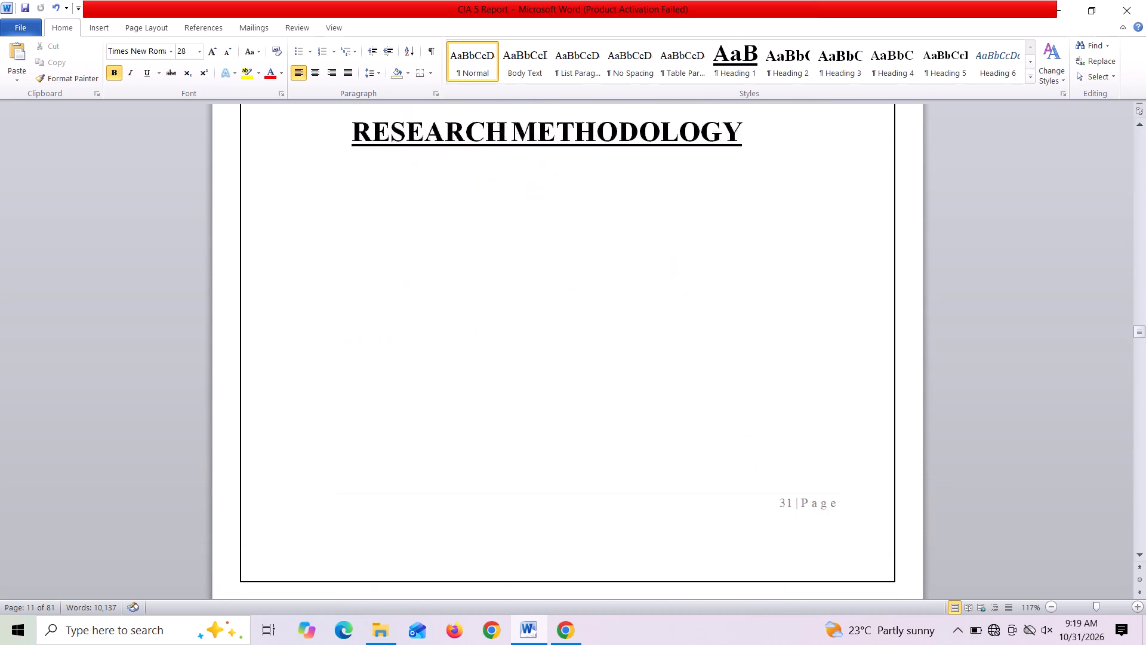
Set the footer distance from the bottom to 0.5" for section 20, the Research Methodology title page numbered 31.
scroll(571, 349, "down", 9)
scroll(571, 349, "up", 12)
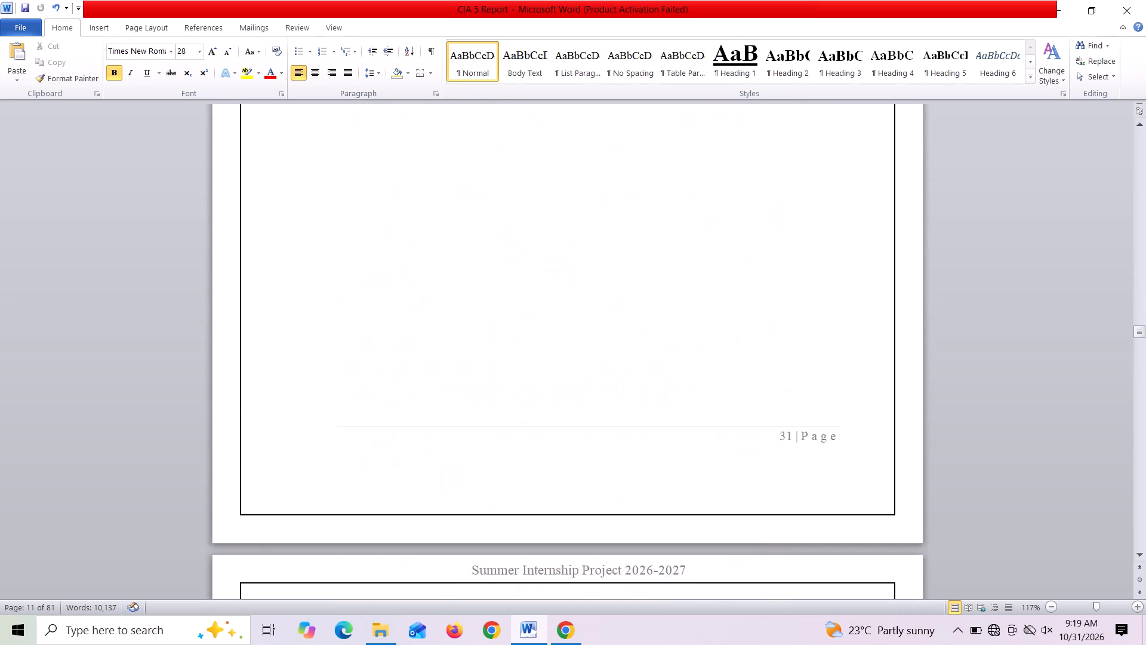
scroll(571, 349, "up", 9)
scroll(571, 349, "down", 4)
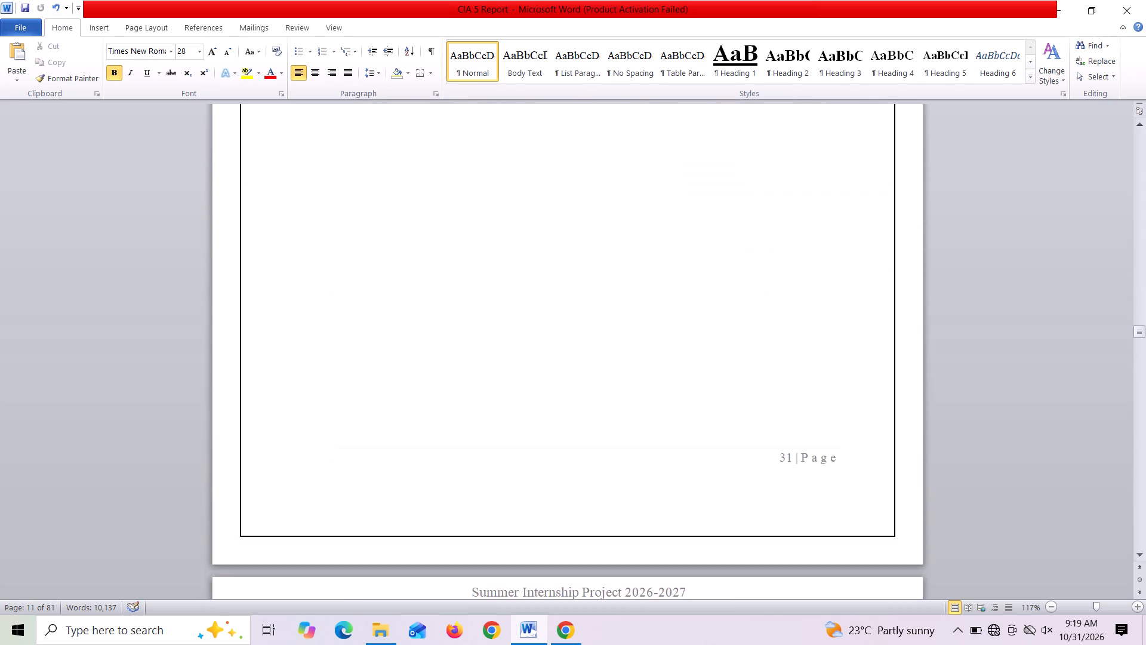
scroll(571, 349, "down", 2)
double_click(731, 401)
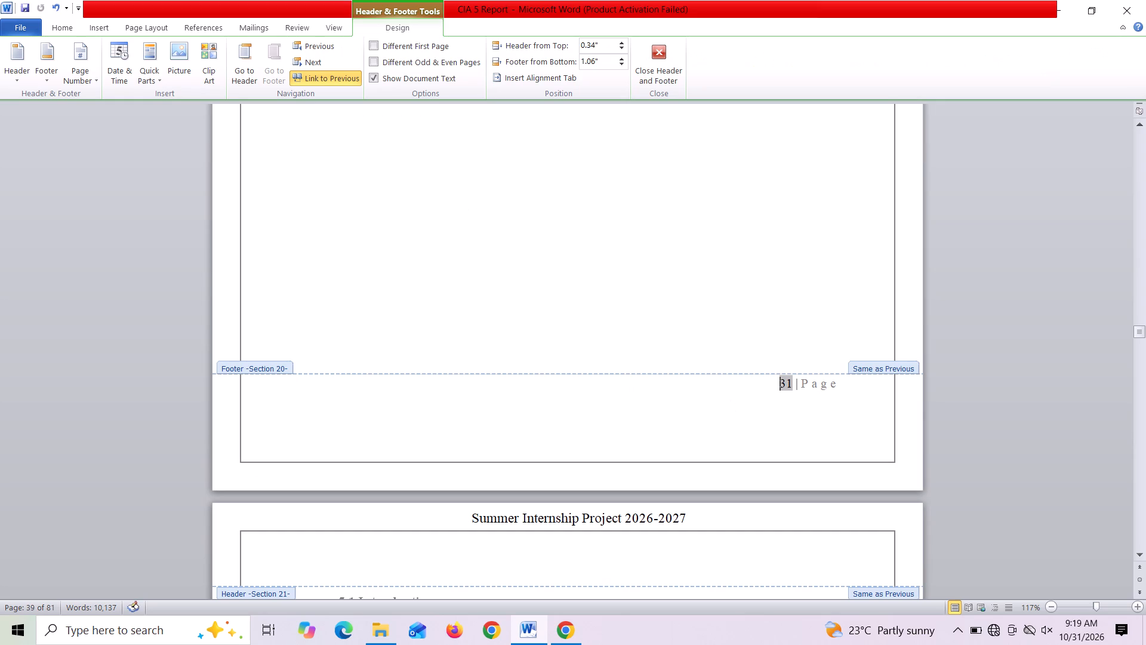
left_click(622, 64)
left_click(622, 64)
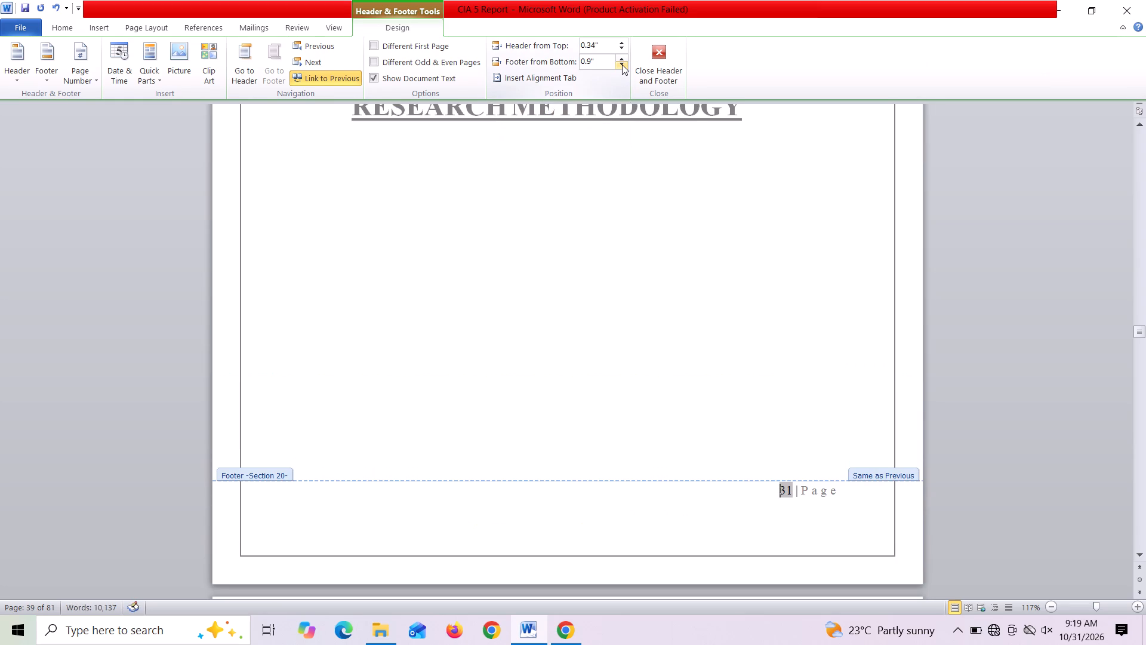
left_click(622, 64)
left_click(622, 64)
left_click(622, 64)
left_click(622, 64)
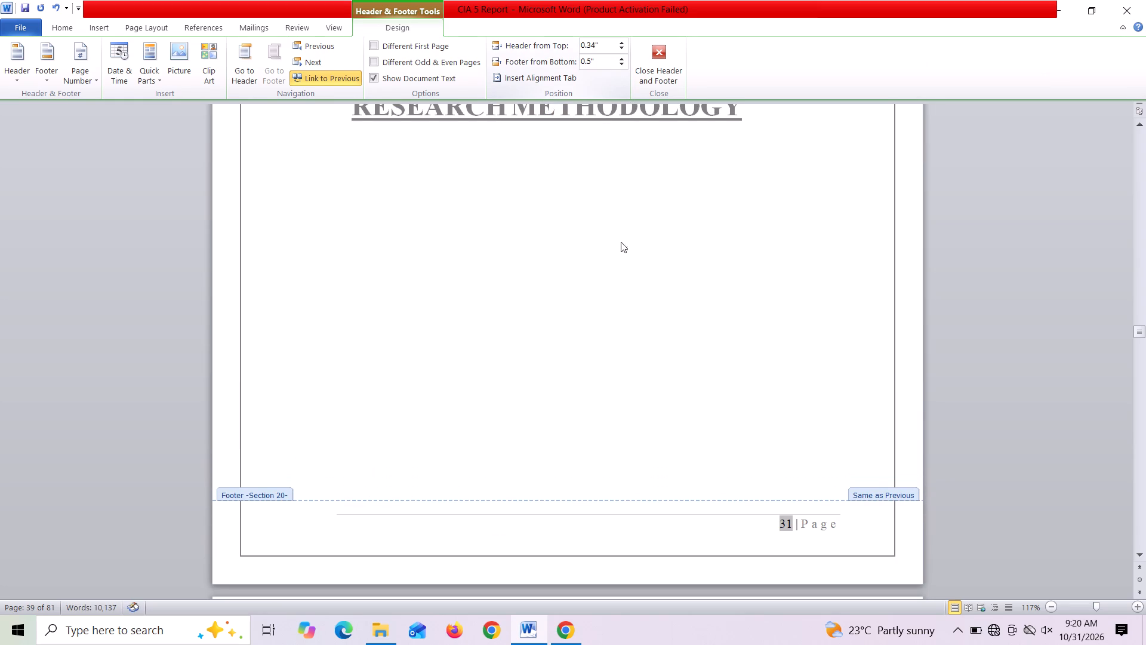
Set the footer distance from the bottom to 0.5" for section 21, on the page numbered 32.
scroll(629, 367, "down", 16)
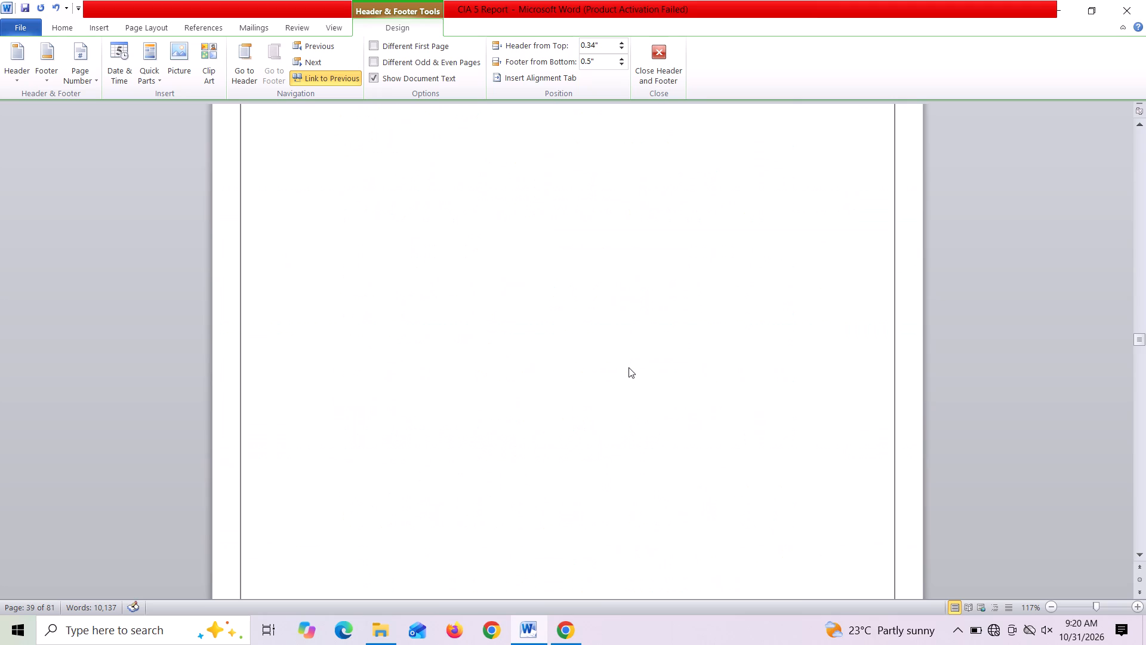
scroll(629, 367, "up", 5)
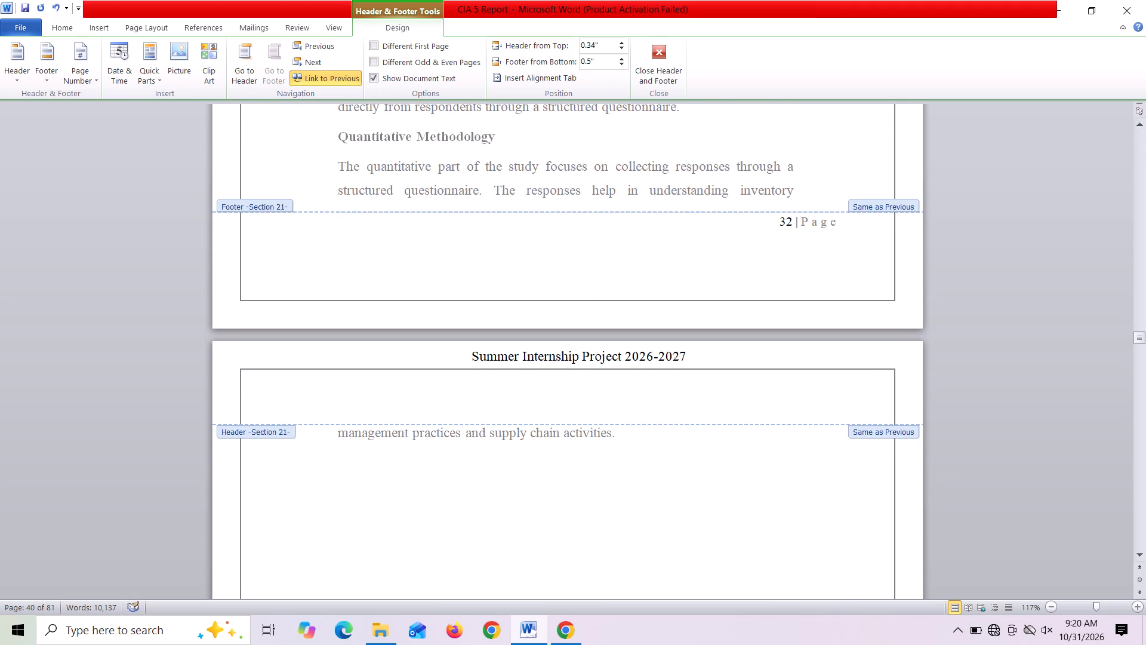
left_click(775, 246)
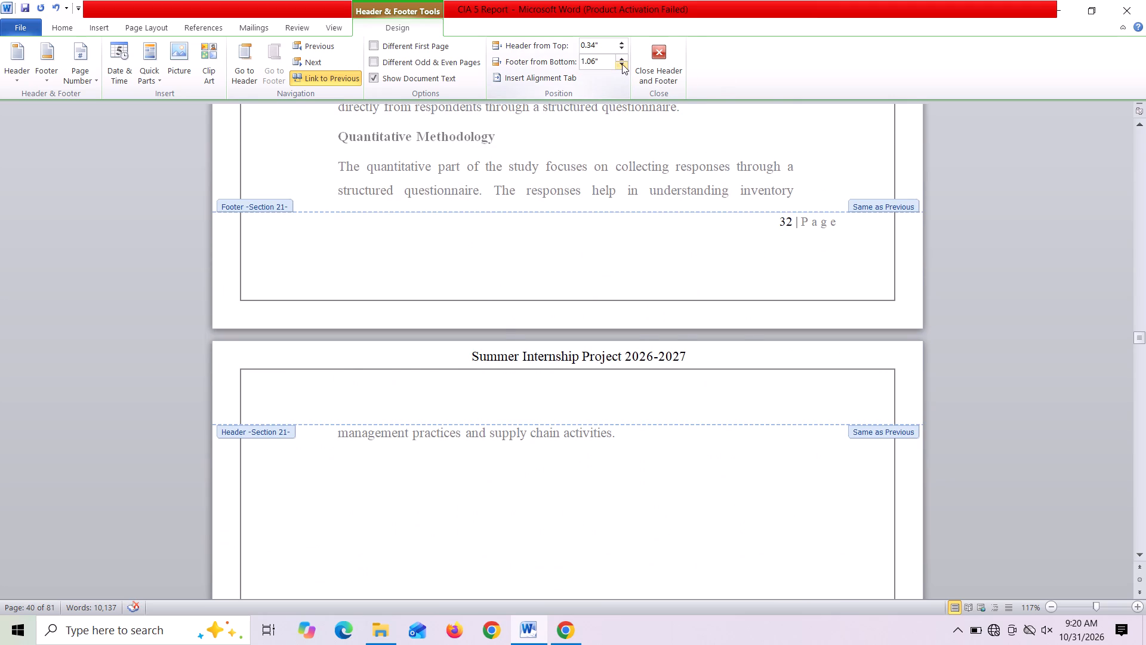
triple_click(622, 64)
left_click(622, 64)
double_click(622, 64)
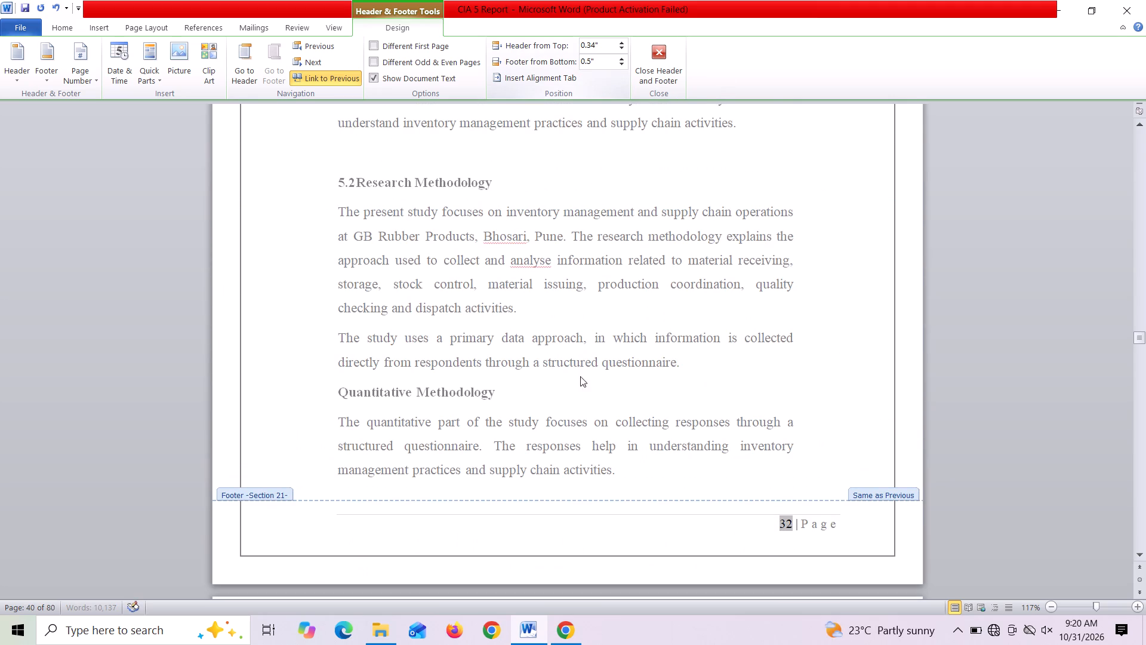
Set the footer distance from the bottom to 0.5" for section 22, the Sources of Data page numbered 33.
scroll(571, 453, "down", 10)
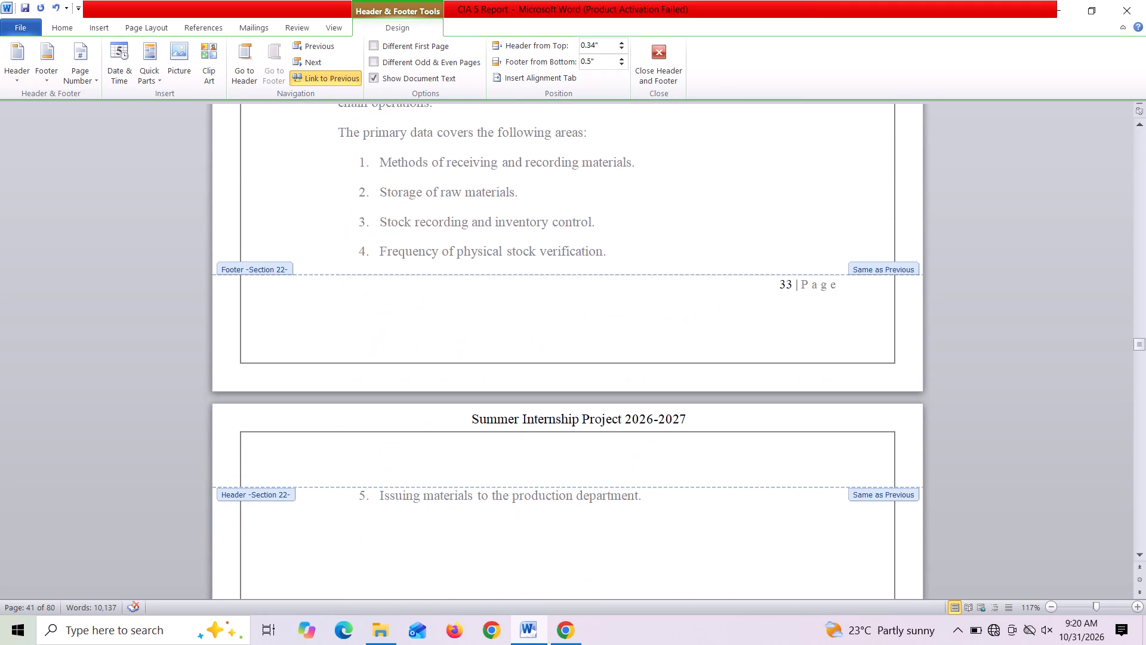
left_click(707, 333)
triple_click(625, 63)
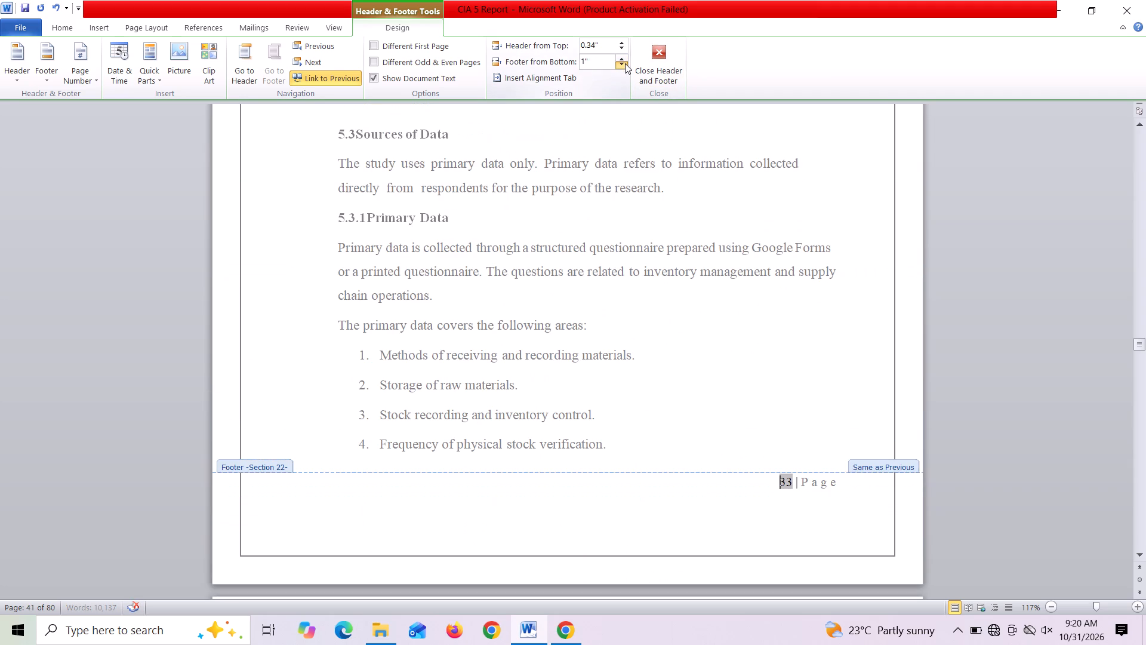
left_click(625, 63)
left_click(625, 63)
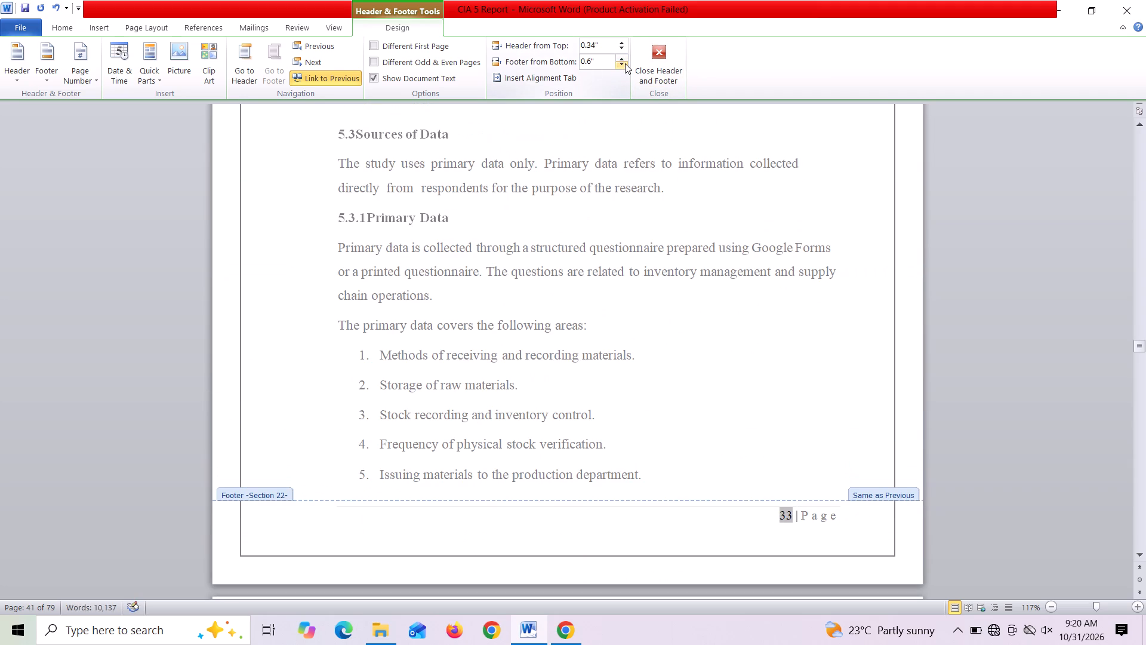
left_click(625, 63)
Set the footer distance from the bottom to 0.5" for section 23, on the page numbered 34.
scroll(521, 241, "down", 11)
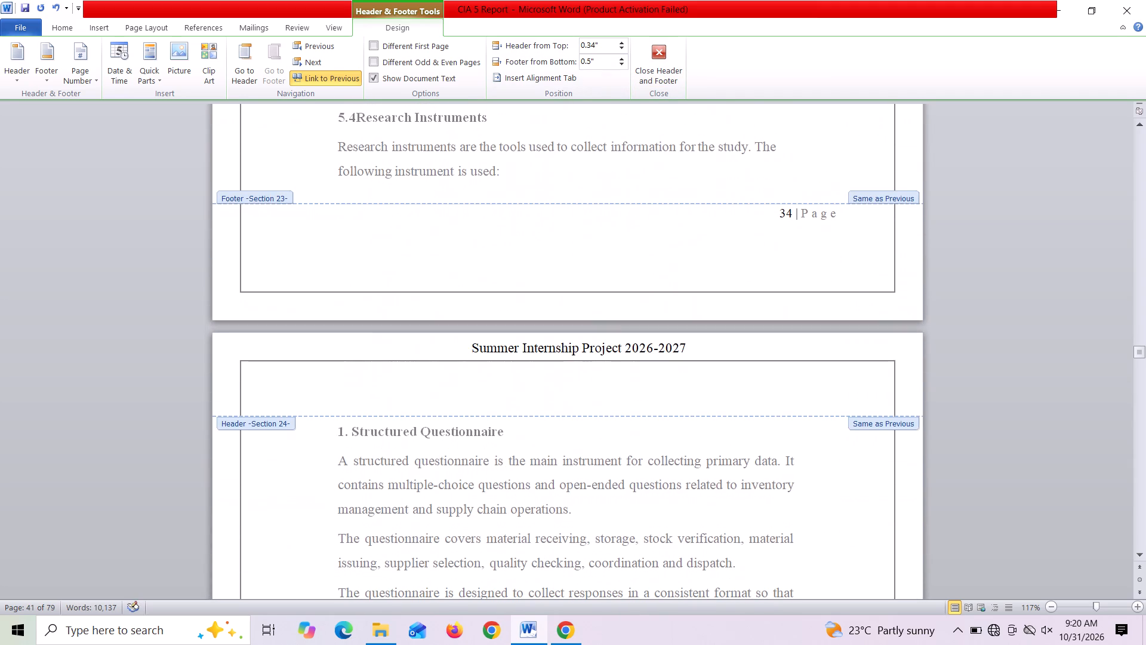
left_click(742, 239)
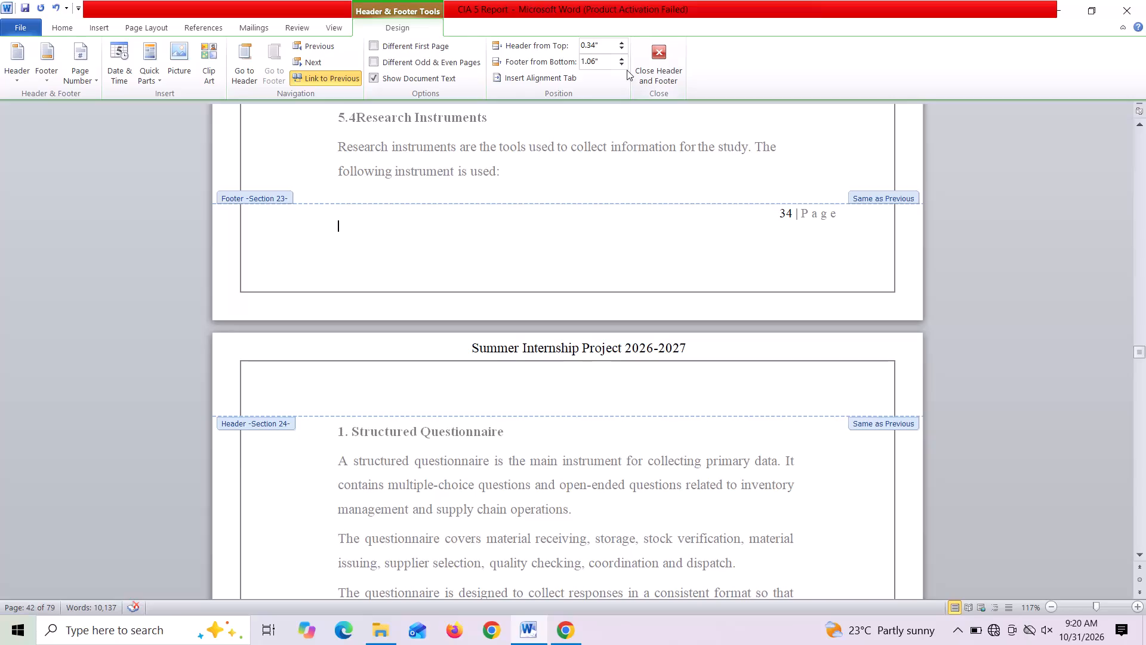
triple_click(621, 66)
left_click(621, 66)
left_click(621, 66)
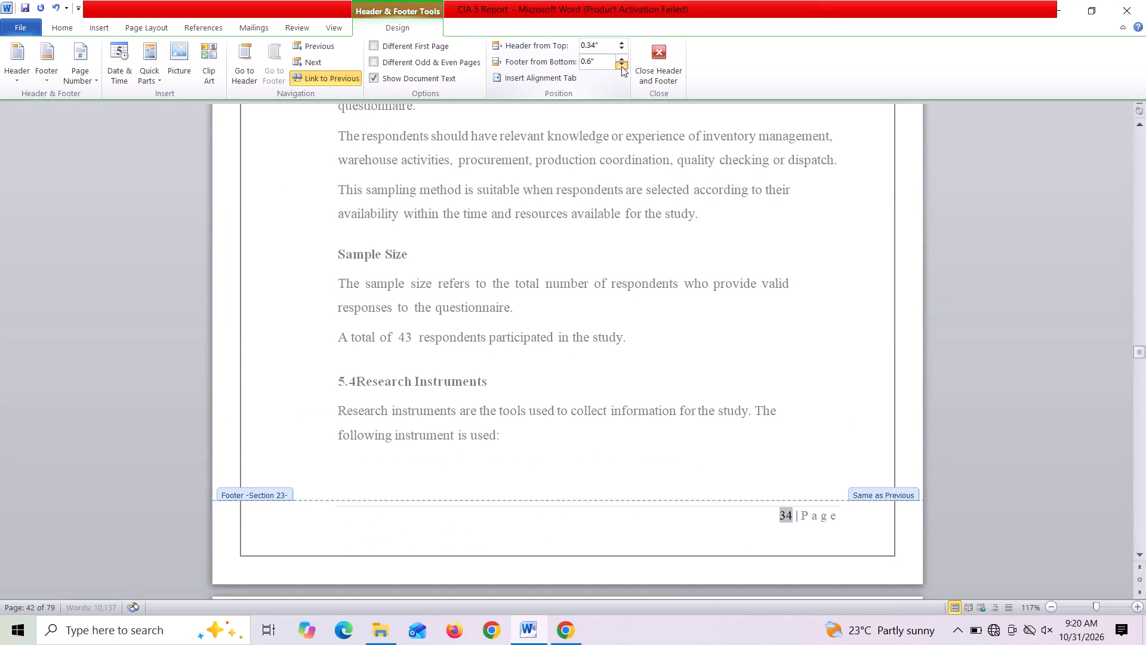
left_click(621, 66)
Set the footer distance from the bottom to 0.5" for section 24, on the page numbered 35.
scroll(518, 290, "down", 8)
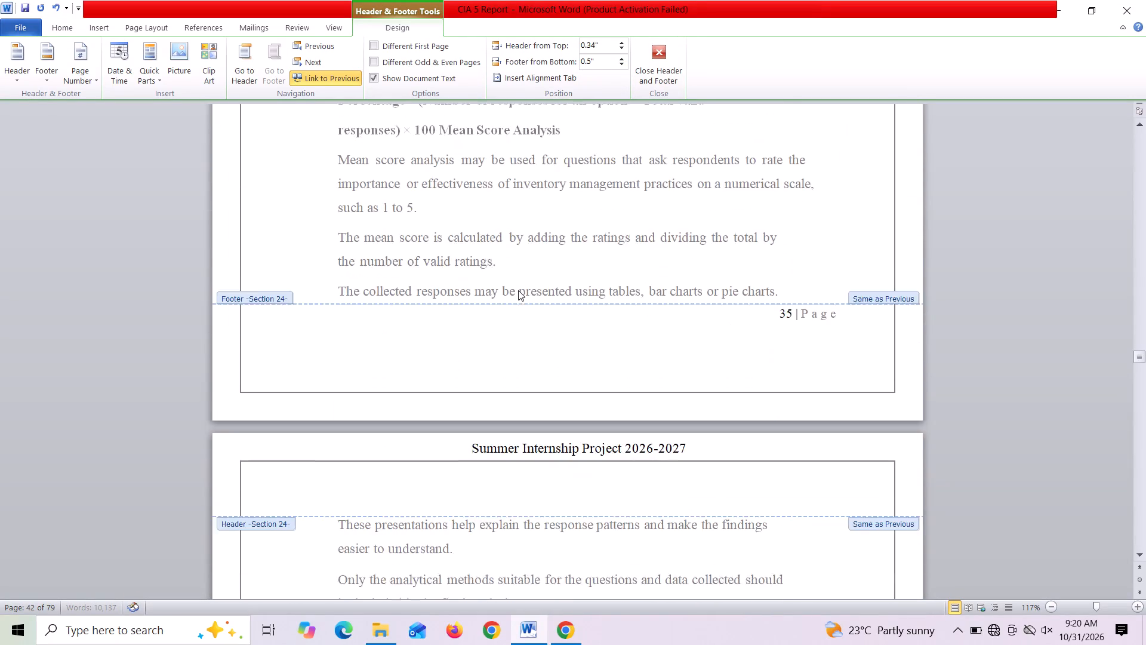
scroll(518, 290, "down", 3)
left_click(713, 297)
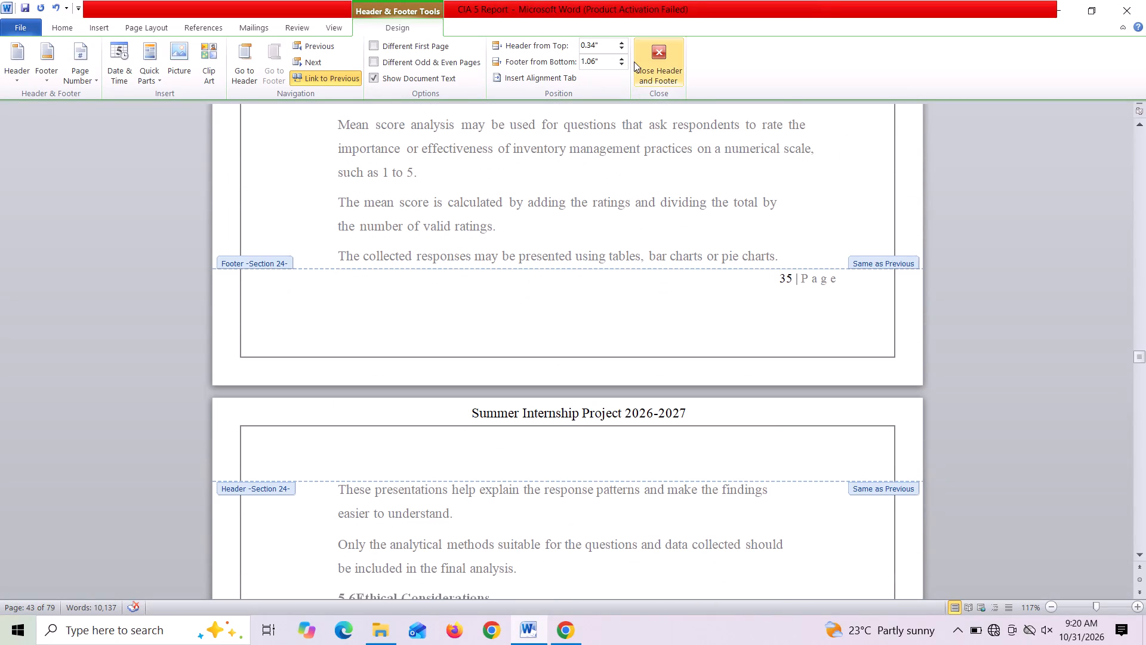
triple_click(623, 63)
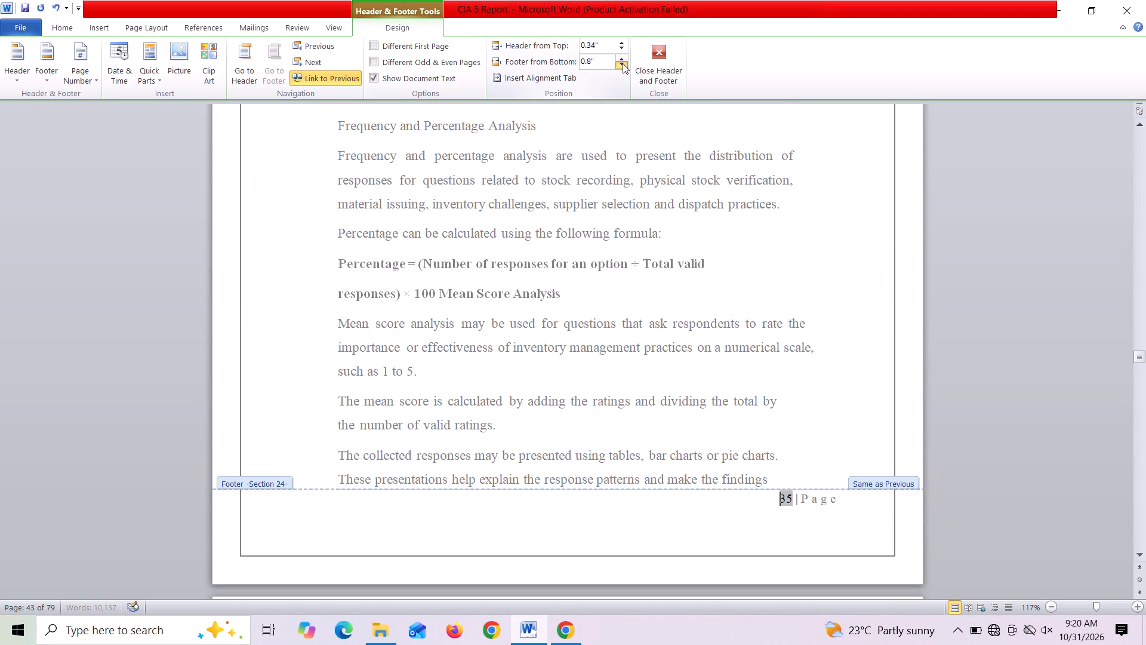
left_click(623, 63)
double_click(623, 63)
Set the footer distance from the bottom to 0.5" for section 25, the Interpretations title page numbered 37.
scroll(557, 254, "down", 4)
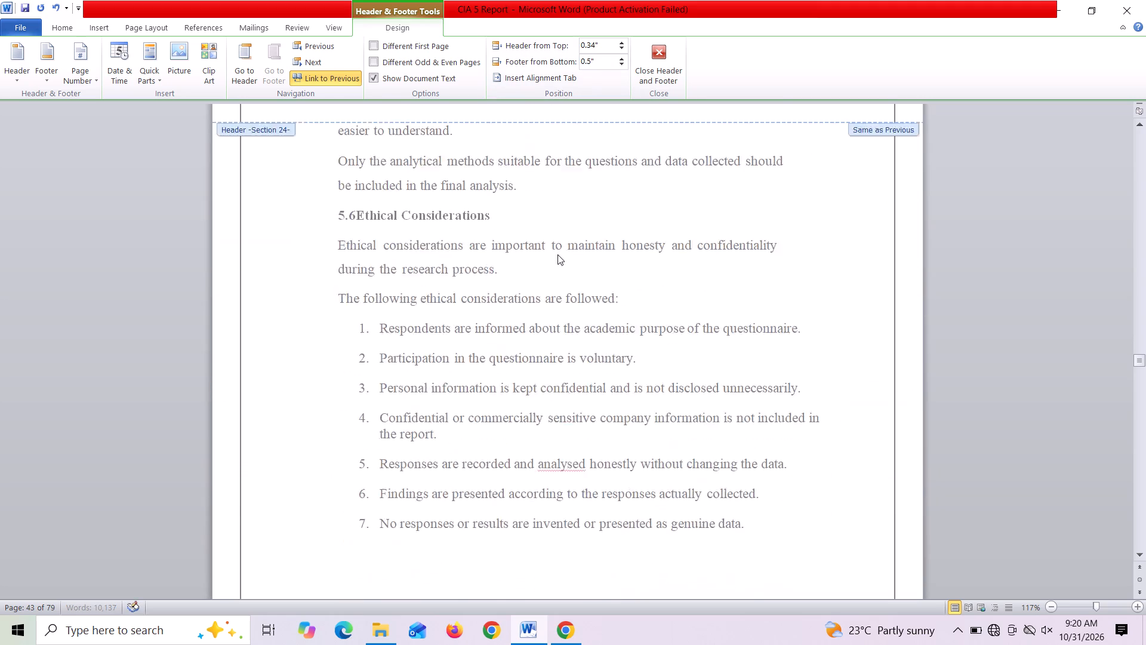
scroll(557, 254, "down", 19)
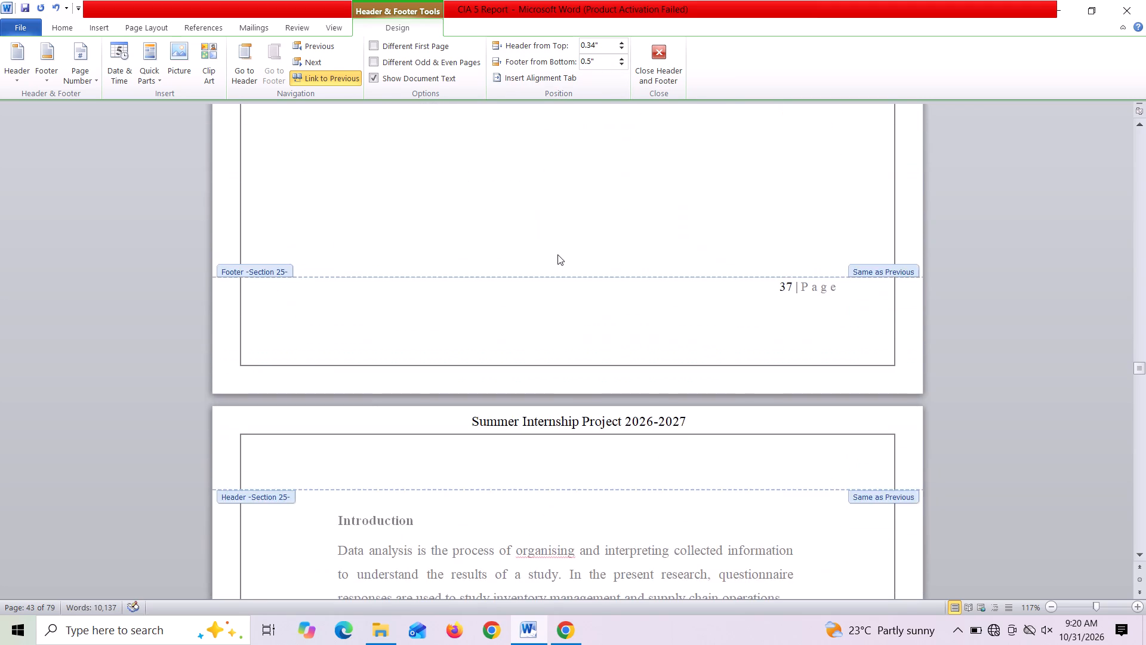
scroll(557, 254, "down", 2)
scroll(557, 254, "up", 3)
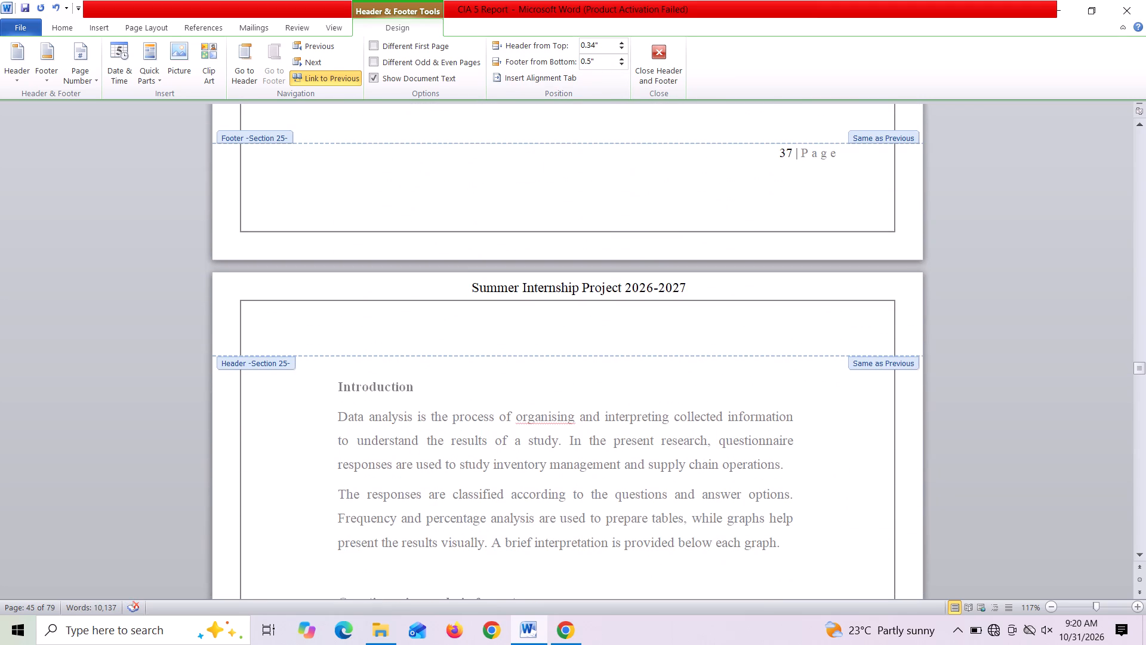
left_click(730, 178)
triple_click(623, 62)
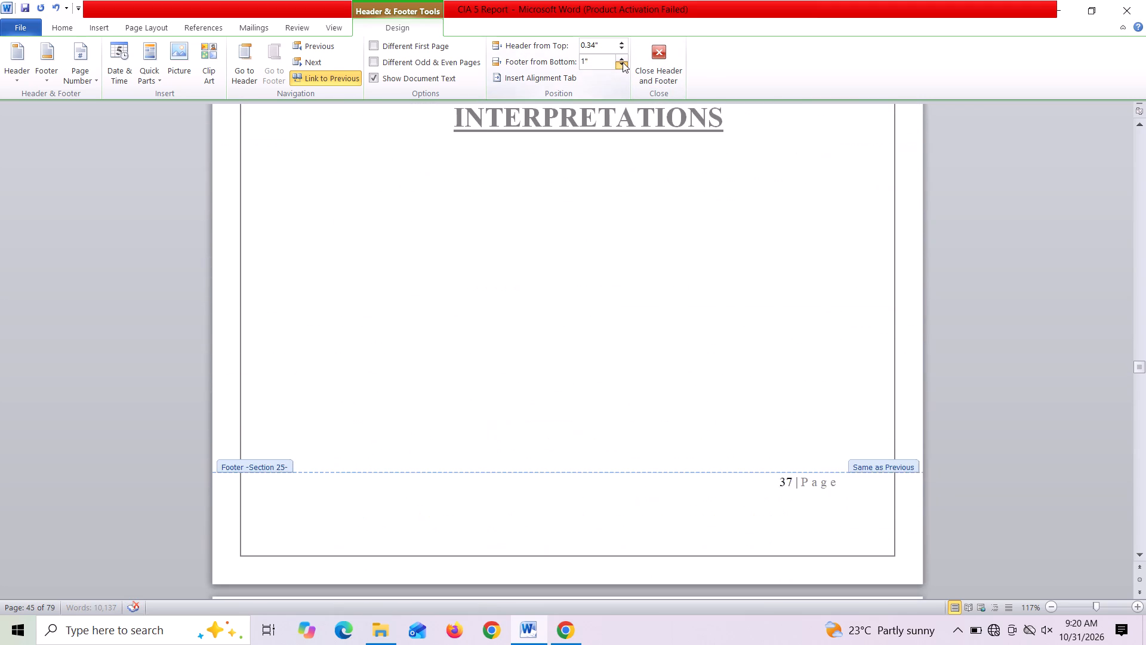
left_click(623, 62)
left_click(623, 62)
left_click(623, 62)
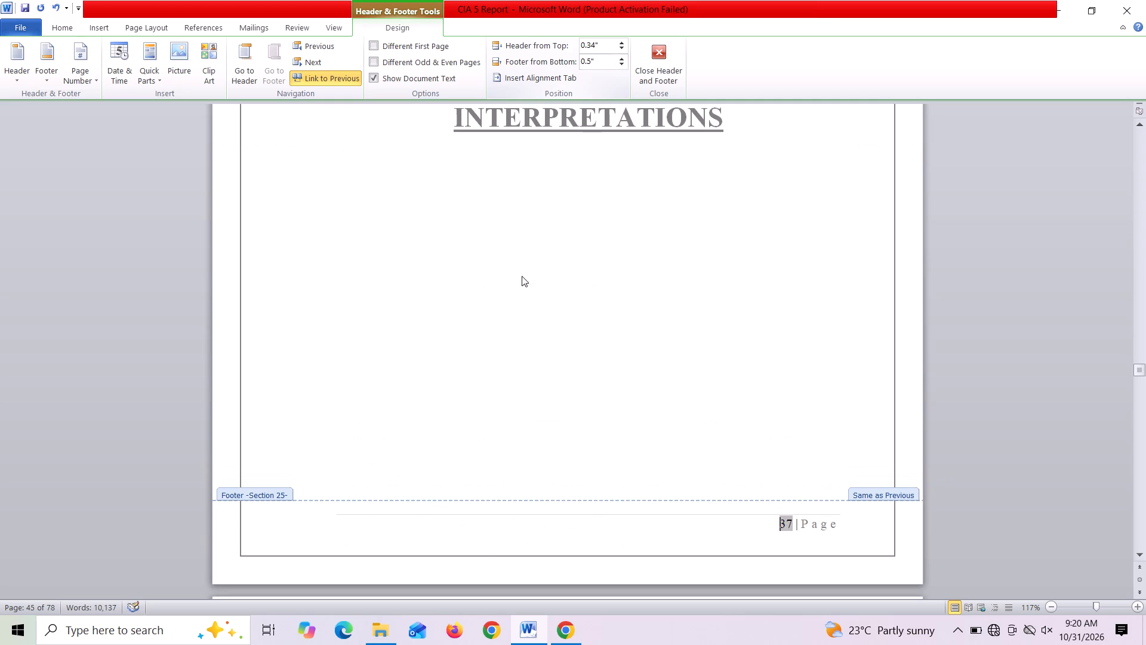
Set the footer distance from the bottom to 0.5" for section 26, the Maintenance of Inventory Records page numbered 41.
scroll(500, 376, "down", 14)
scroll(666, 331, "down", 3)
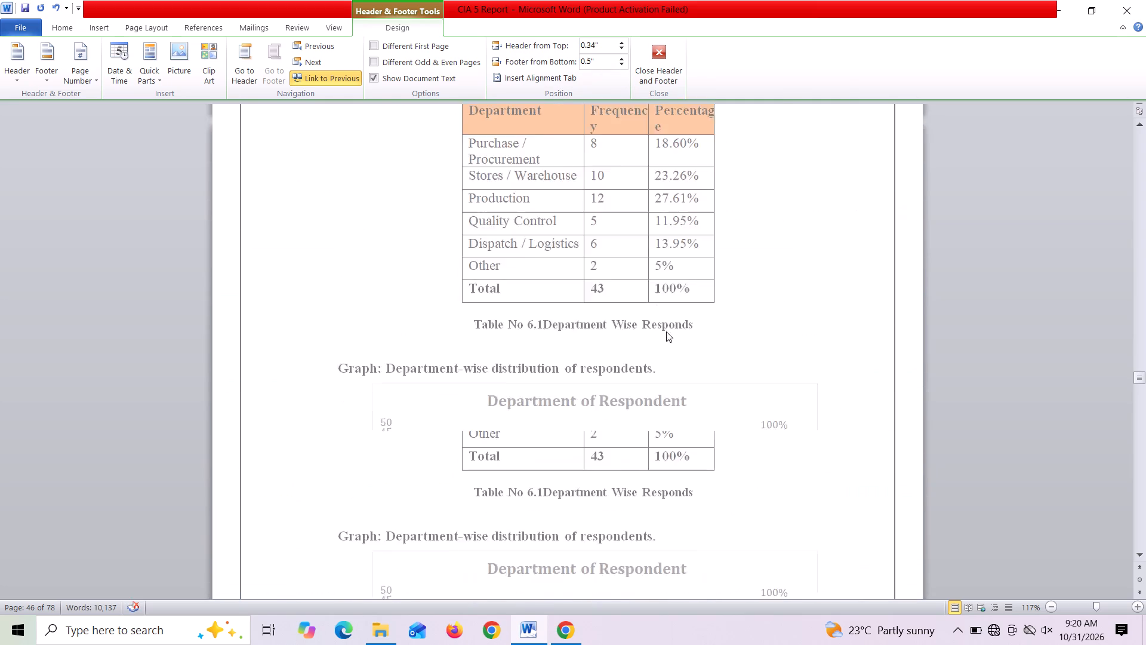
scroll(666, 331, "down", 13)
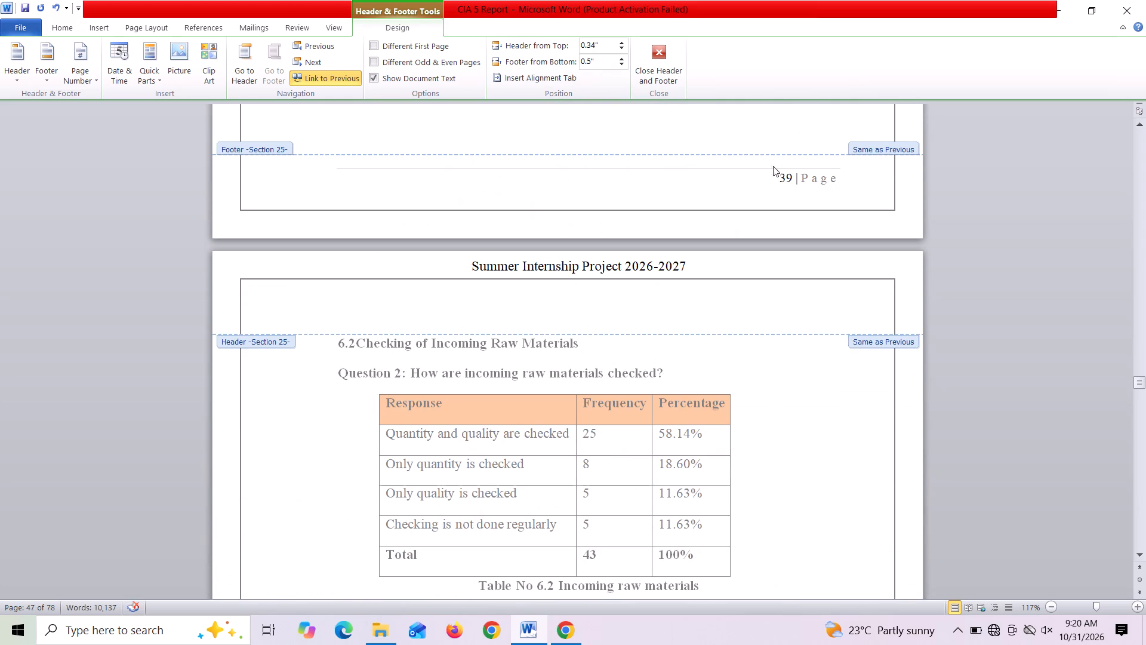
left_click(765, 175)
scroll(652, 268, "down", 7)
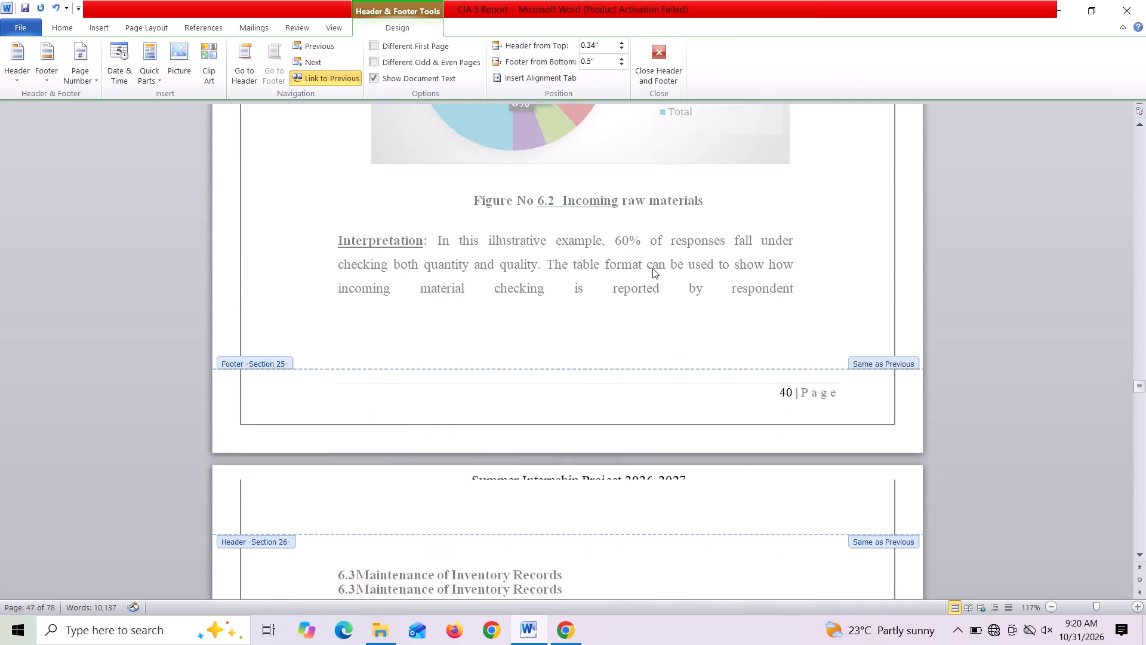
scroll(652, 268, "down", 11)
scroll(652, 268, "up", 1)
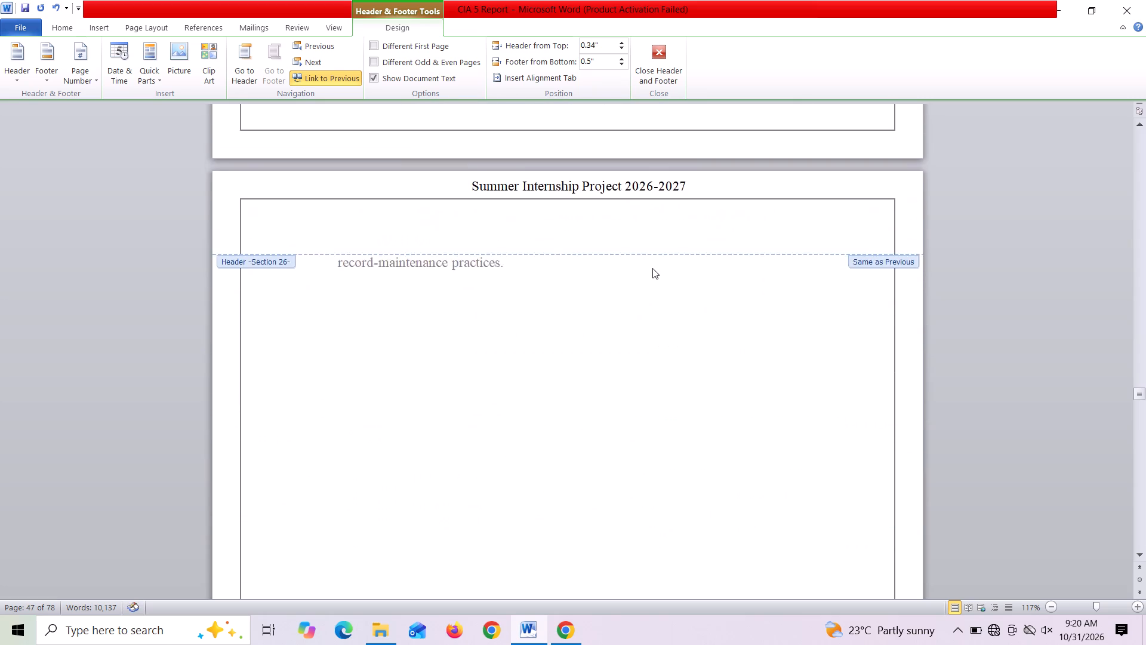
scroll(652, 268, "up", 1)
left_click(738, 160)
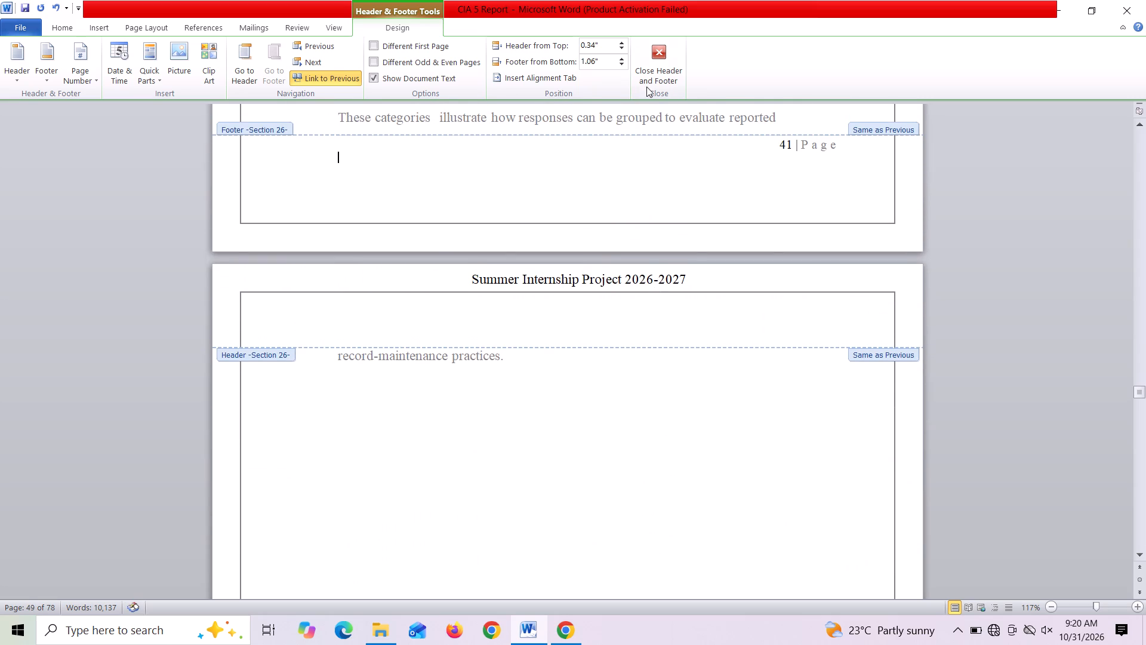
left_click(621, 66)
left_click(621, 66)
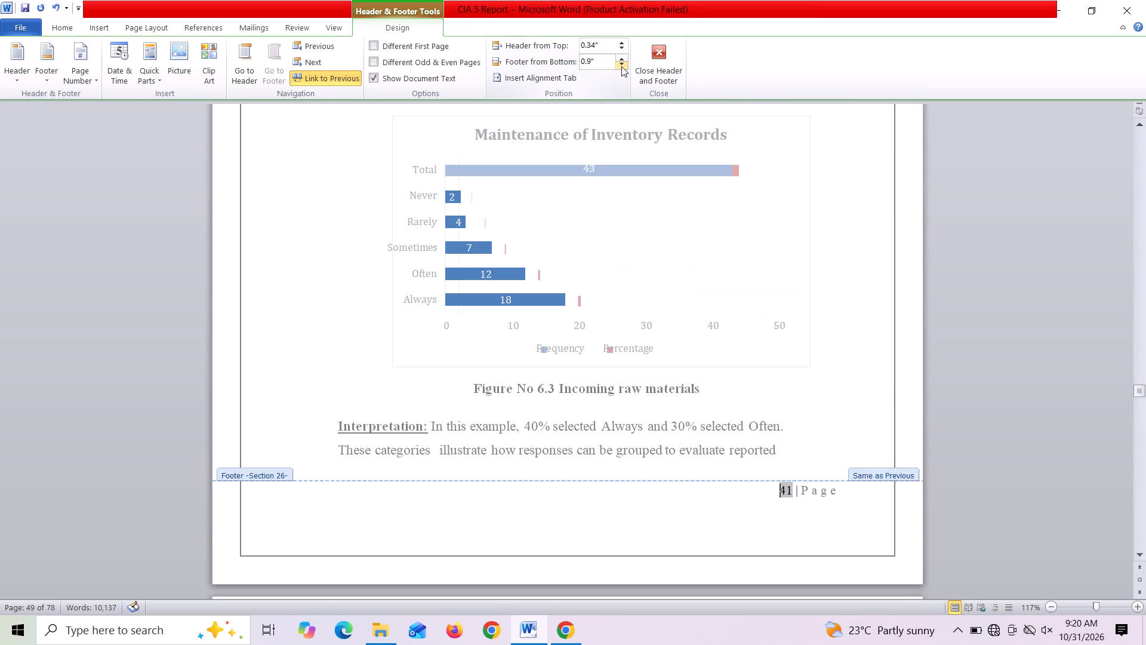
left_click(621, 66)
left_click(621, 66)
left_click(621, 66)
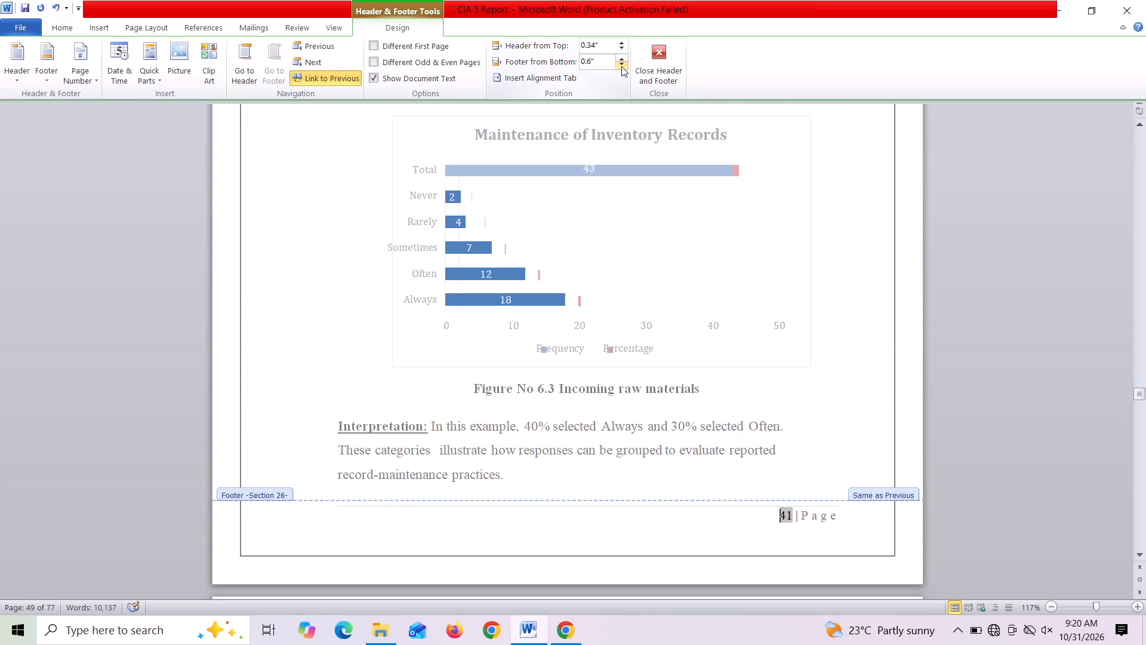
left_click(621, 66)
Set the footer distance from the bottom to 0.5" for section 27, the Physical Stock Verification page numbered 42.
scroll(501, 426, "down", 4)
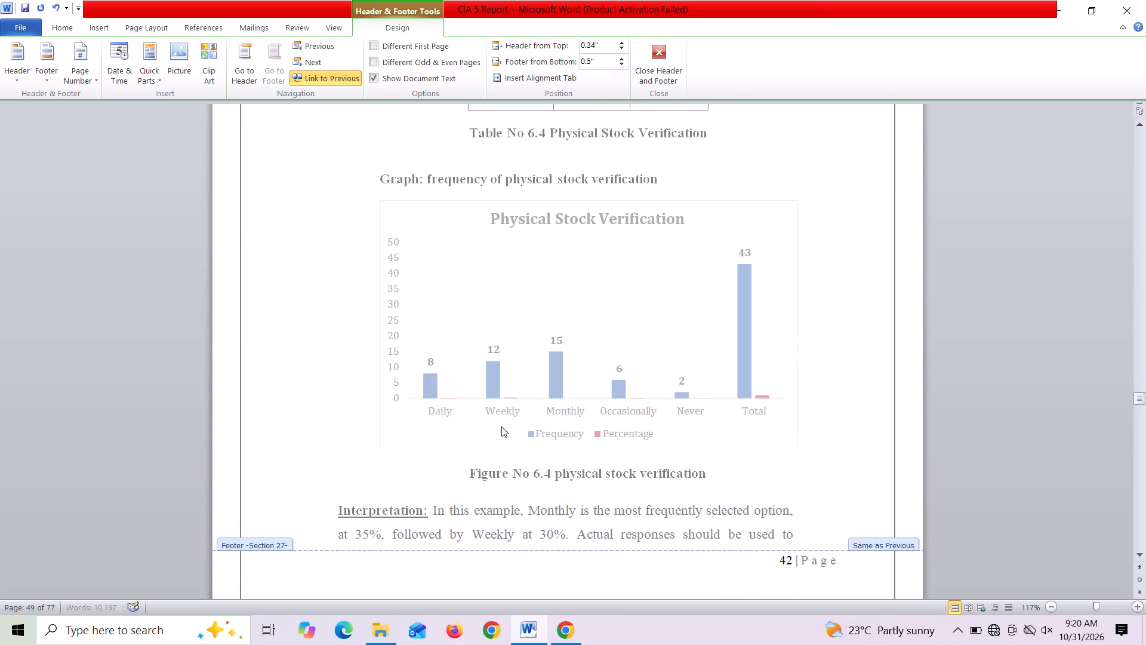
scroll(501, 426, "down", 7)
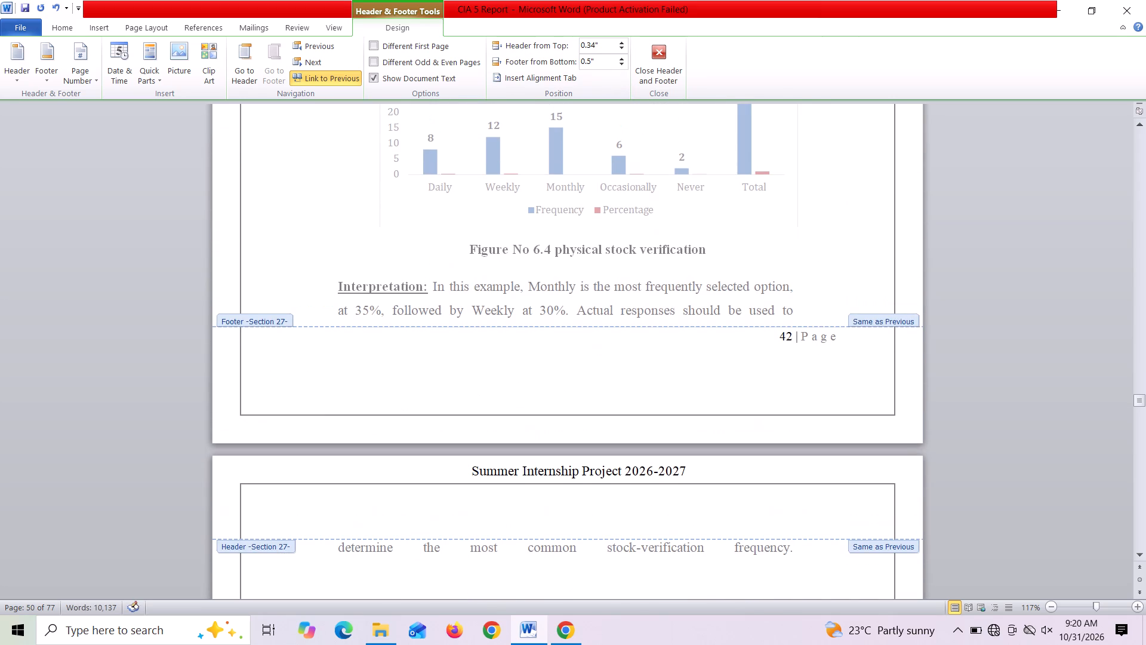
left_click(761, 341)
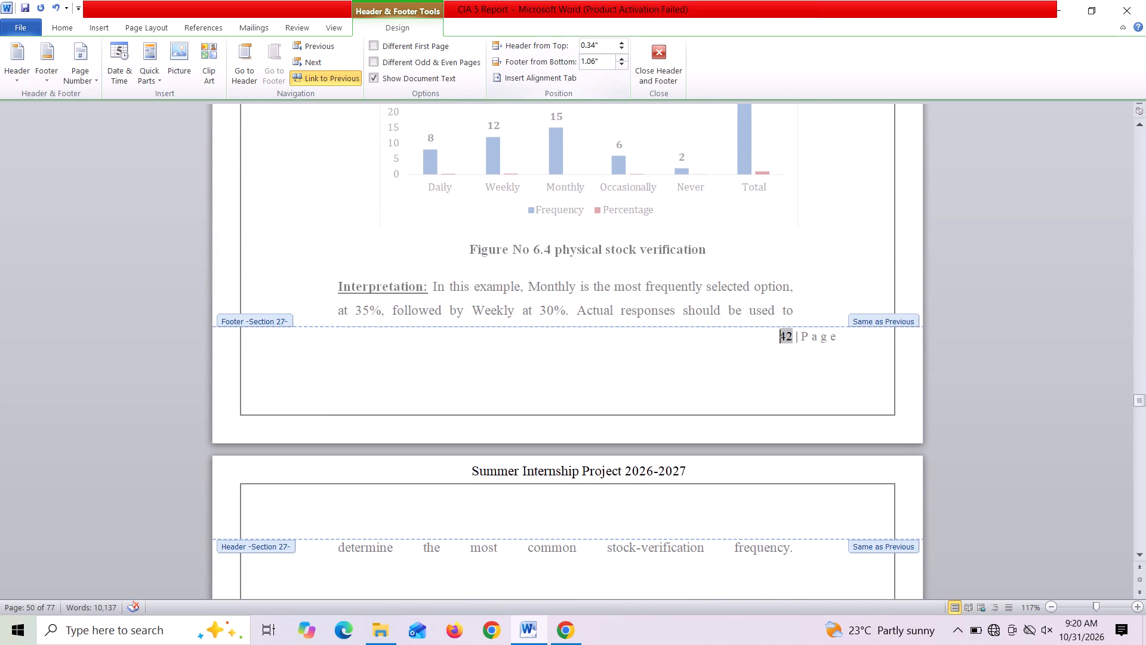
triple_click(624, 66)
double_click(624, 66)
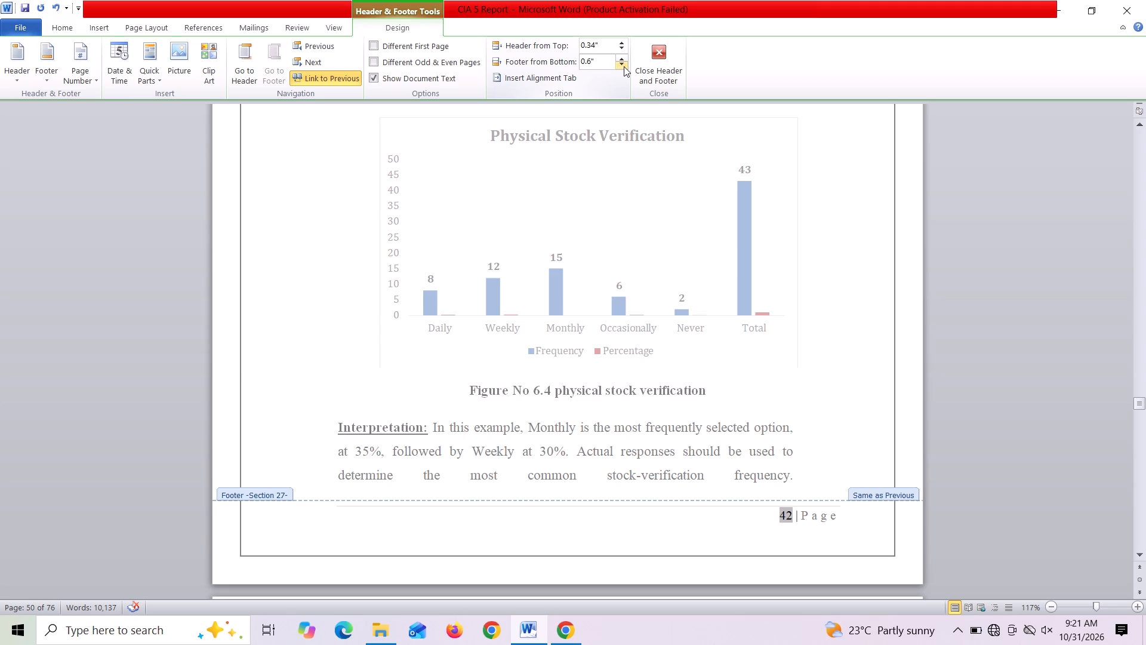
left_click(624, 66)
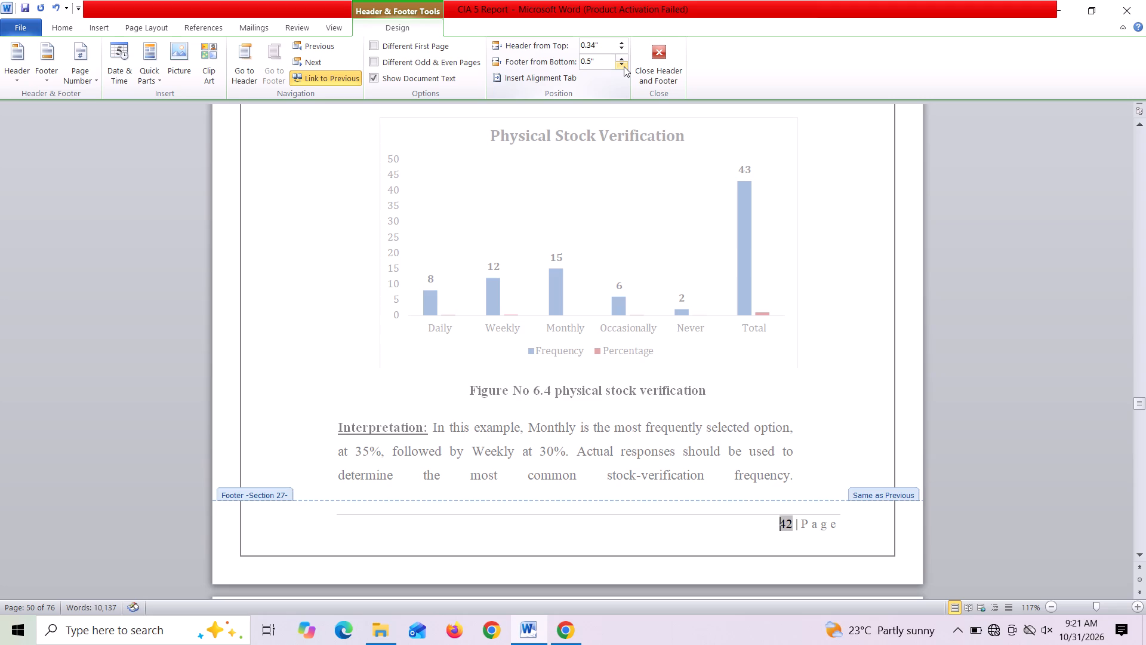
Set the footer distance from the bottom to 0.5" for section 28, the Storage of Materials page numbered 43.
scroll(685, 380, "down", 11)
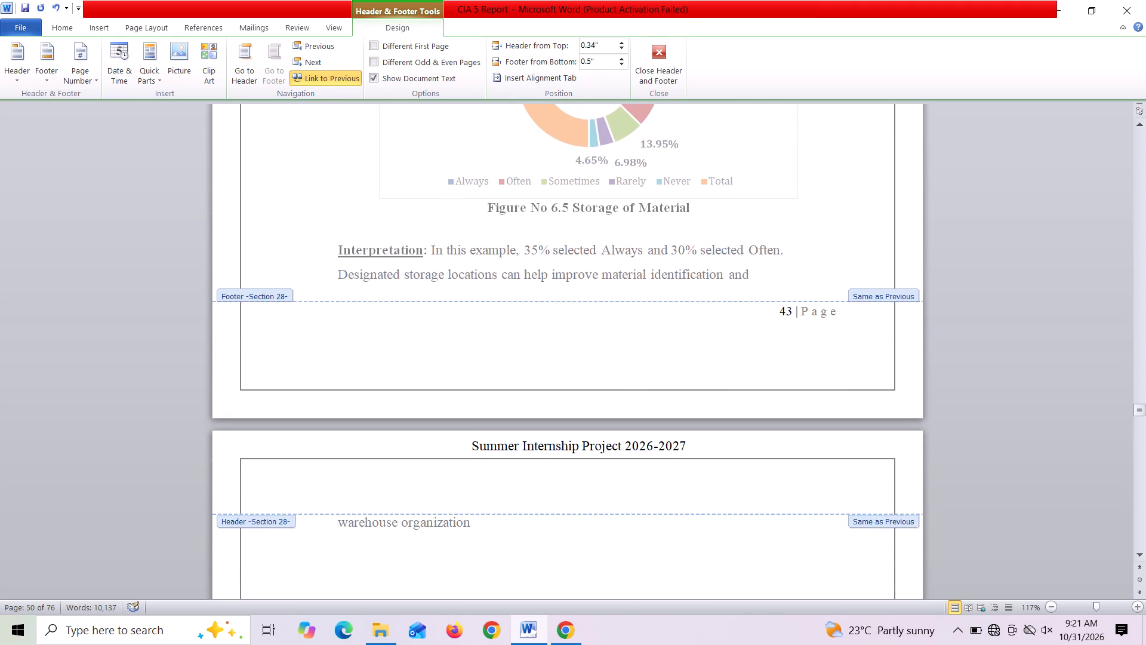
left_click(747, 349)
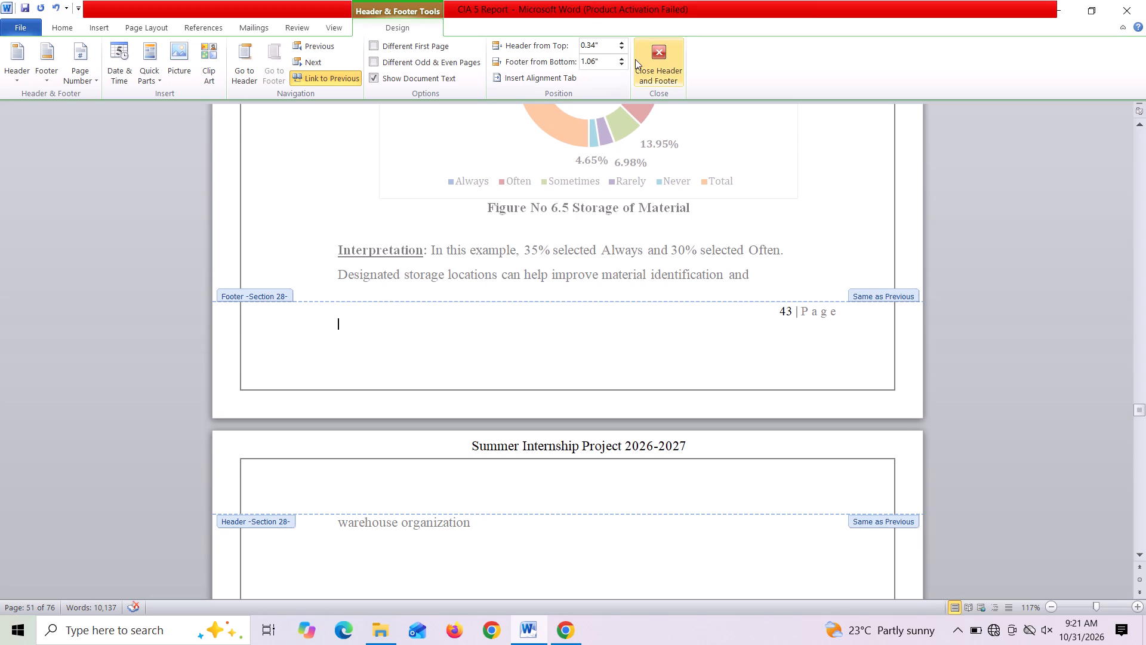
left_click(623, 63)
left_click(623, 63)
left_click(623, 63)
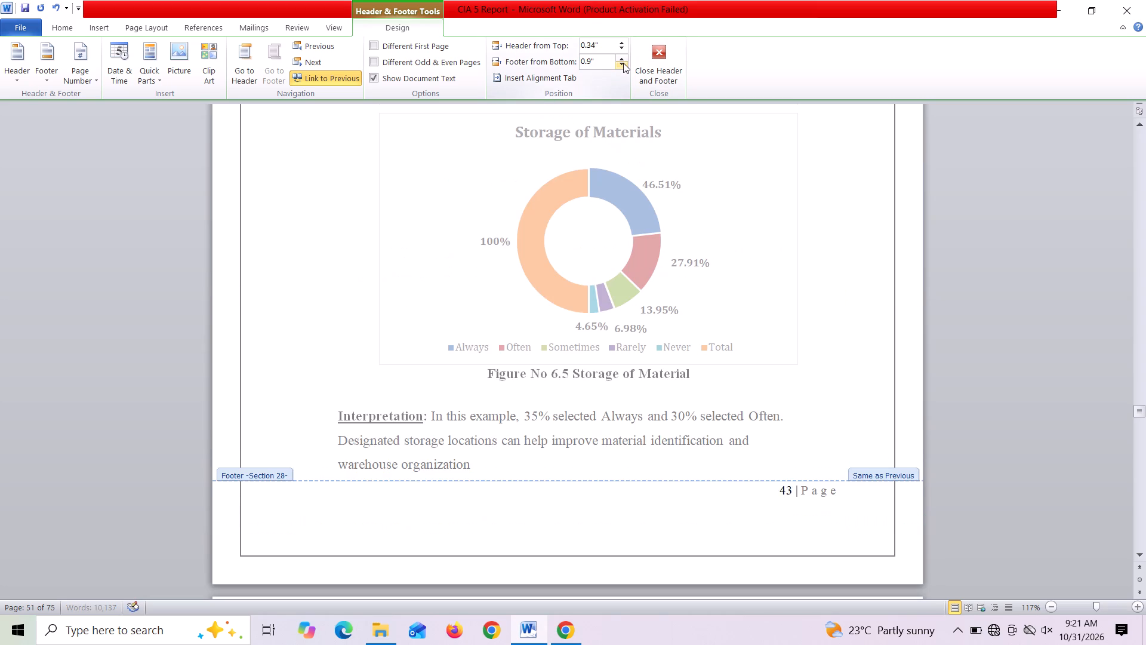
left_click(623, 63)
left_click(623, 63)
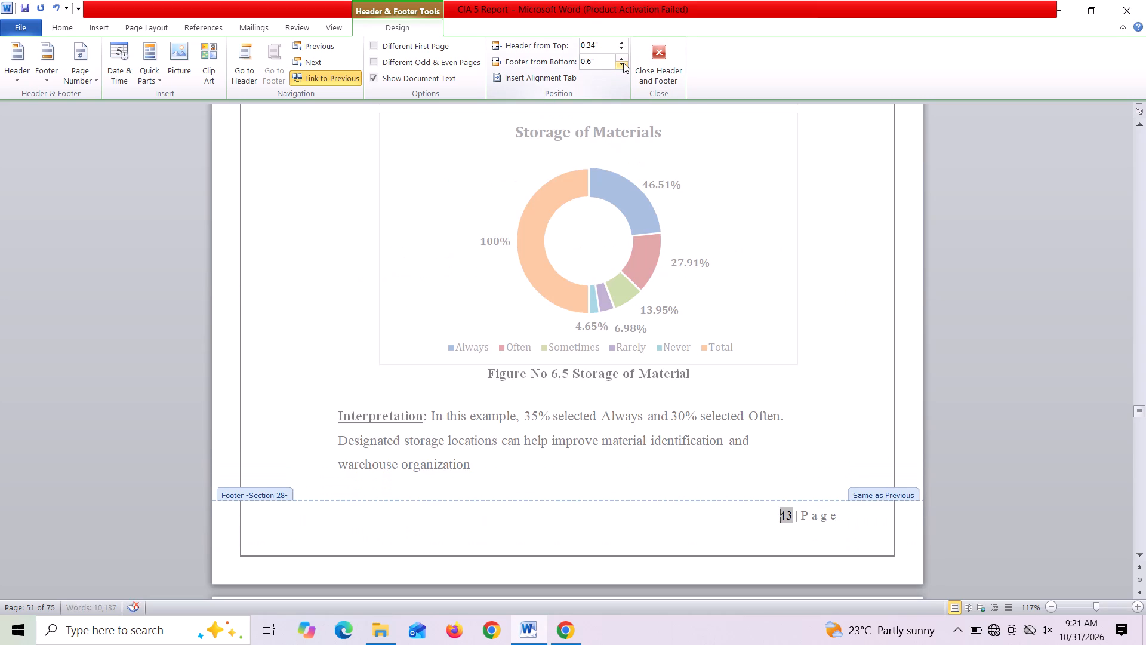
left_click(623, 63)
Set the footer distance from the bottom to 0.5" for section 29, the Updating Inventory Records page numbered 44.
scroll(543, 377, "down", 8)
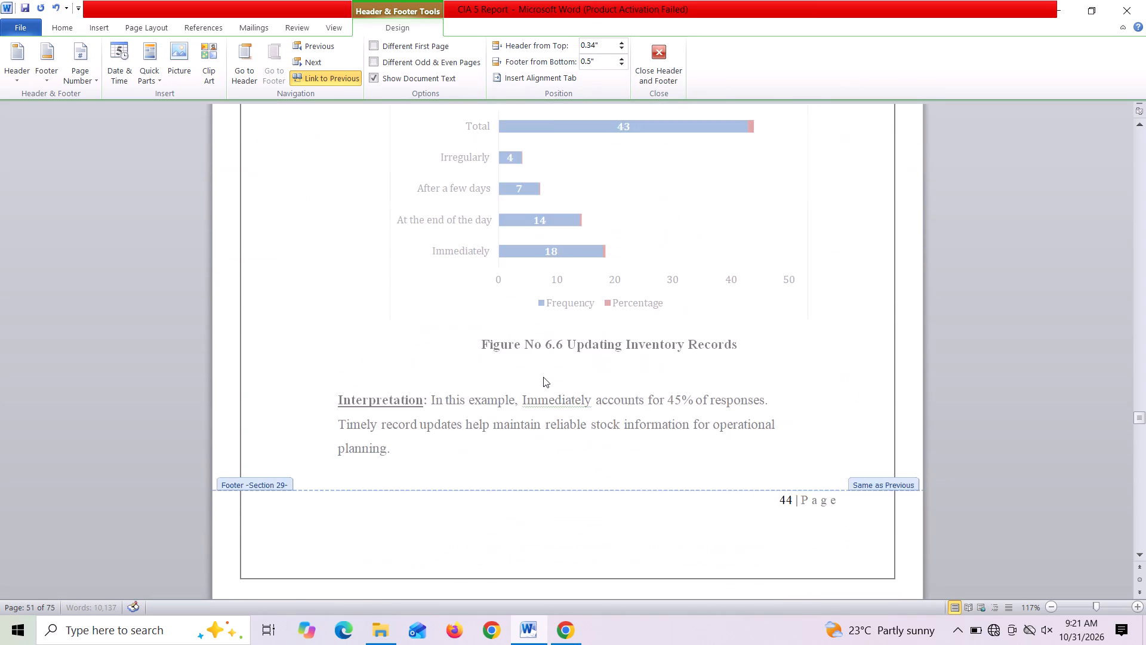
scroll(543, 377, "down", 6)
left_click(722, 365)
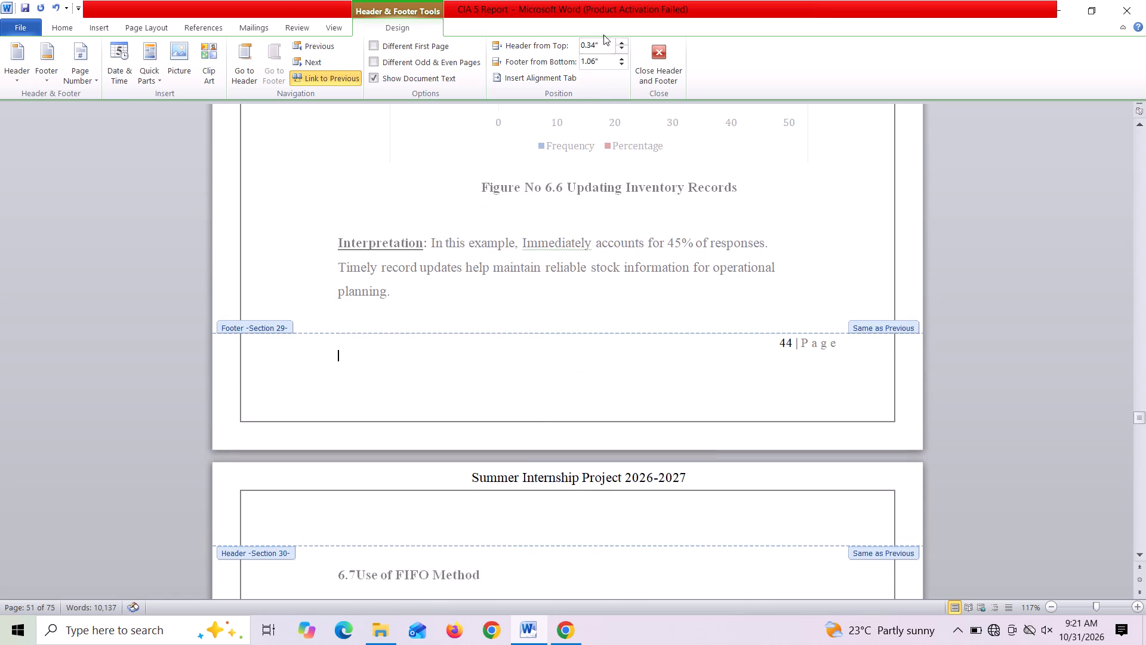
triple_click(621, 64)
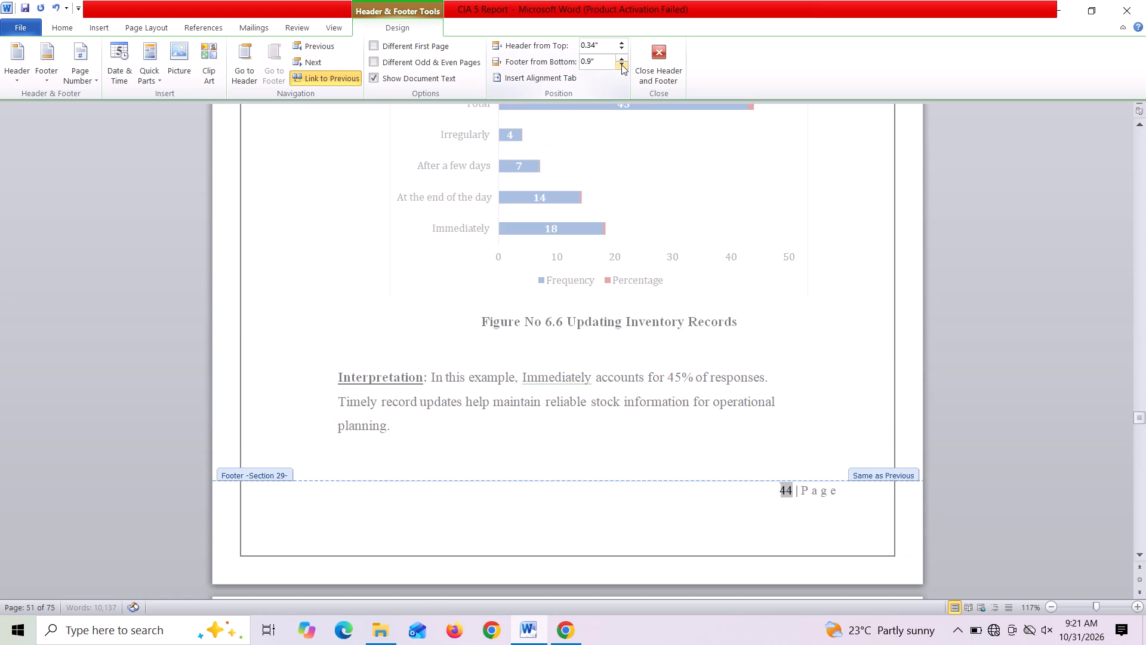
left_click(621, 64)
left_click(621, 64)
left_click(621, 64)
Set the footer distance from the bottom to 0.5" for section 30, the Use of FIFO Method page numbered 45.
scroll(483, 326, "down", 12)
left_click(737, 162)
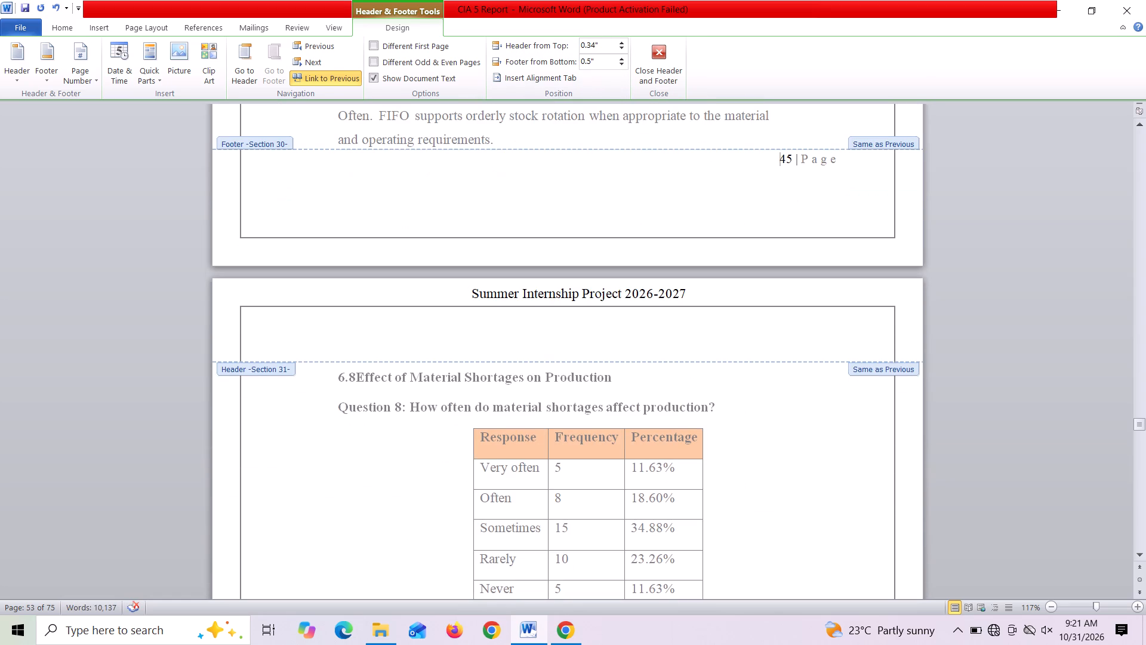
triple_click(627, 66)
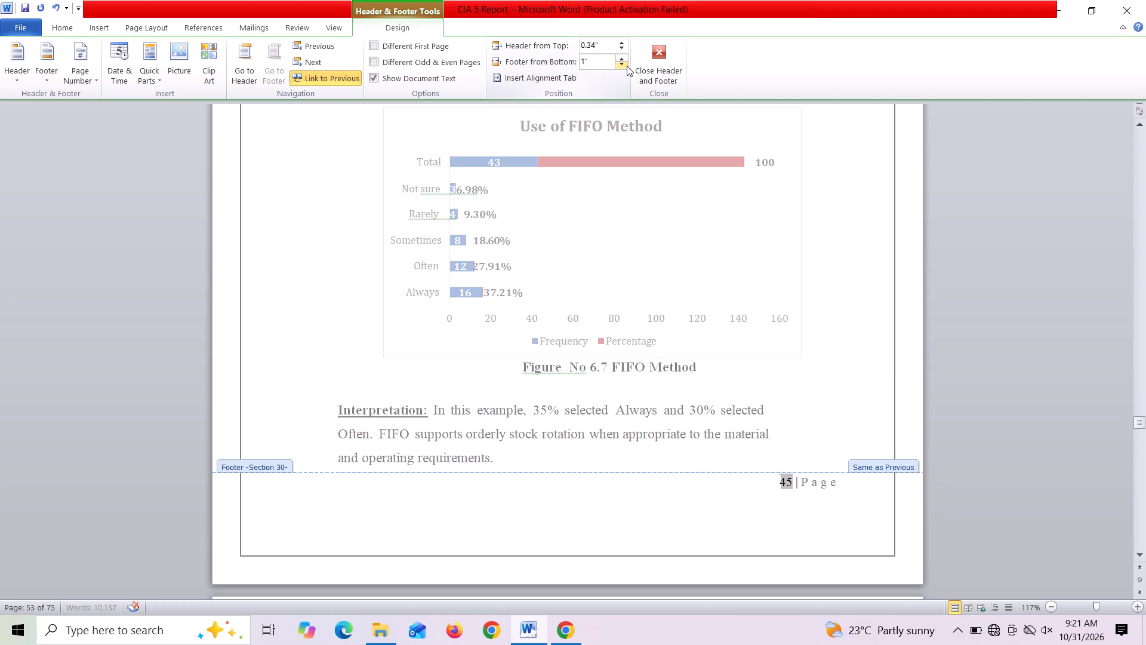
left_click(627, 66)
left_click(627, 66)
left_click(627, 66)
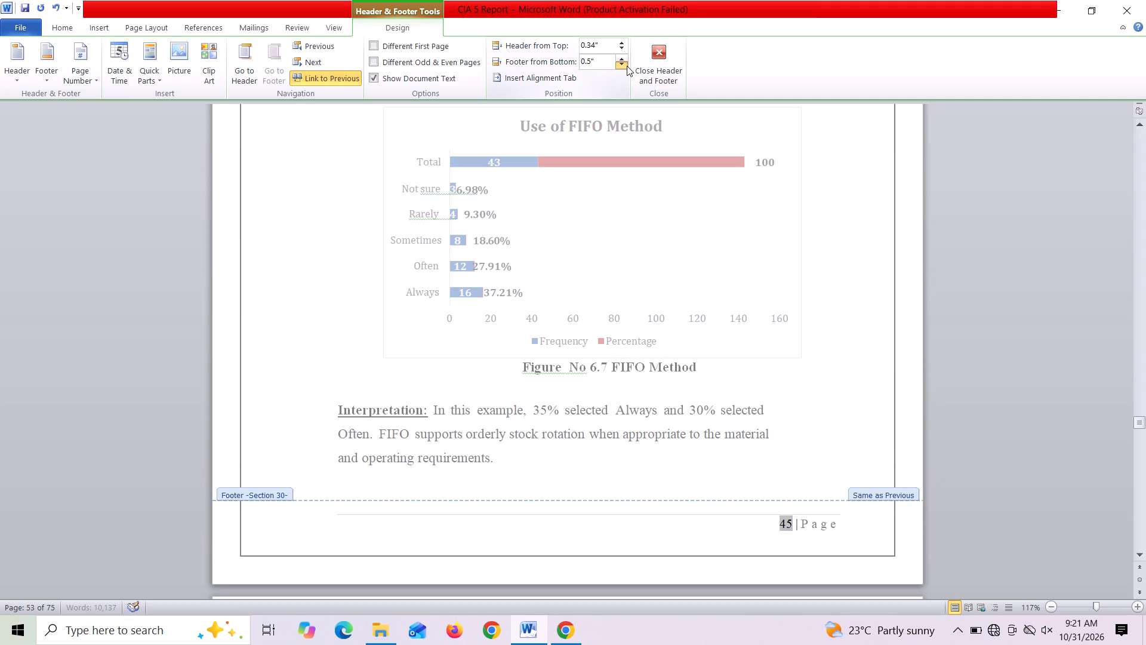
Set the footer distance from the bottom to 0.5" for section 31, the Effect of Material Shortages on Production page numbered 46.
scroll(523, 407, "down", 12)
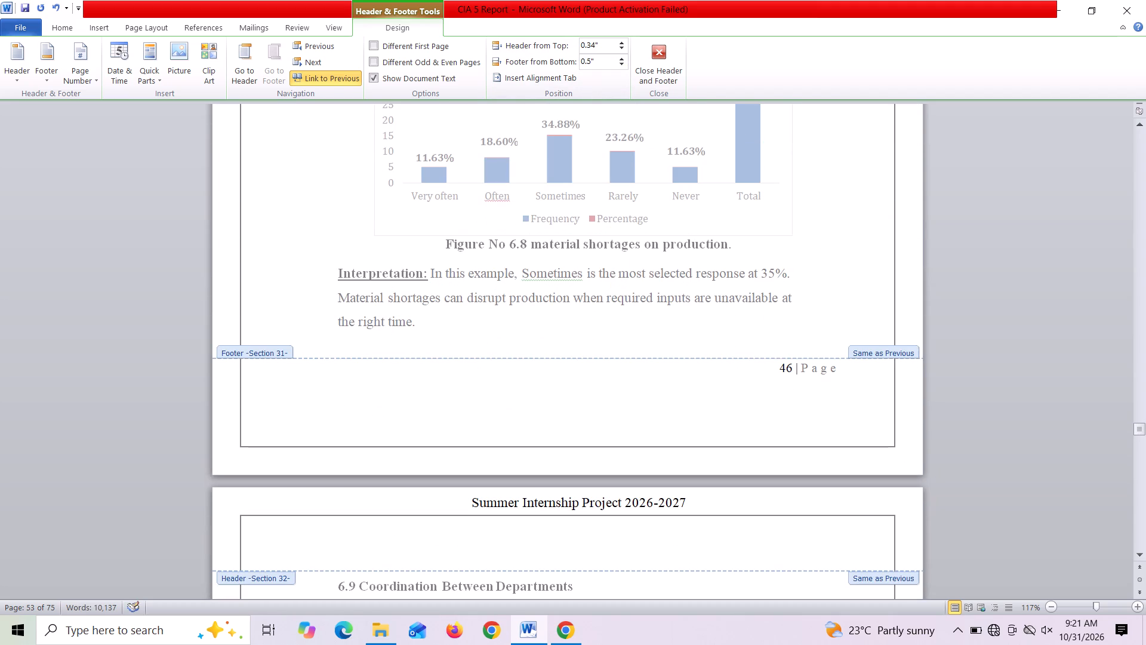
left_click(732, 373)
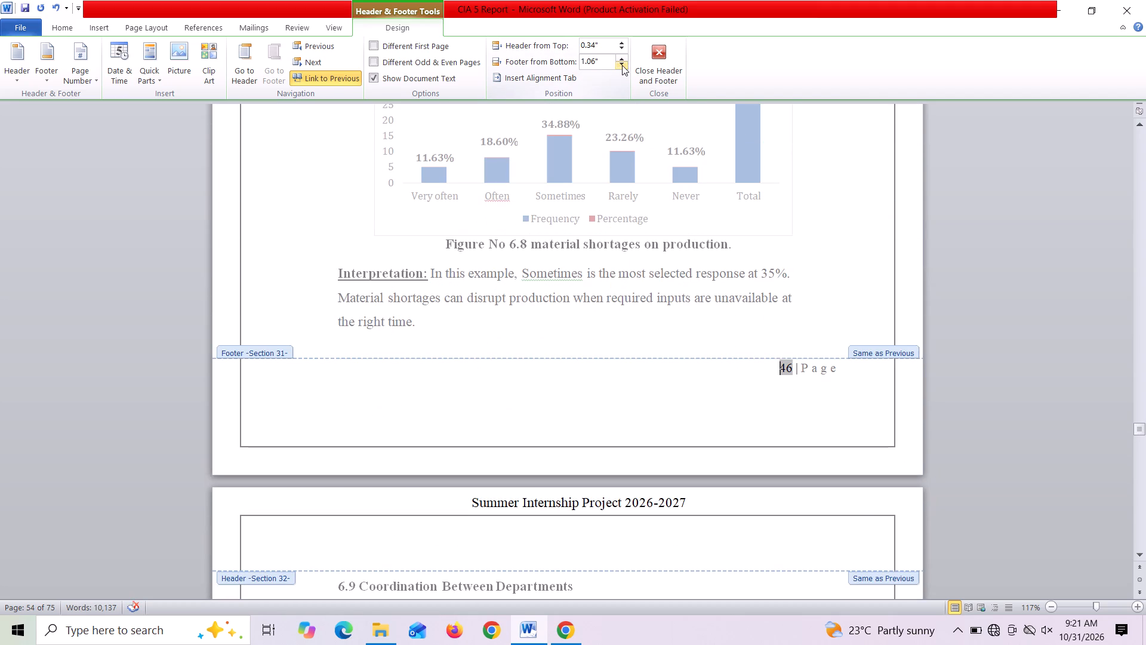
double_click(622, 65)
double_click(622, 65)
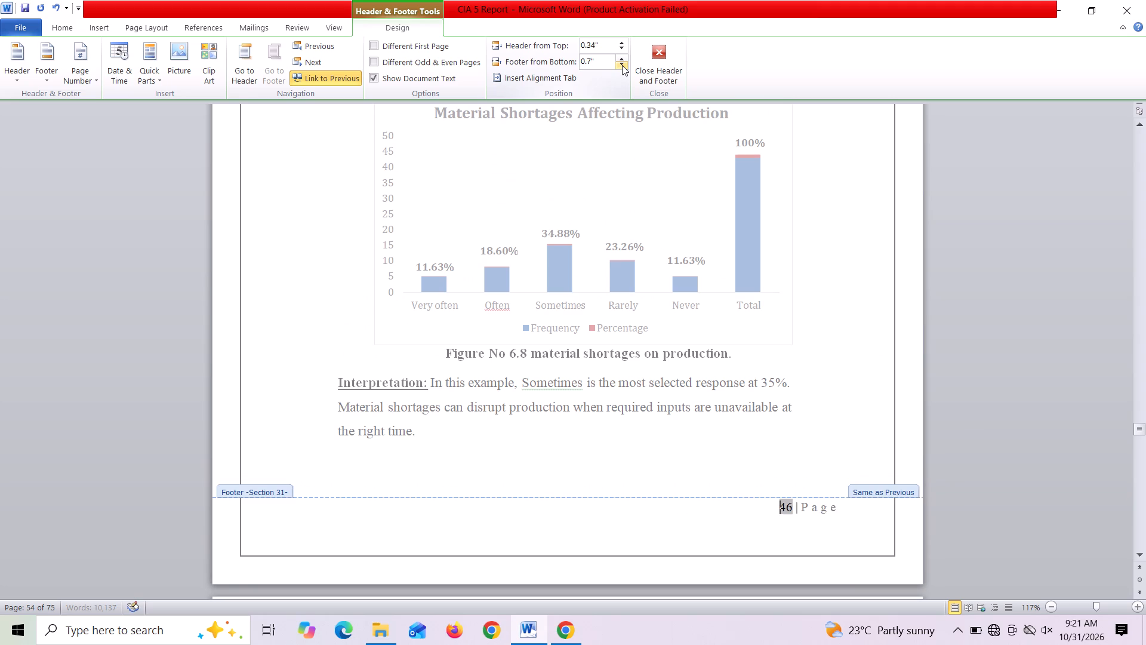
left_click(622, 65)
left_click(622, 65)
Set the footer distance from the bottom to 0.5" for section 32, the Coordination Between Departments page numbered 47.
scroll(554, 383, "down", 6)
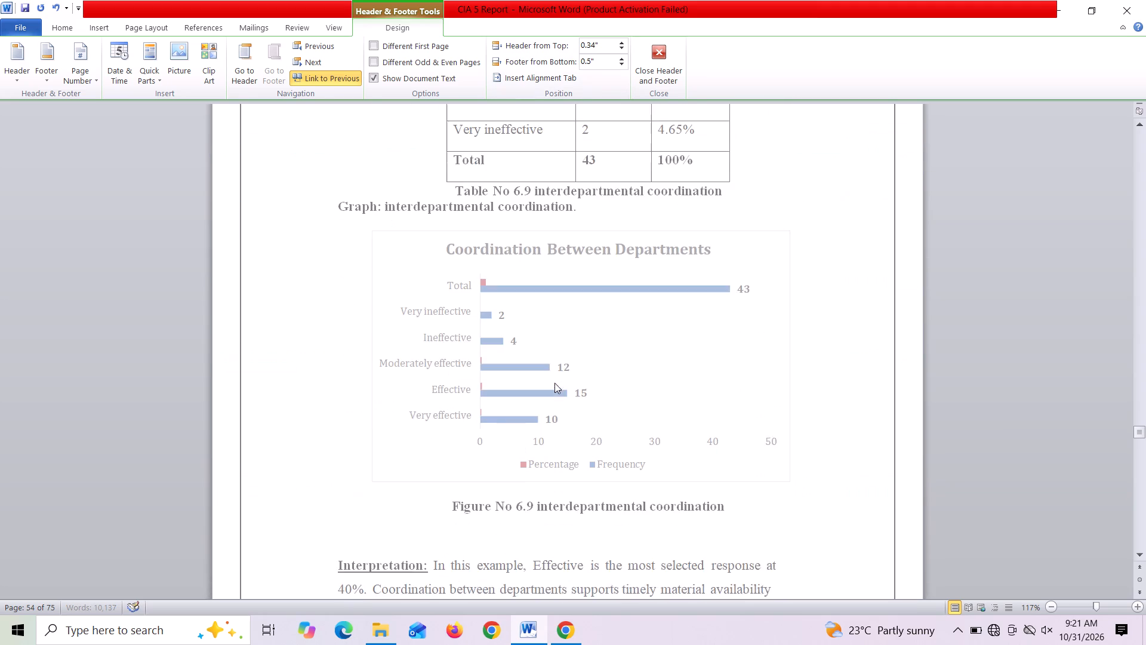
scroll(554, 383, "down", 8)
left_click(750, 287)
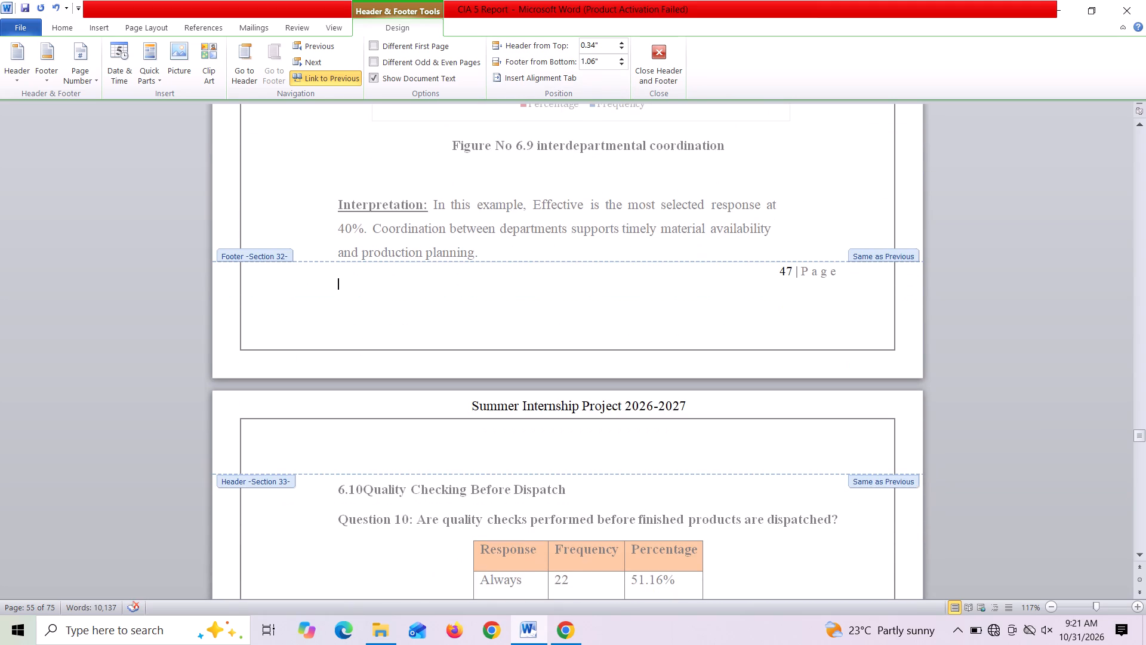
double_click(619, 65)
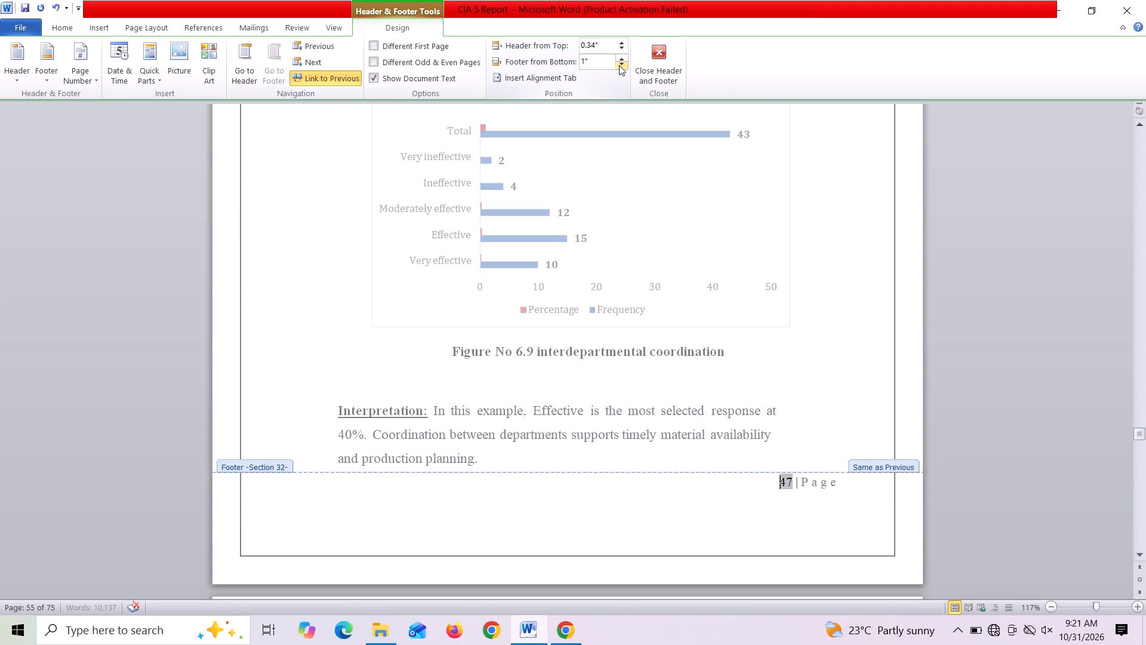
left_click(619, 65)
left_click(619, 65)
left_click(619, 65)
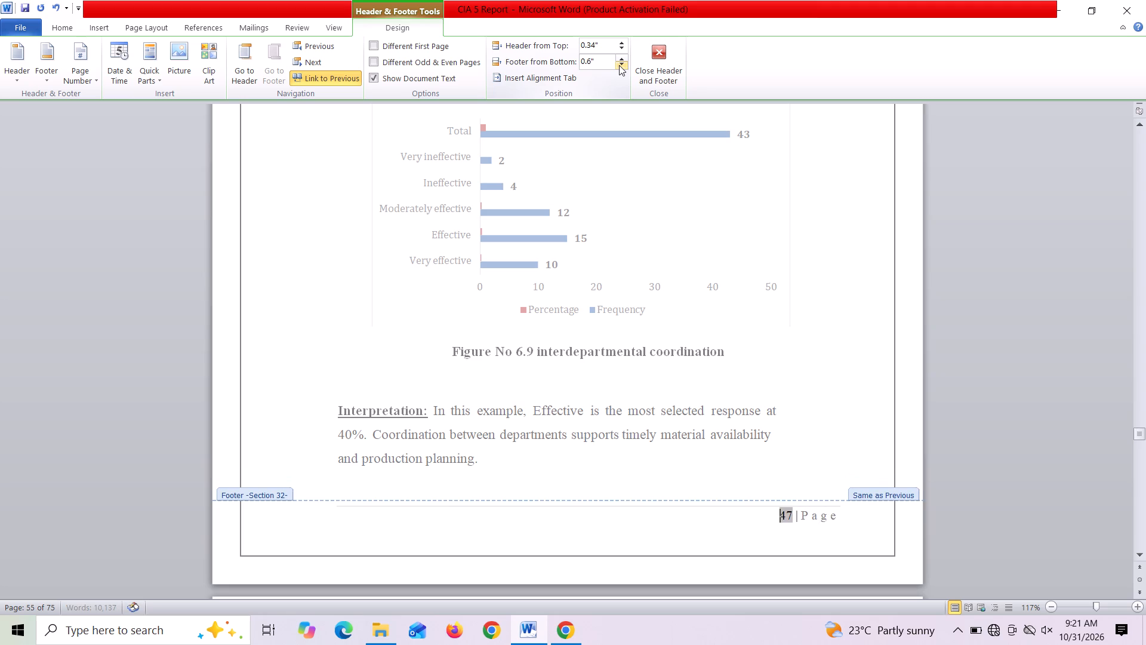
left_click(619, 65)
Set the footer distance from the bottom to 0.5" for section 33, the Quality Checking Before Dispatch page numbered 48.
scroll(598, 423, "down", 7)
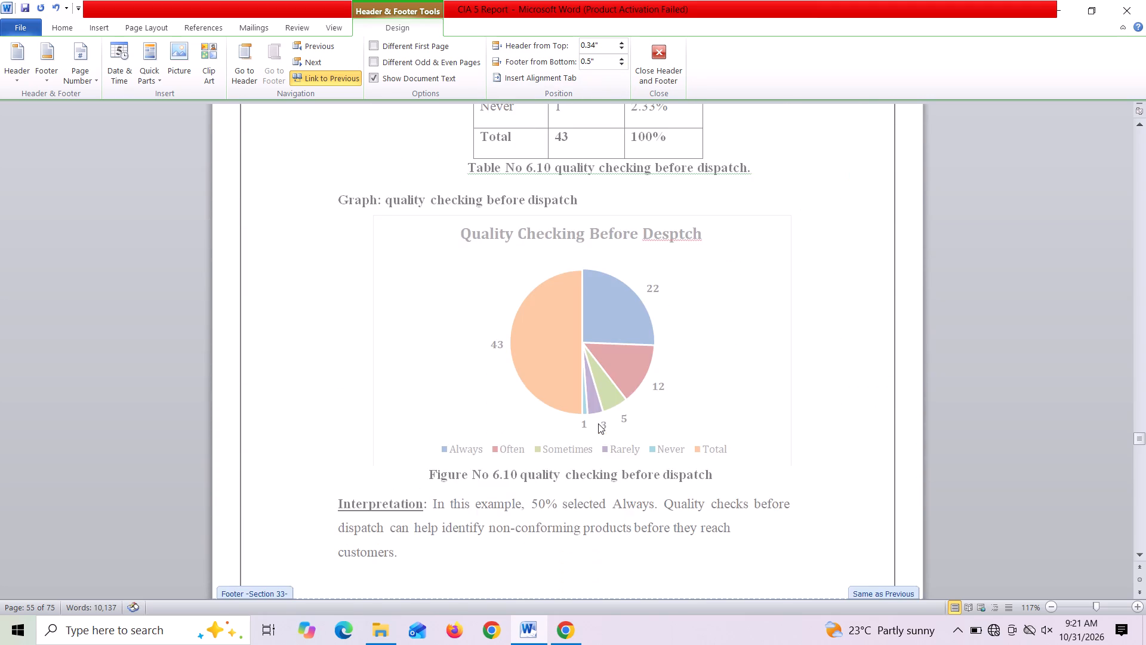
scroll(598, 423, "down", 4)
left_click(743, 401)
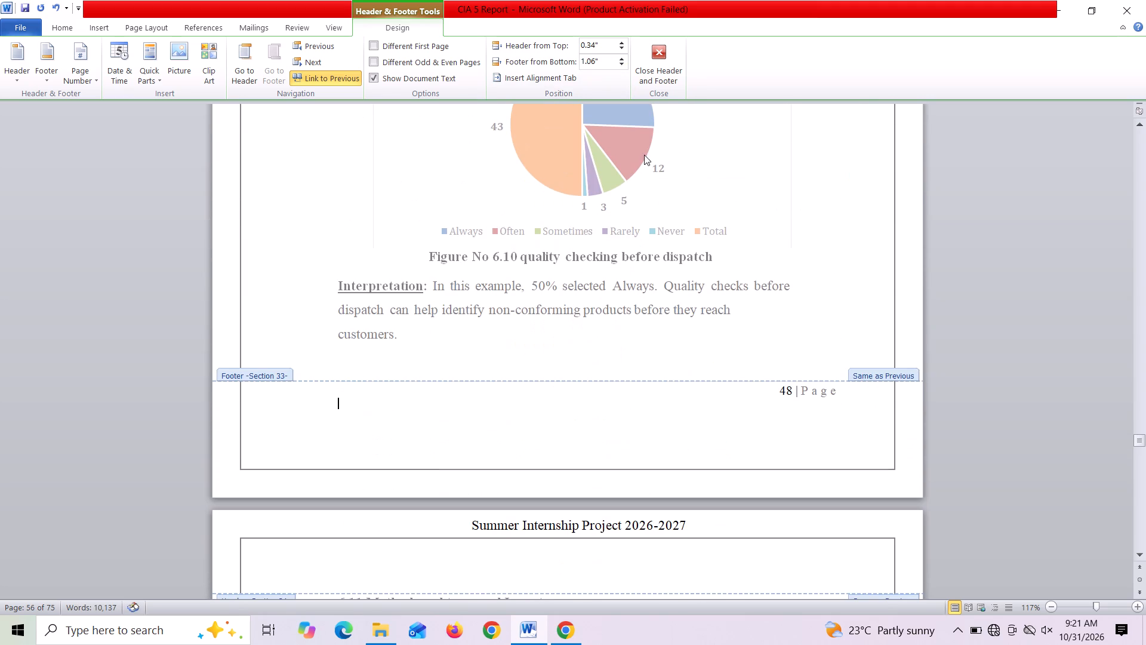
left_click(621, 64)
left_click(621, 64)
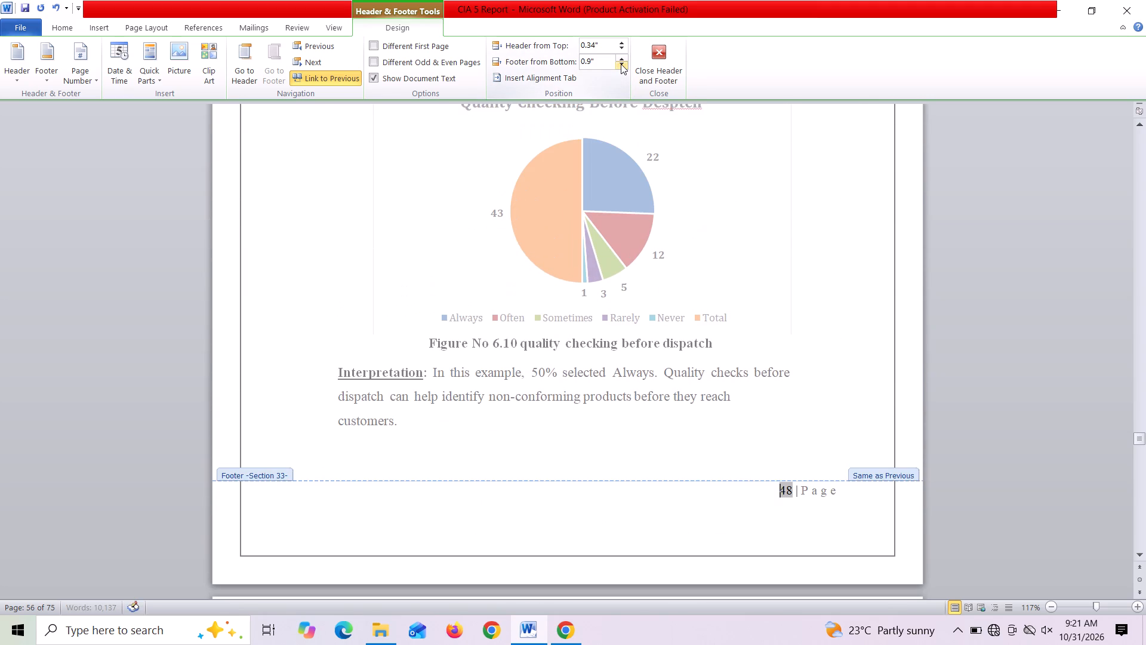
left_click(621, 64)
left_click(621, 64)
left_click(621, 64)
left_click(621, 64)
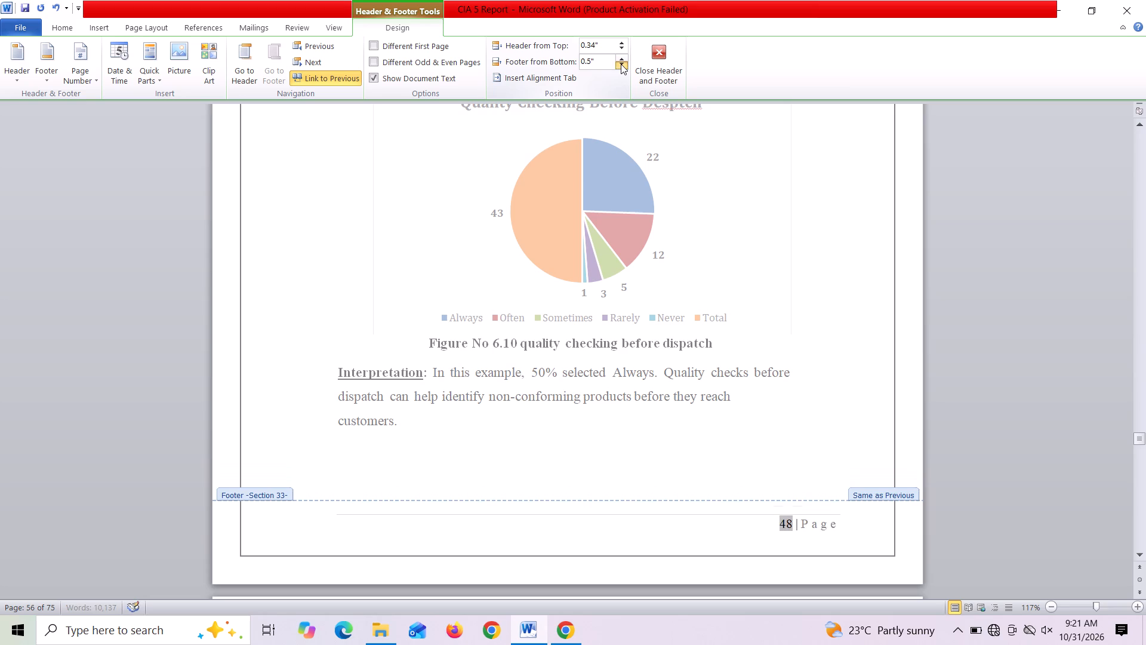
Set the footer distance from the bottom to 0.5" for section 34, the inventory recording methods page numbered 49.
scroll(442, 414, "down", 8)
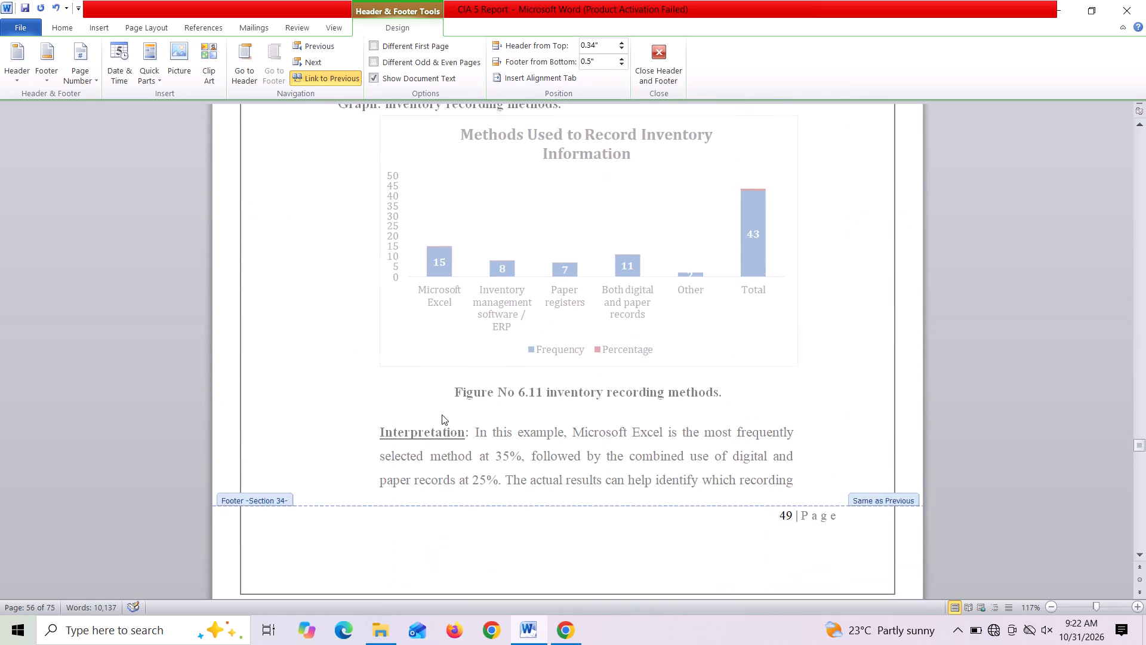
scroll(442, 414, "down", 3)
left_click(762, 167)
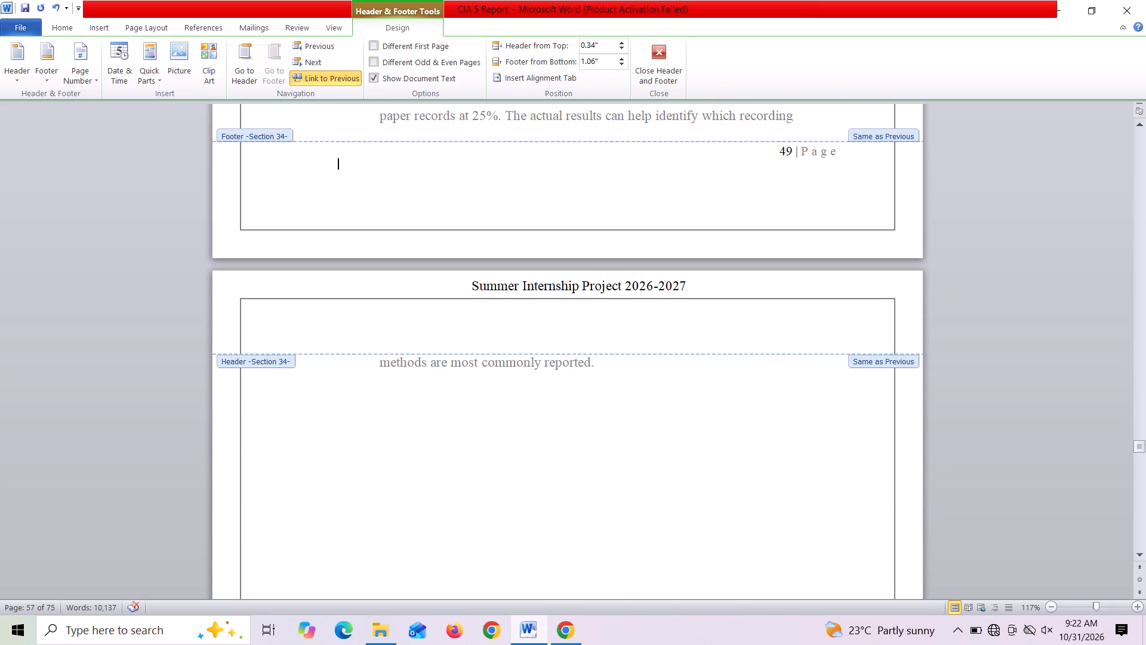
left_click(622, 67)
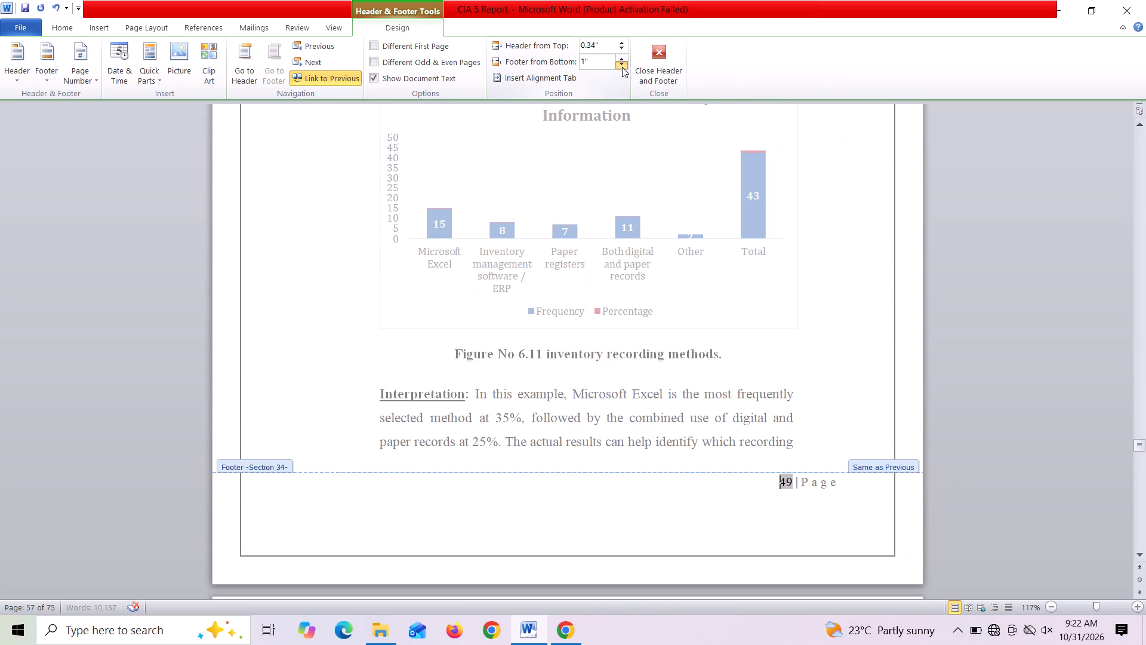
left_click(622, 67)
left_click(622, 67)
left_click(622, 67)
left_click(622, 67)
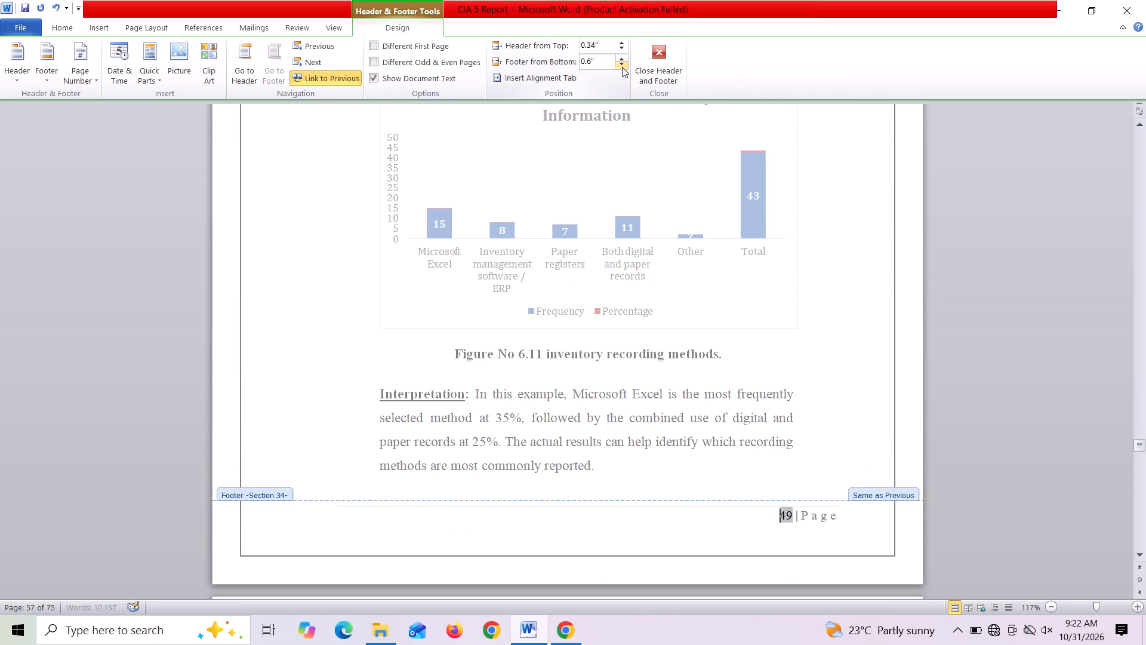
left_click(622, 67)
left_click(622, 67)
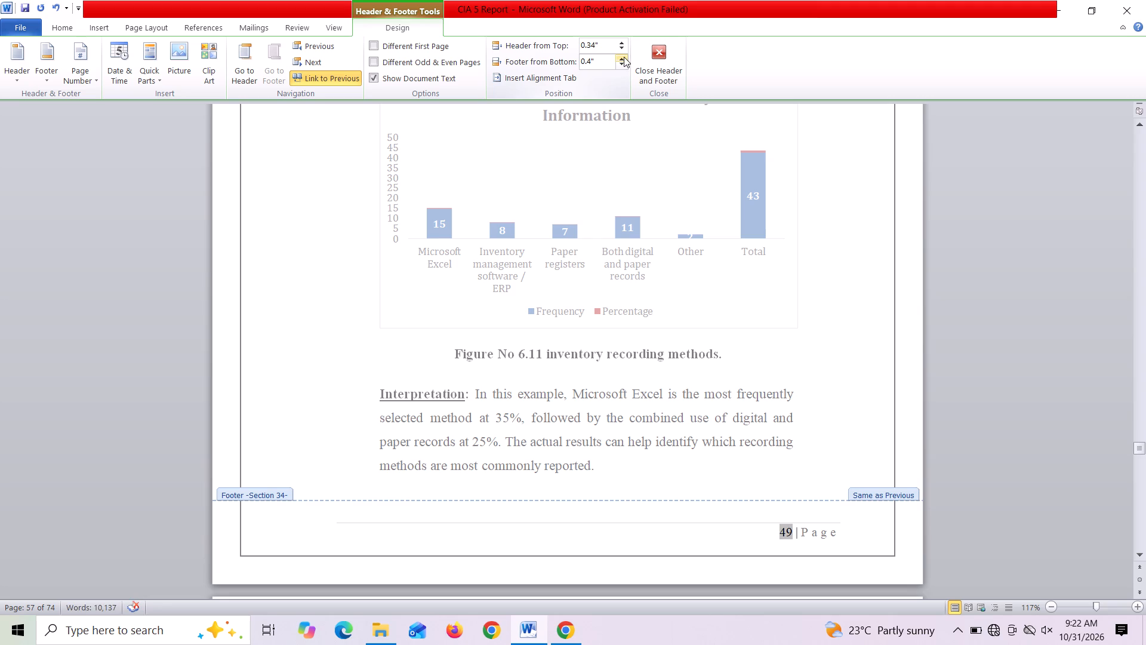
left_click(624, 57)
Skip section 35 and set the footer distance from the bottom to 0.5" for section 36, the page numbered 51.
scroll(495, 334, "down", 7)
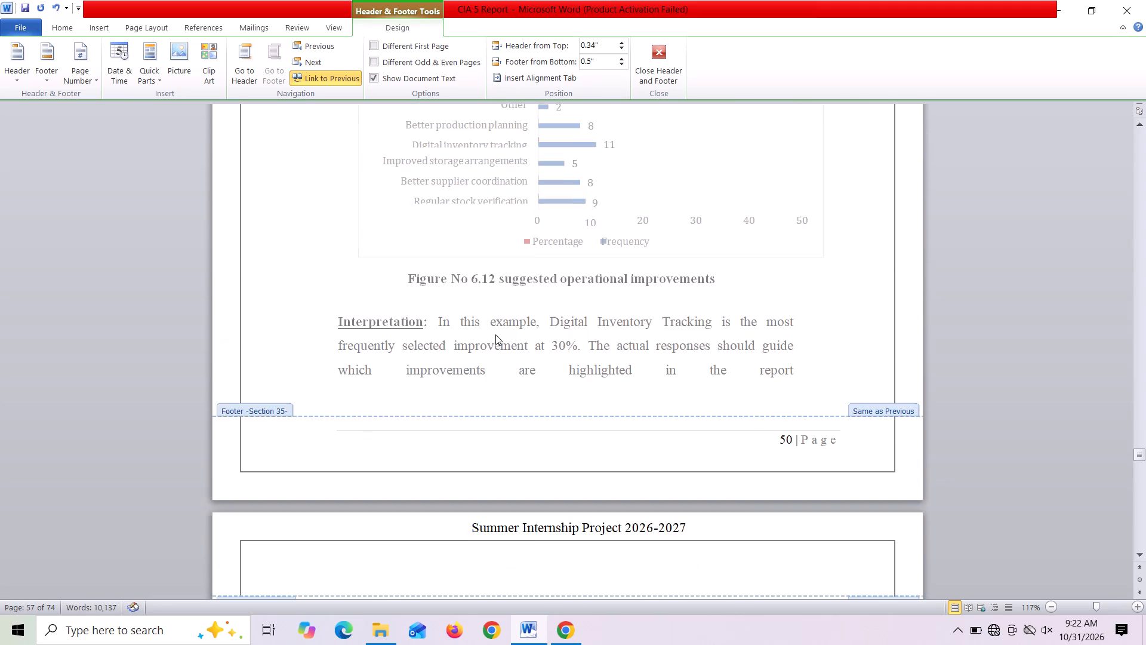
scroll(495, 334, "down", 4)
scroll(637, 394, "down", 6)
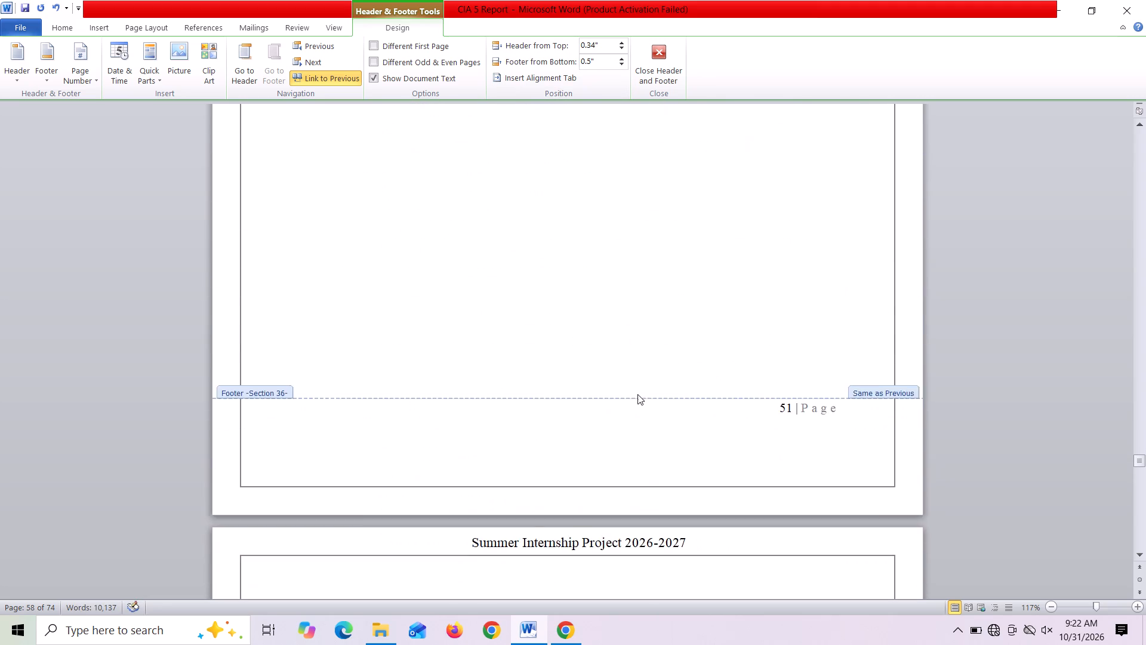
scroll(637, 394, "down", 2)
left_click(759, 355)
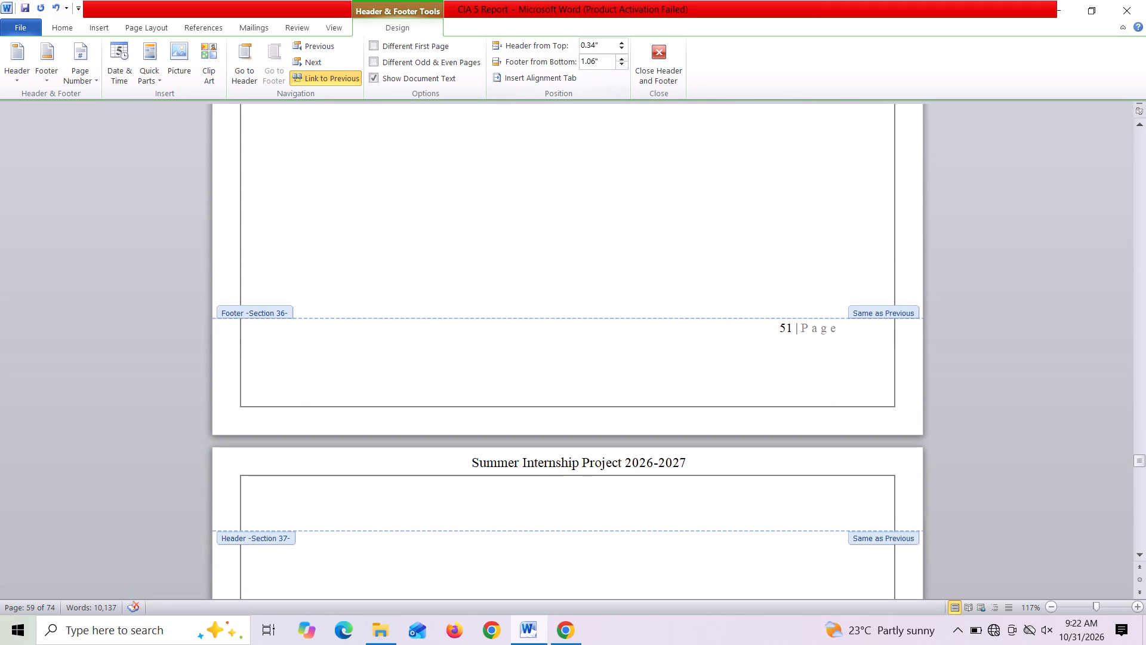
left_click(622, 64)
left_click(622, 64)
left_click(622, 64)
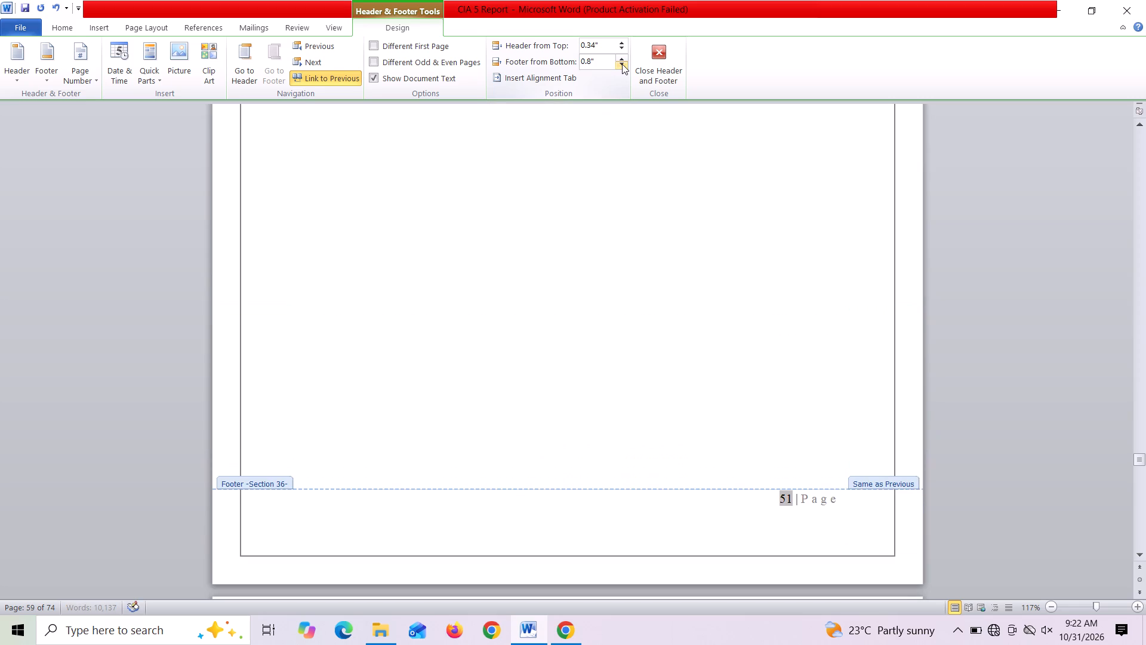
left_click(622, 64)
left_click(622, 64)
left_click(622, 64)
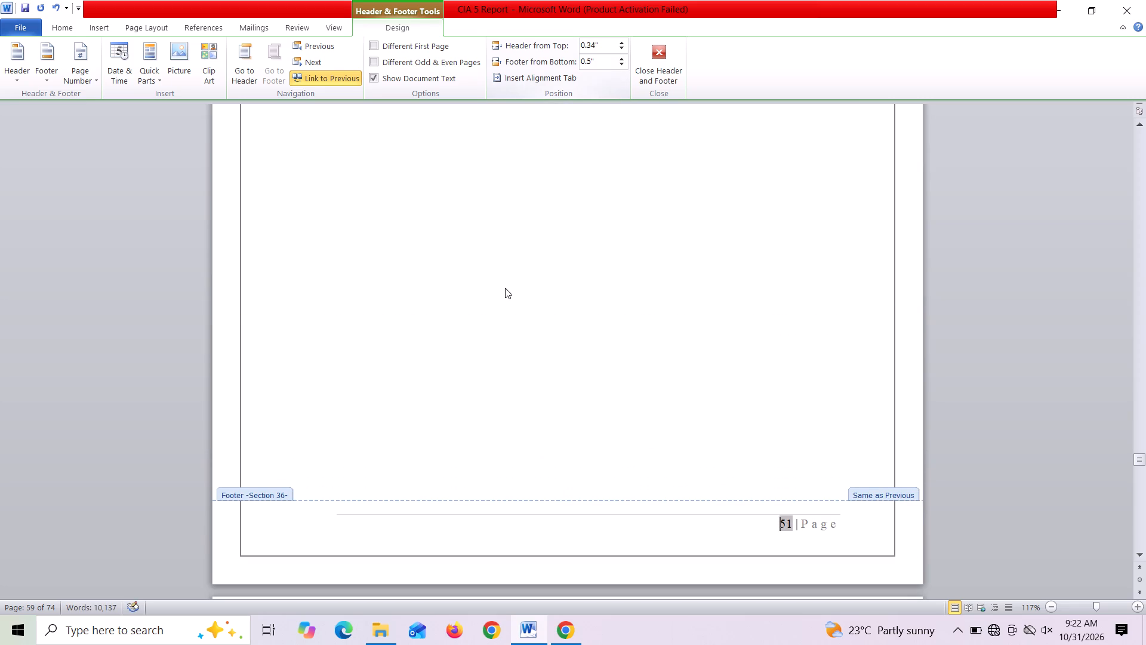
Set the footer distance from the bottom to 0.5" for section 37, the page numbered 52 just before the findings list.
scroll(505, 288, "down", 11)
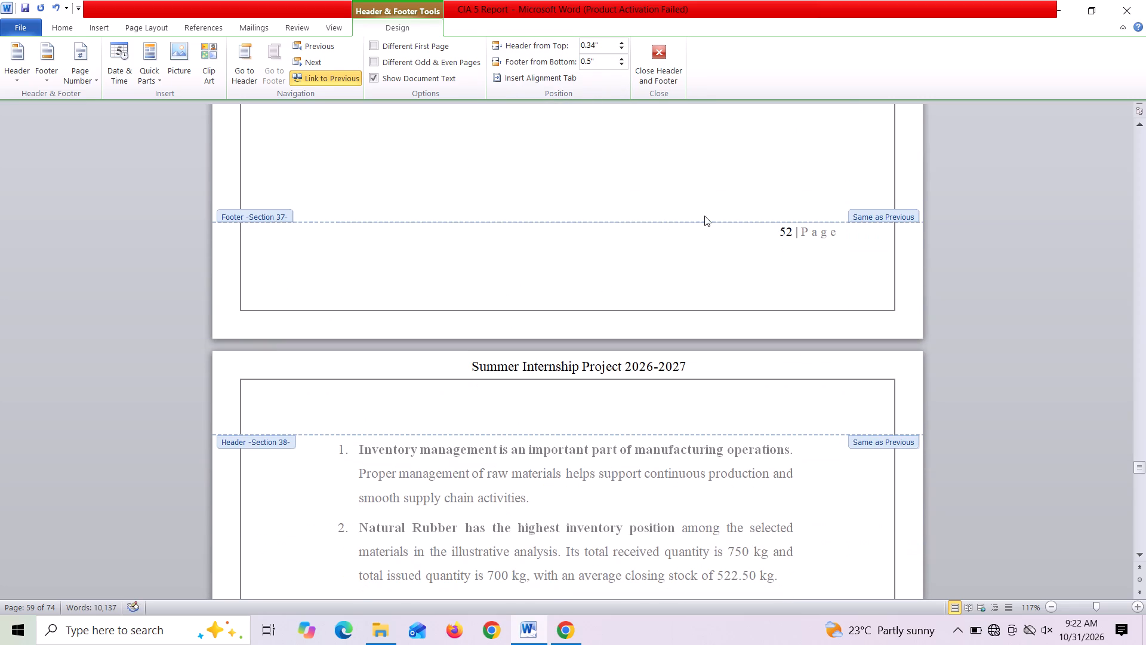
left_click(743, 236)
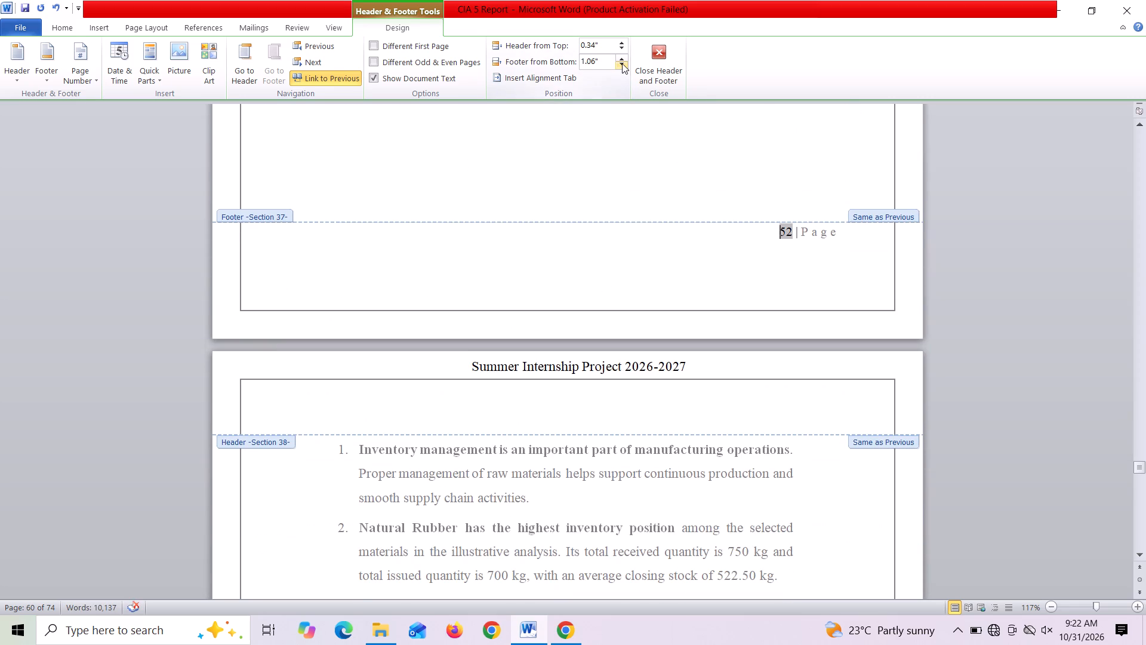
left_click(622, 63)
left_click(622, 63)
left_click(622, 63)
left_click(622, 63)
left_click(622, 63)
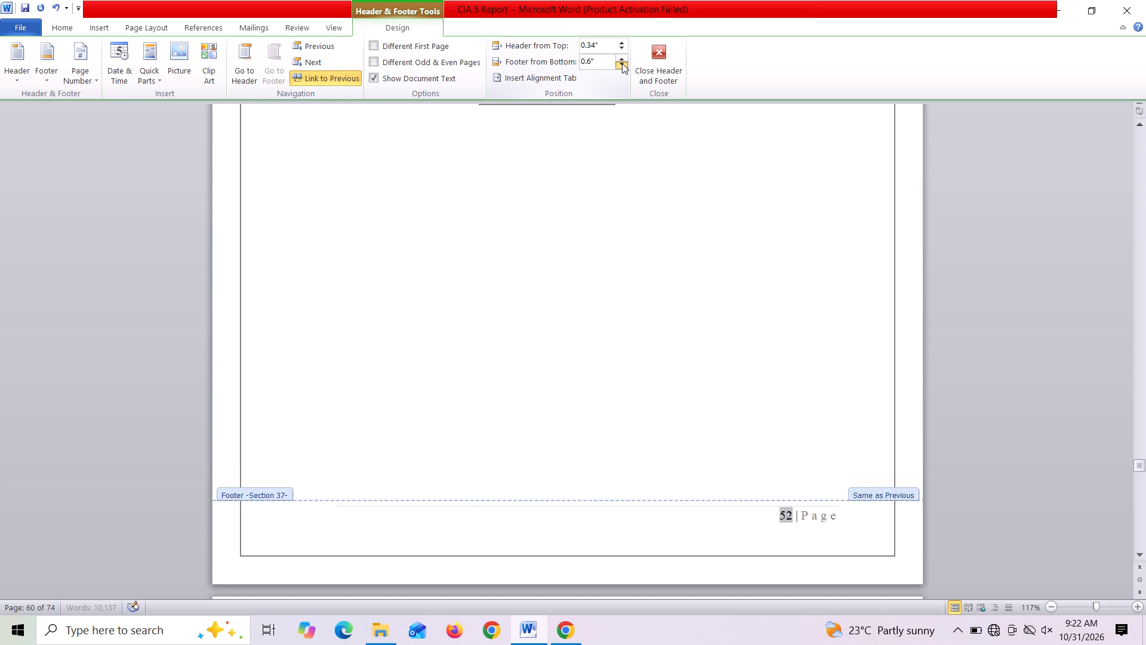
left_click(622, 63)
Set the footer distance from the bottom to 0.5" for section 38, the findings list page numbered 53.
scroll(506, 410, "down", 11)
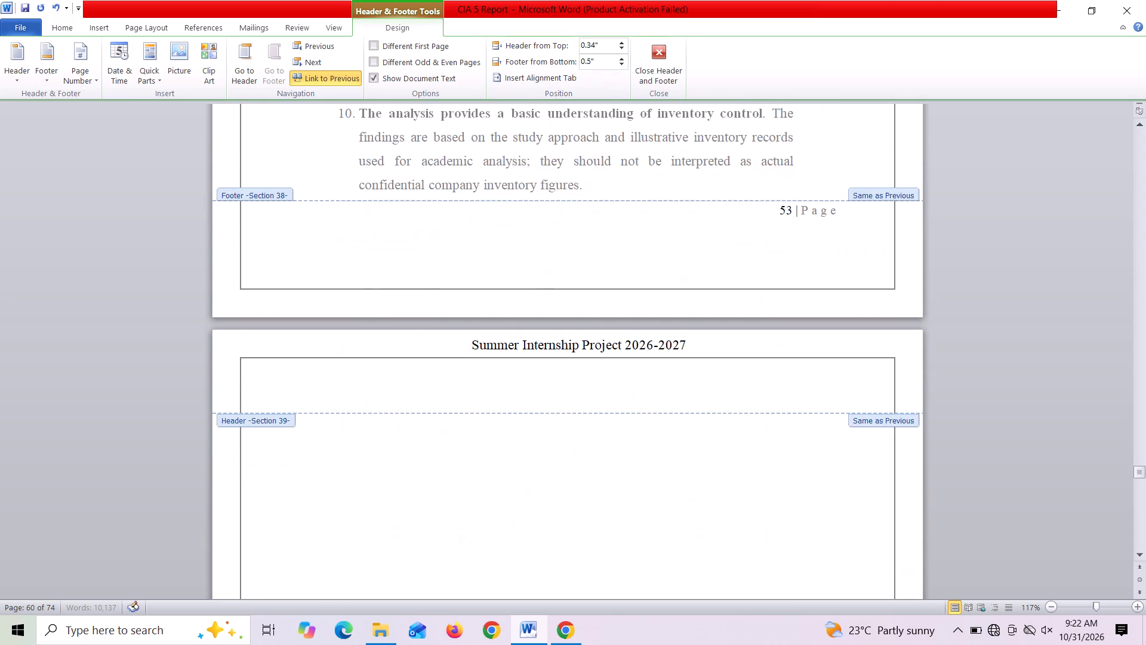
left_click(752, 196)
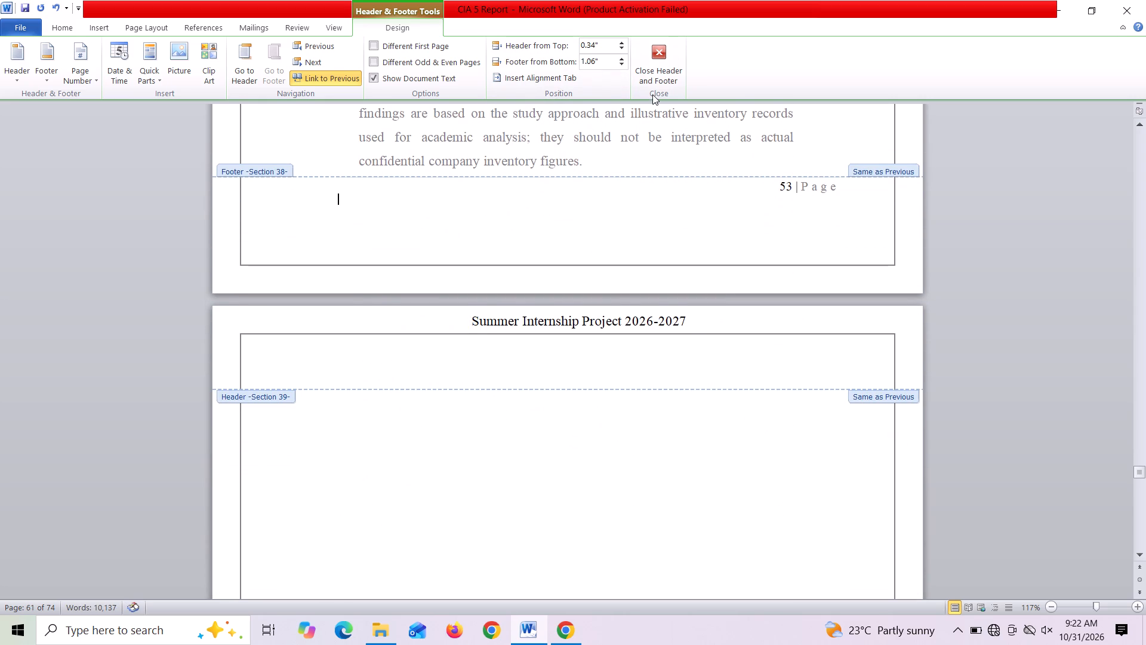
triple_click(623, 64)
left_click(623, 64)
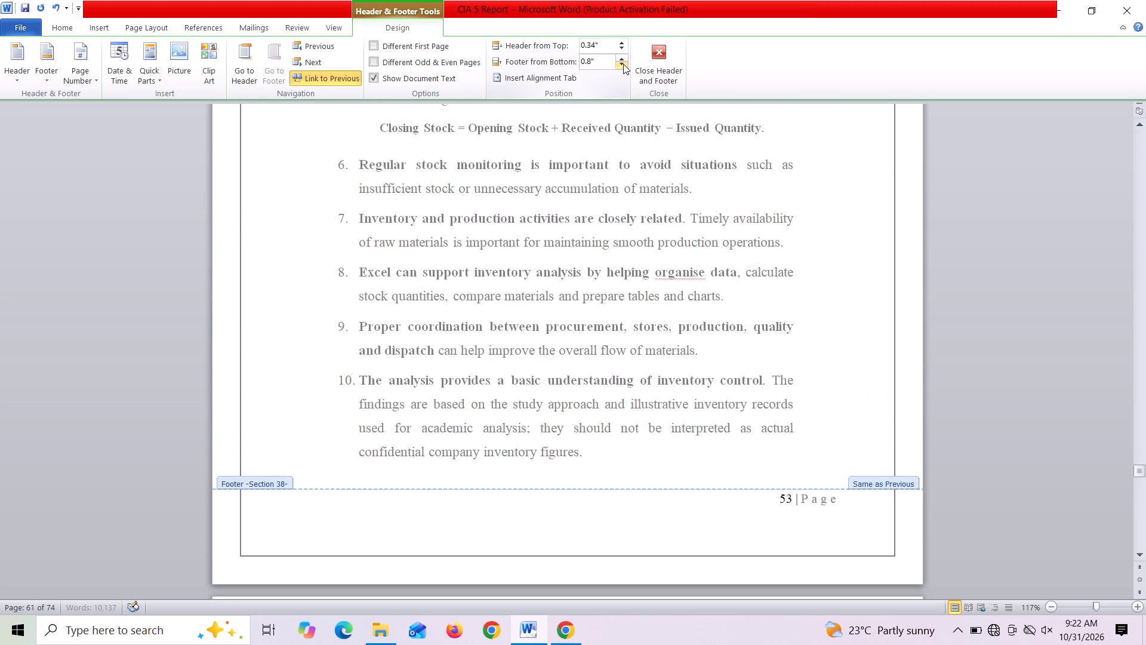
left_click(623, 64)
left_click(623, 64)
Set the footer distance from the bottom to 0.5" for section 39, the Chapter 8 Suggestion title page numbered 54.
scroll(512, 324, "down", 5)
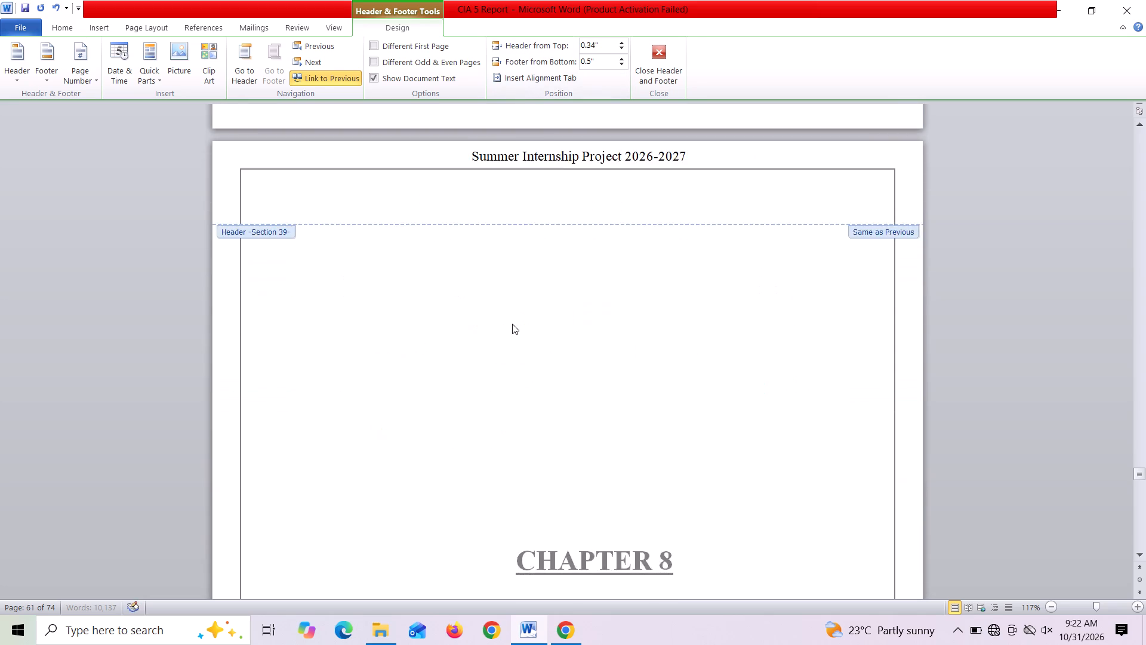
scroll(512, 324, "down", 4)
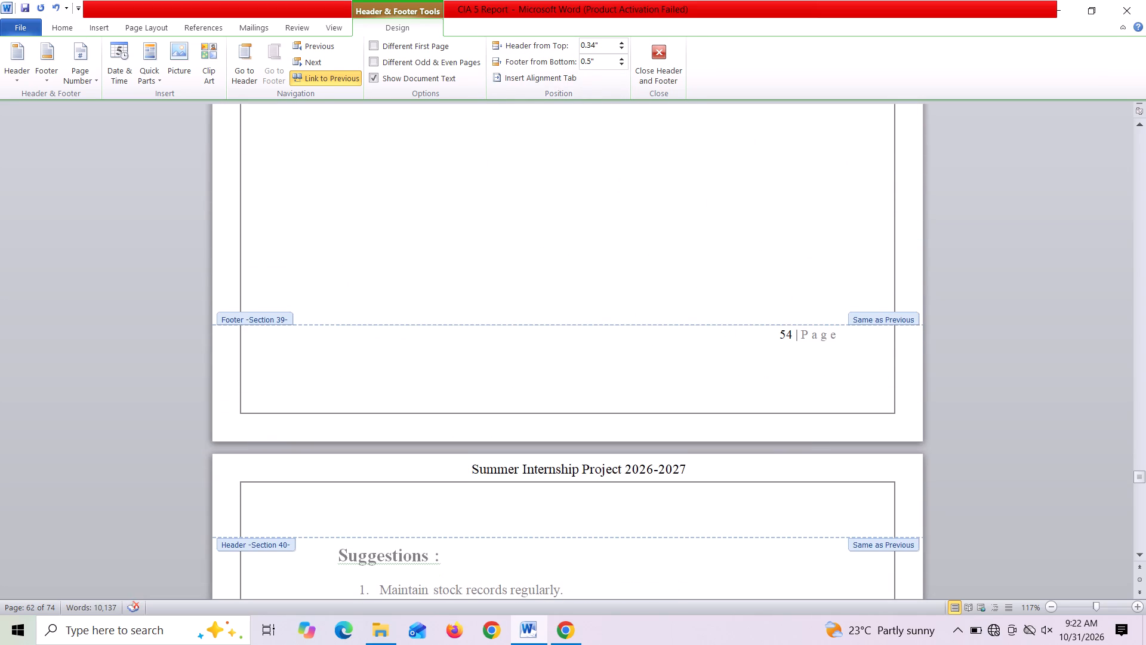
left_click(740, 347)
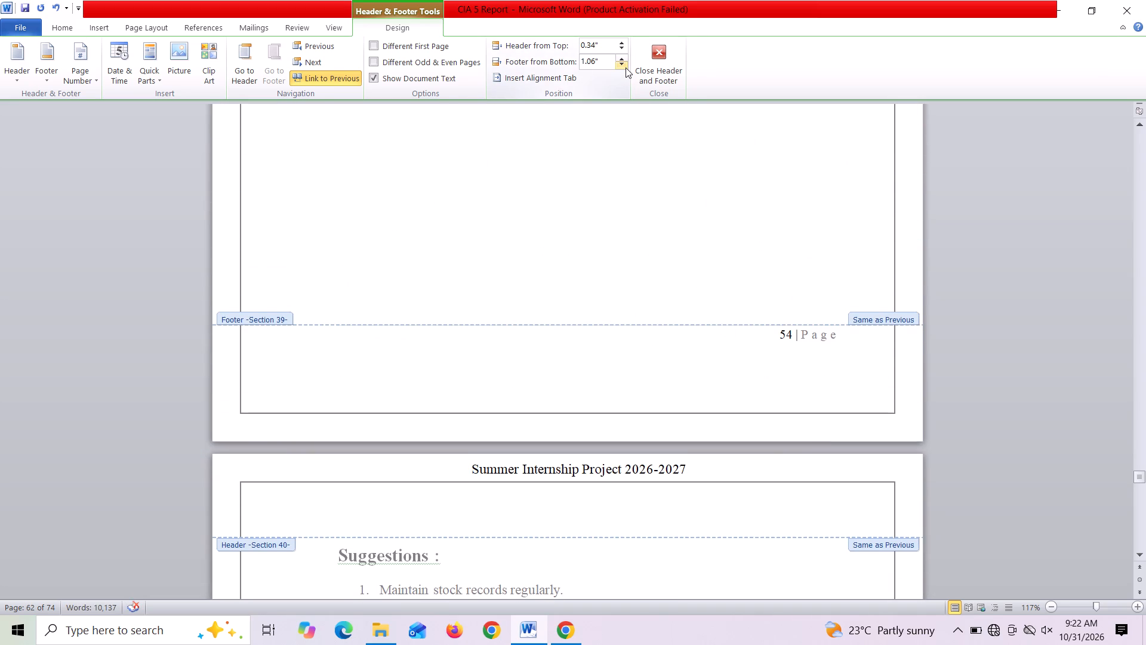
triple_click(626, 67)
left_click(626, 67)
left_click(626, 67)
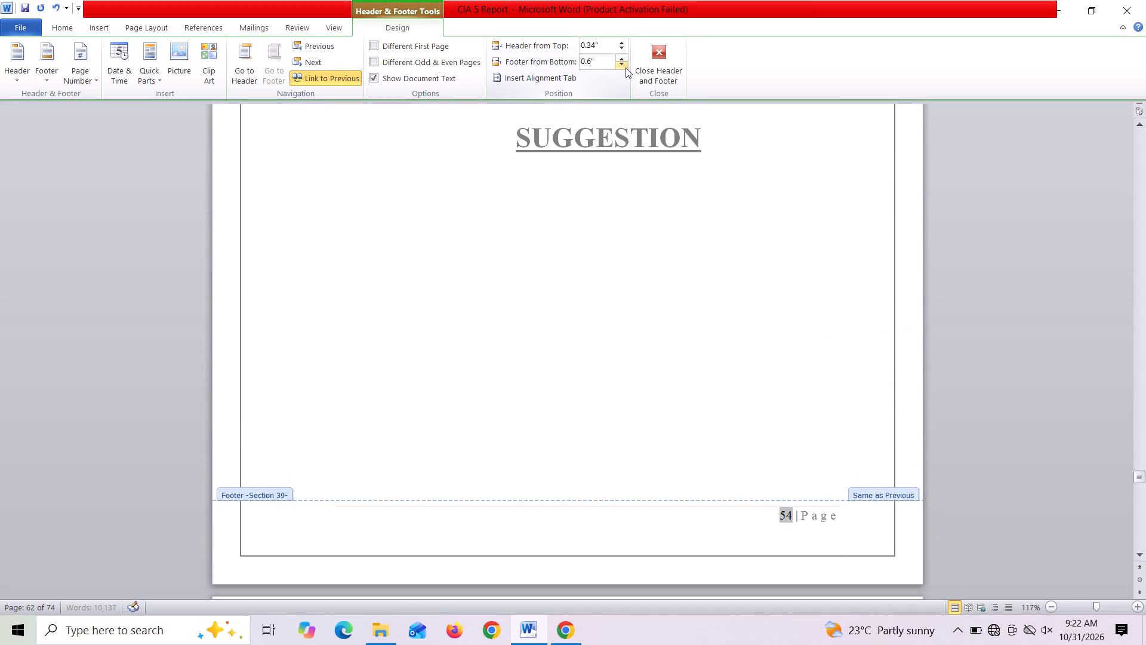
left_click(626, 67)
Set the footer distance from the bottom to 0.5" for section 40, the suggestions list page numbered 55.
scroll(472, 351, "down", 10)
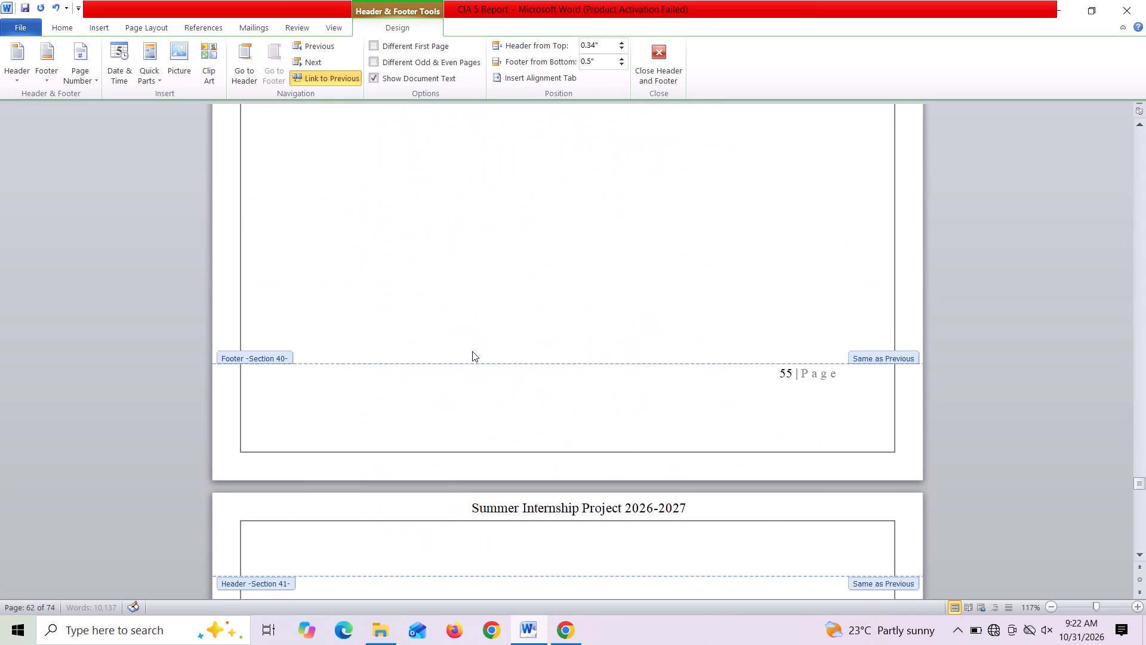
scroll(472, 351, "down", 1)
left_click(735, 395)
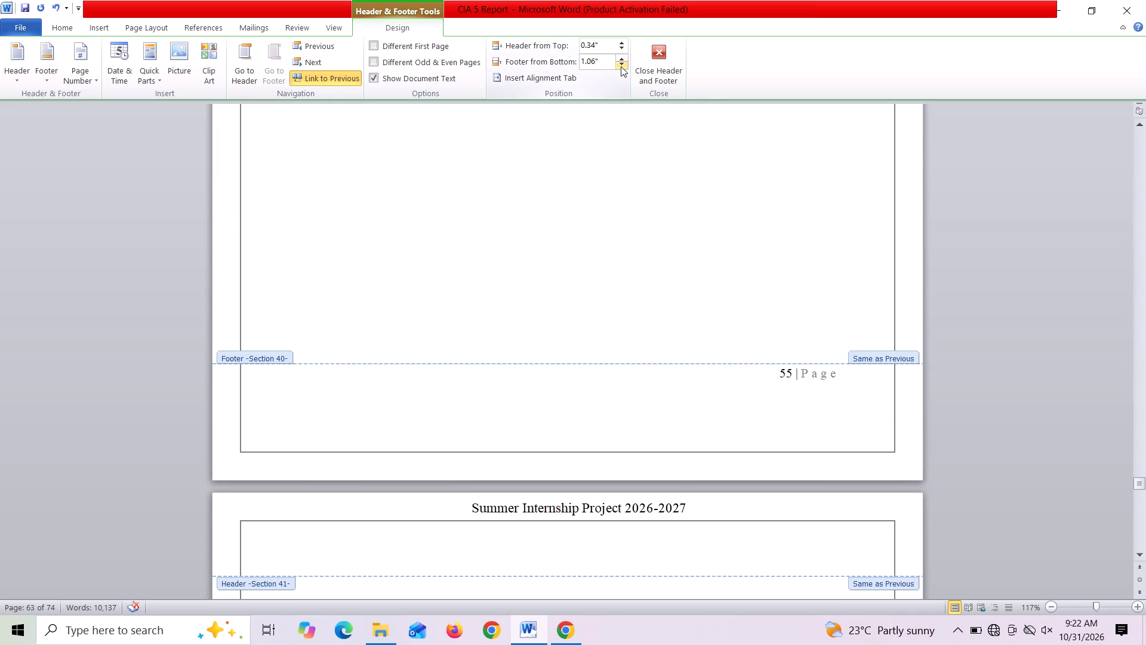
triple_click(621, 66)
triple_click(621, 66)
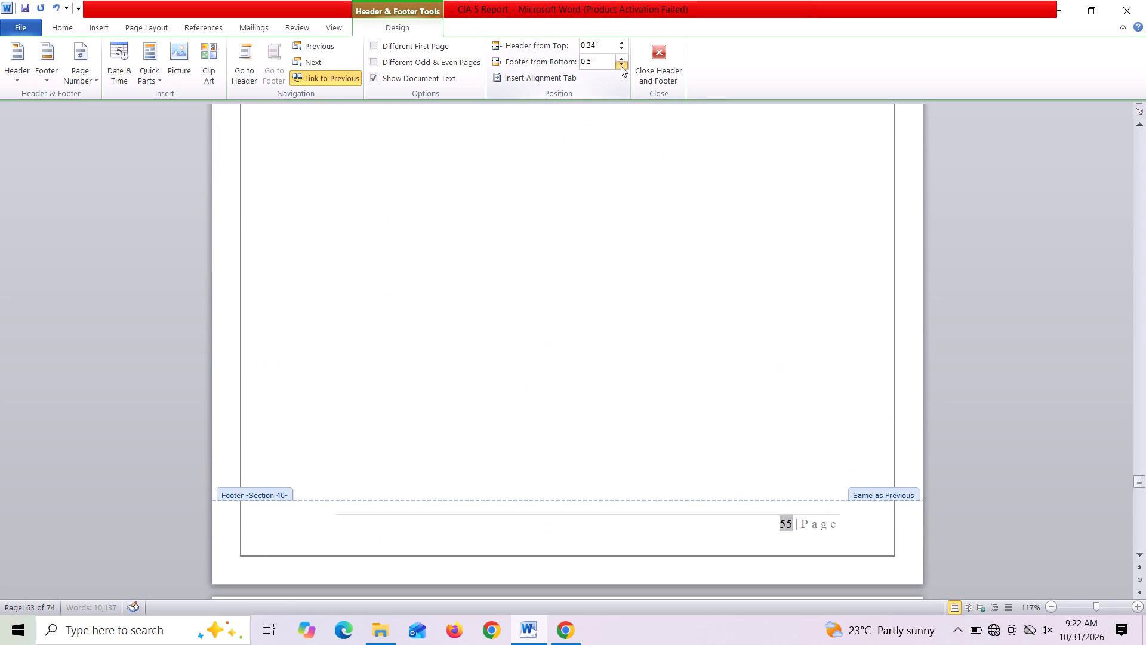
left_click(621, 66)
left_click(625, 58)
Set the footer distance from the bottom to 0.5" for section 41, the Chapter 9 Conclusion title page numbered 56.
scroll(549, 348, "down", 6)
scroll(704, 84, "down", 7)
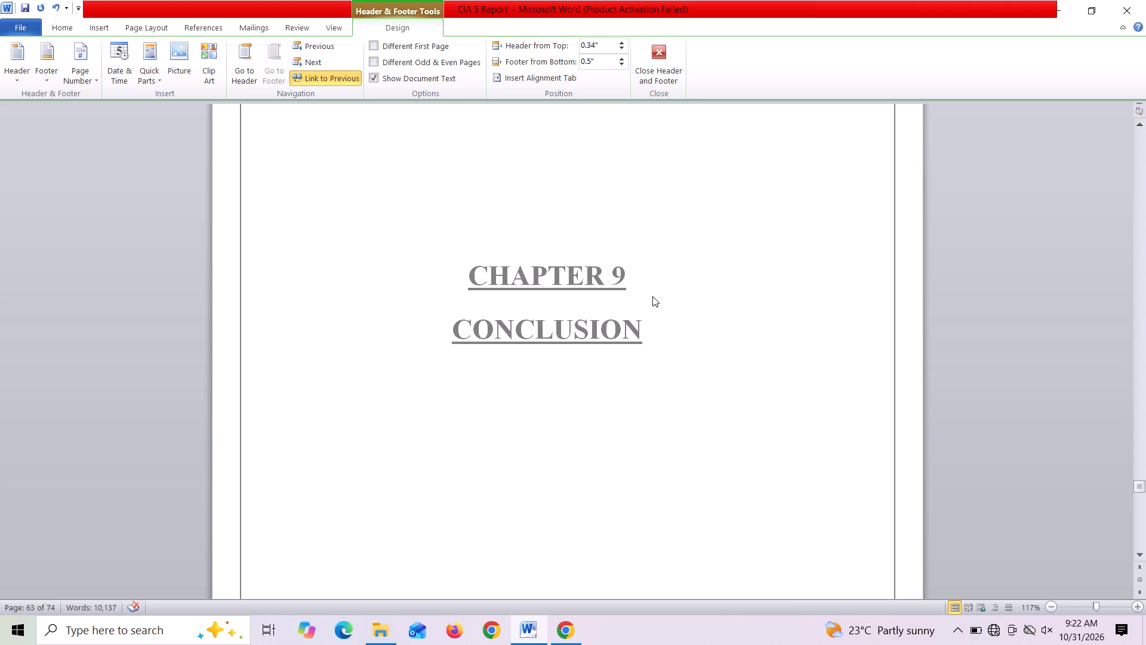
scroll(652, 296, "down", 5)
left_click(762, 229)
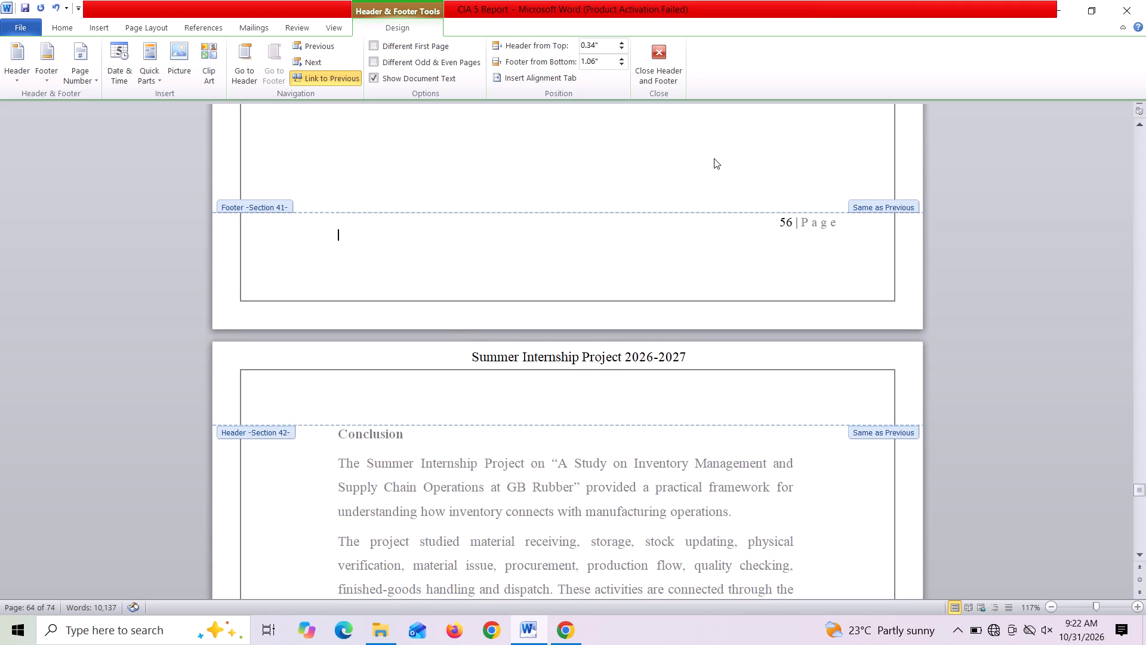
triple_click(623, 67)
left_click(623, 67)
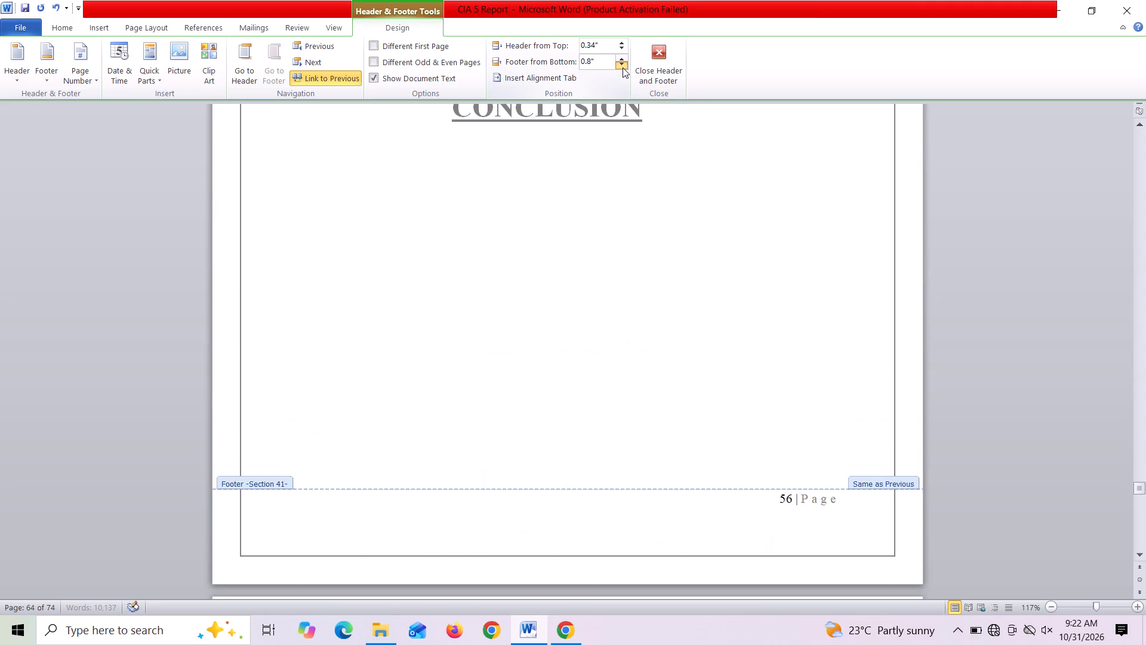
left_click(623, 67)
left_click(623, 67)
Set the footer distance from the bottom to 0.5" for section 42, the conclusion text page numbered 57.
scroll(590, 343, "down", 7)
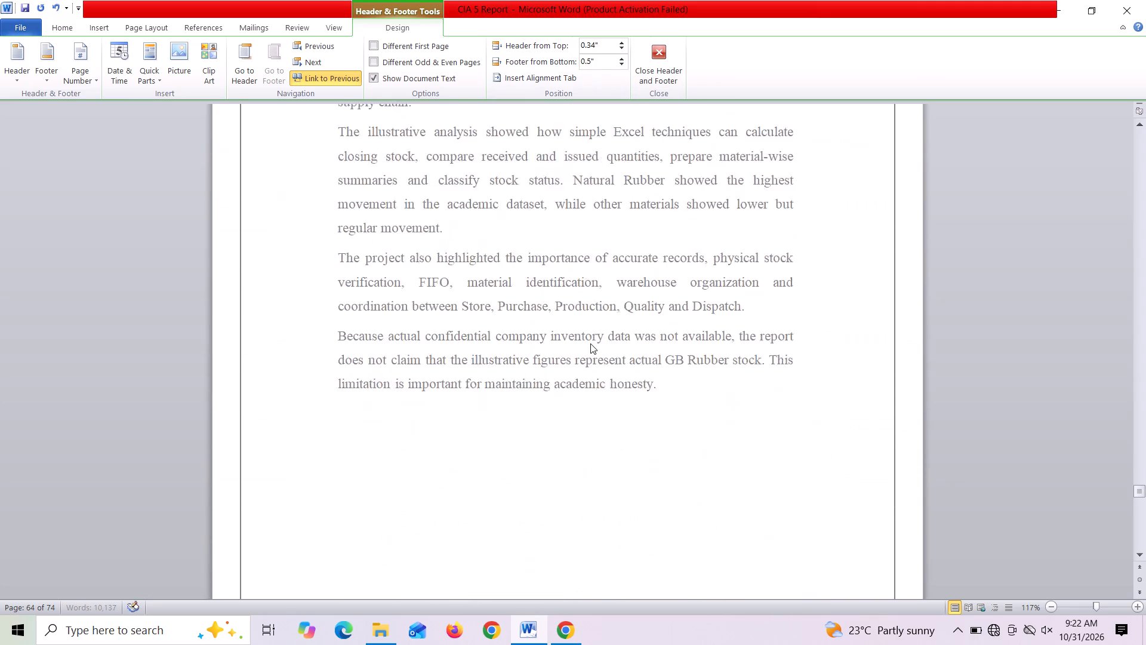
scroll(590, 343, "down", 4)
scroll(590, 343, "up", 1)
left_click(763, 182)
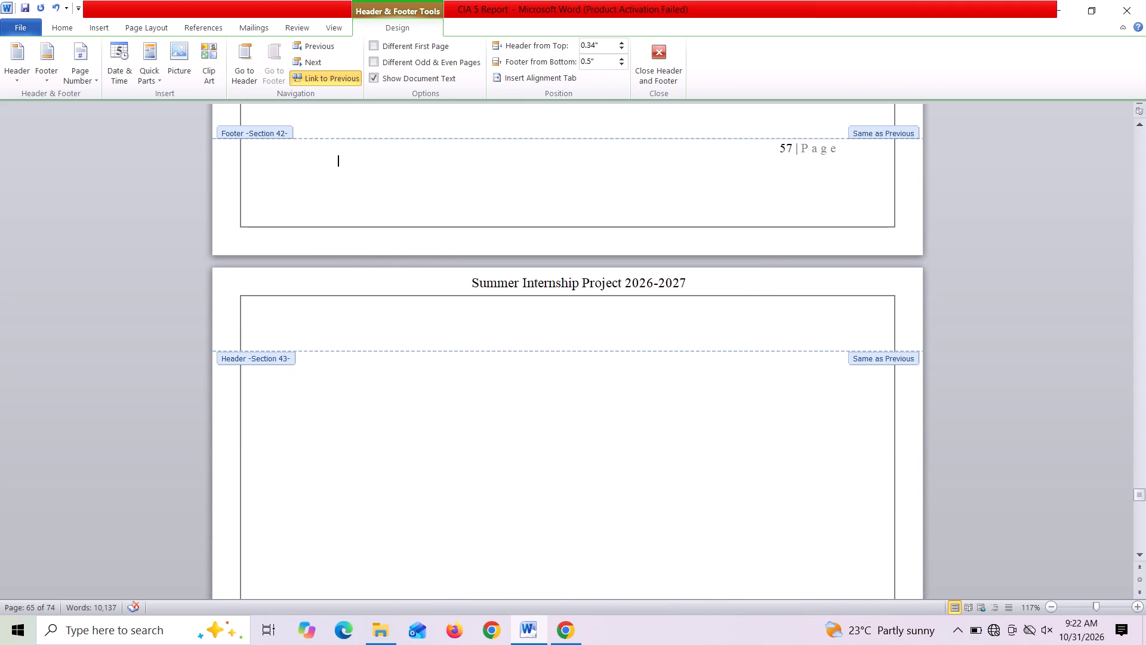
triple_click(621, 62)
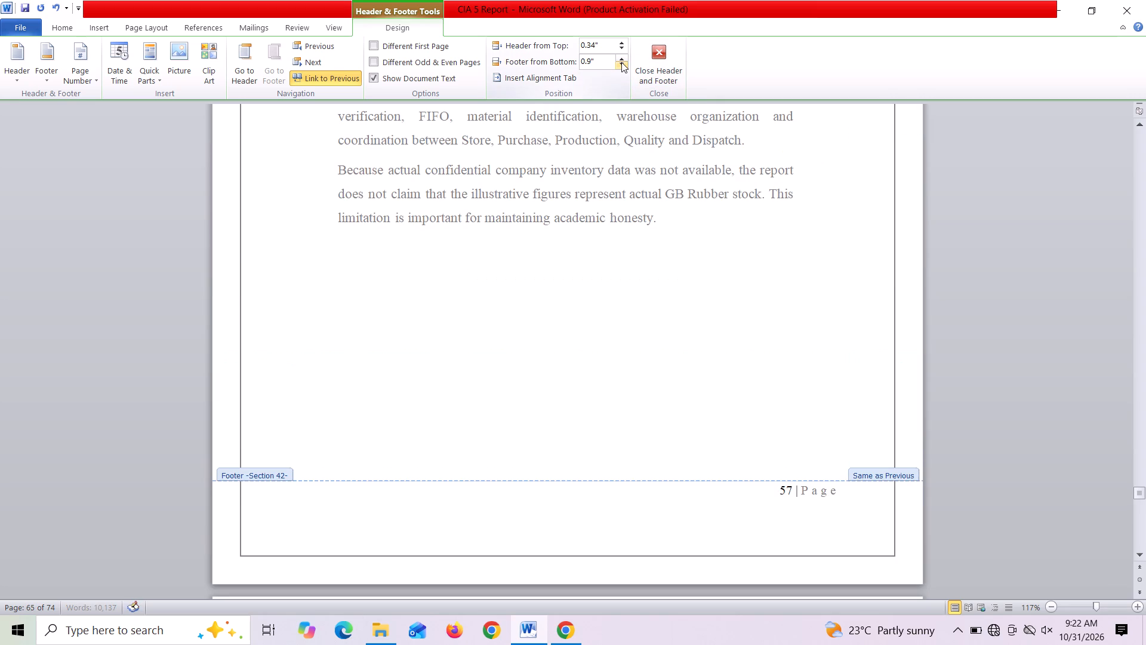
double_click(621, 62)
left_click(621, 62)
Set the footer distance from the bottom to 0.5" for section 43, the Chapter 10 Bibliography title page numbered 58.
scroll(568, 328, "down", 2)
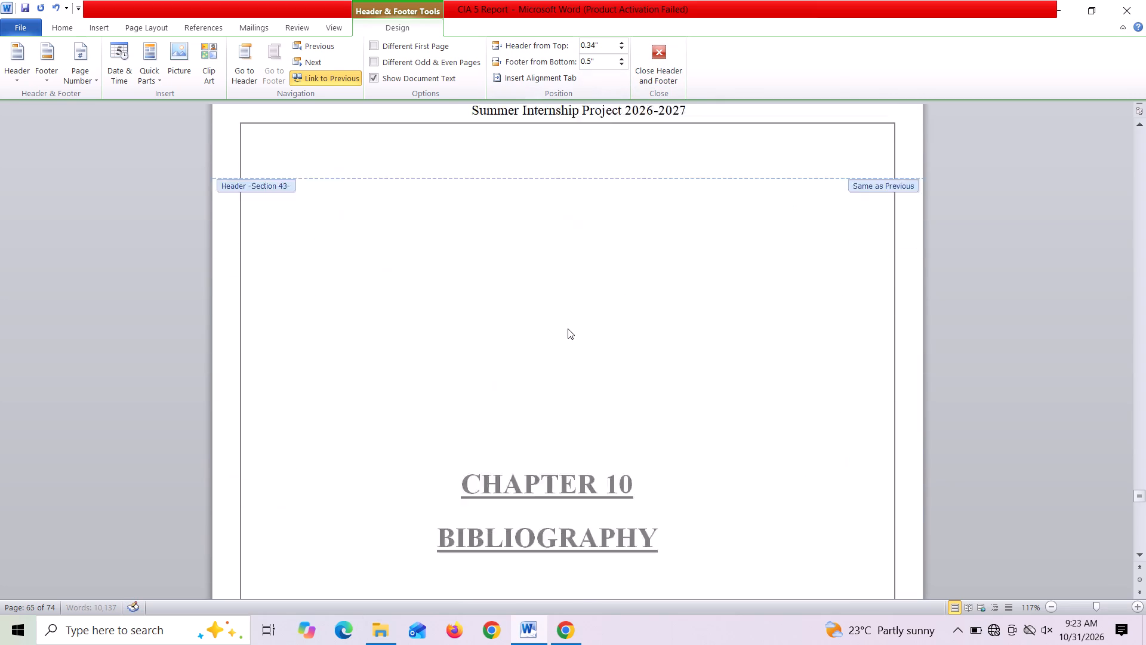
scroll(568, 328, "down", 7)
left_click(754, 433)
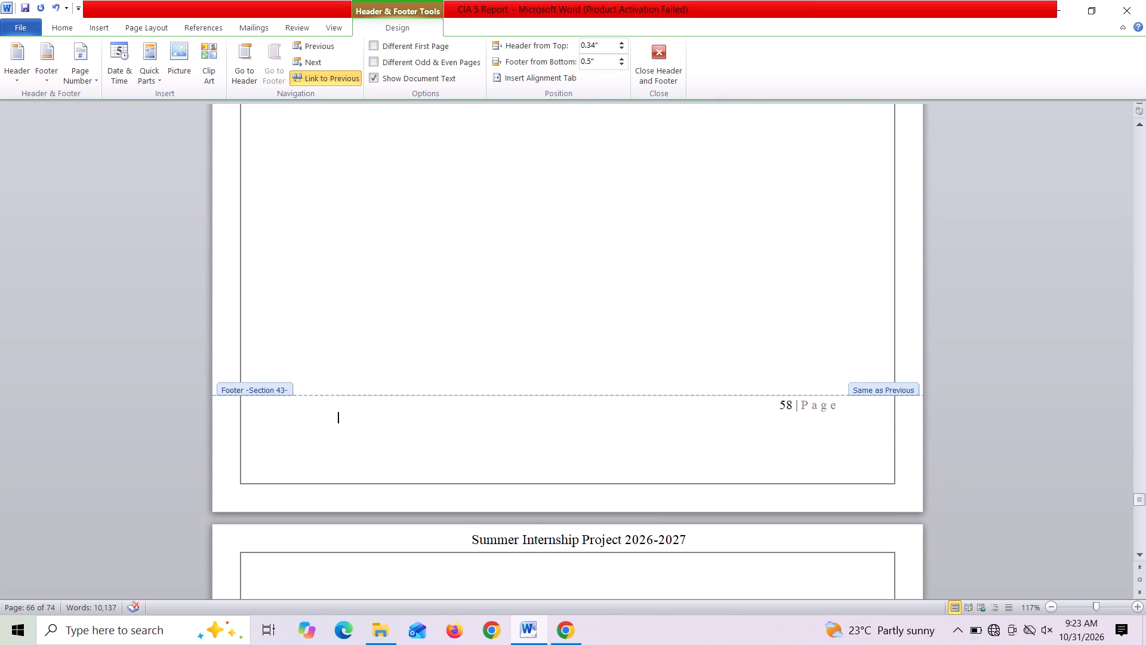
triple_click(625, 66)
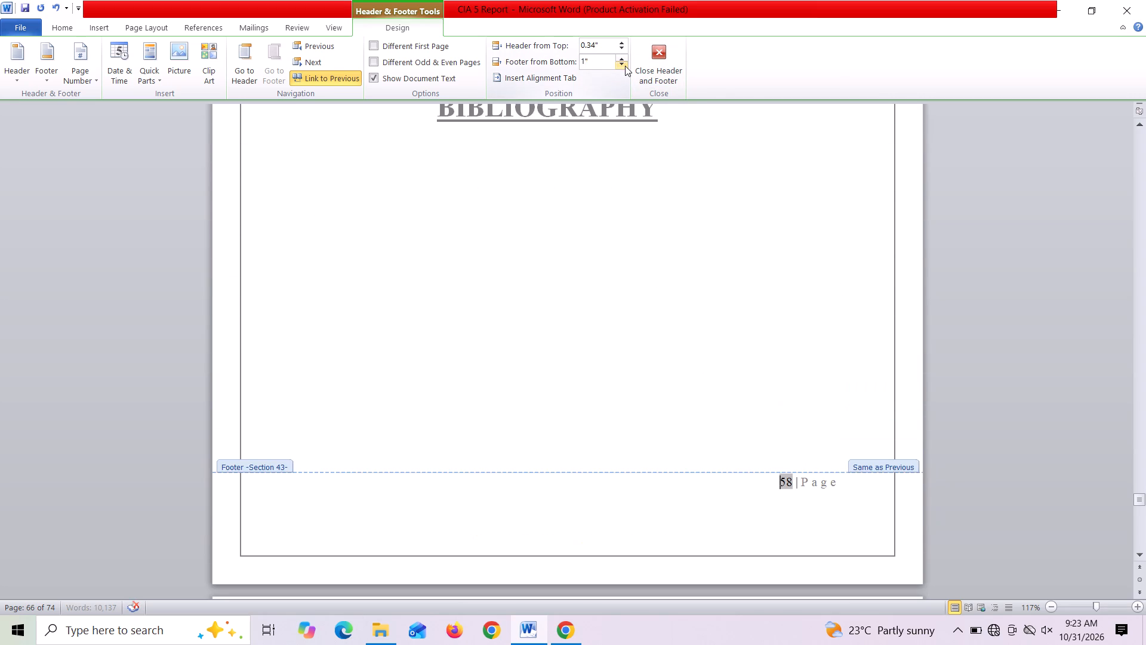
triple_click(625, 66)
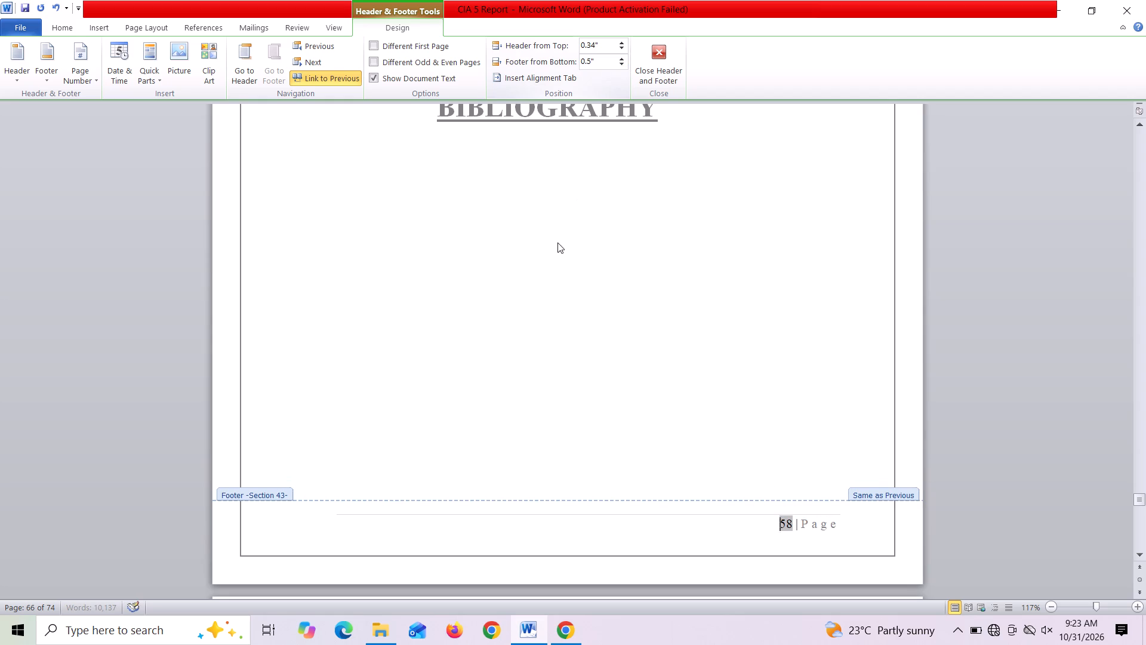
Set the footer distance from the bottom to 0.5" for section 44, the bibliography references page numbered 59.
scroll(557, 242, "down", 10)
left_click(745, 320)
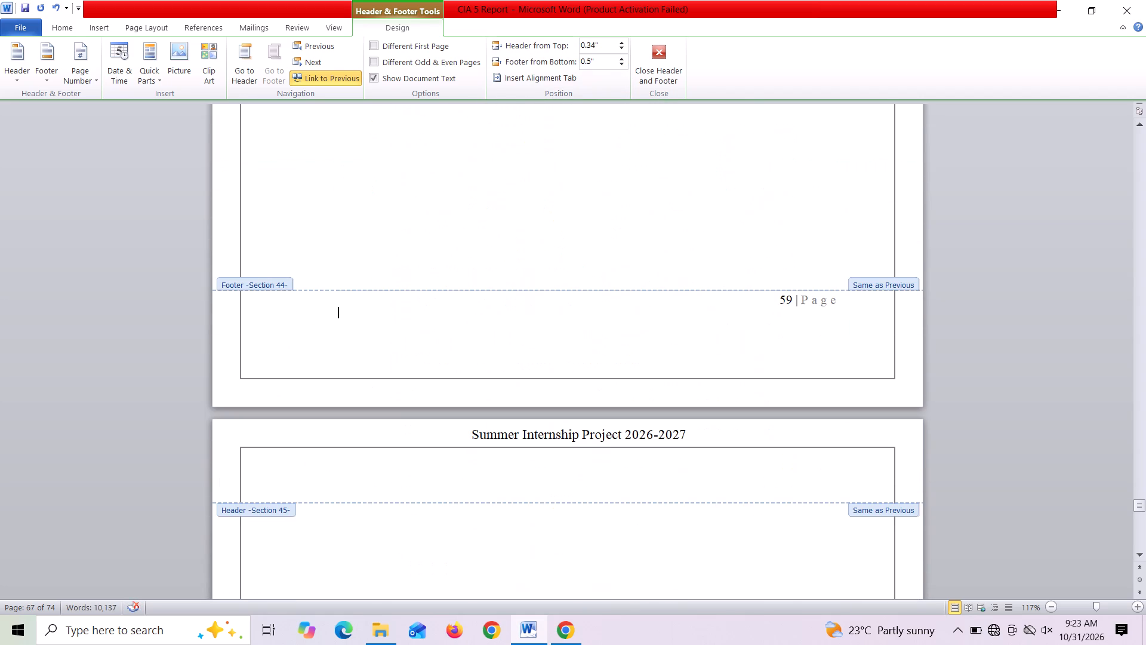
triple_click(621, 67)
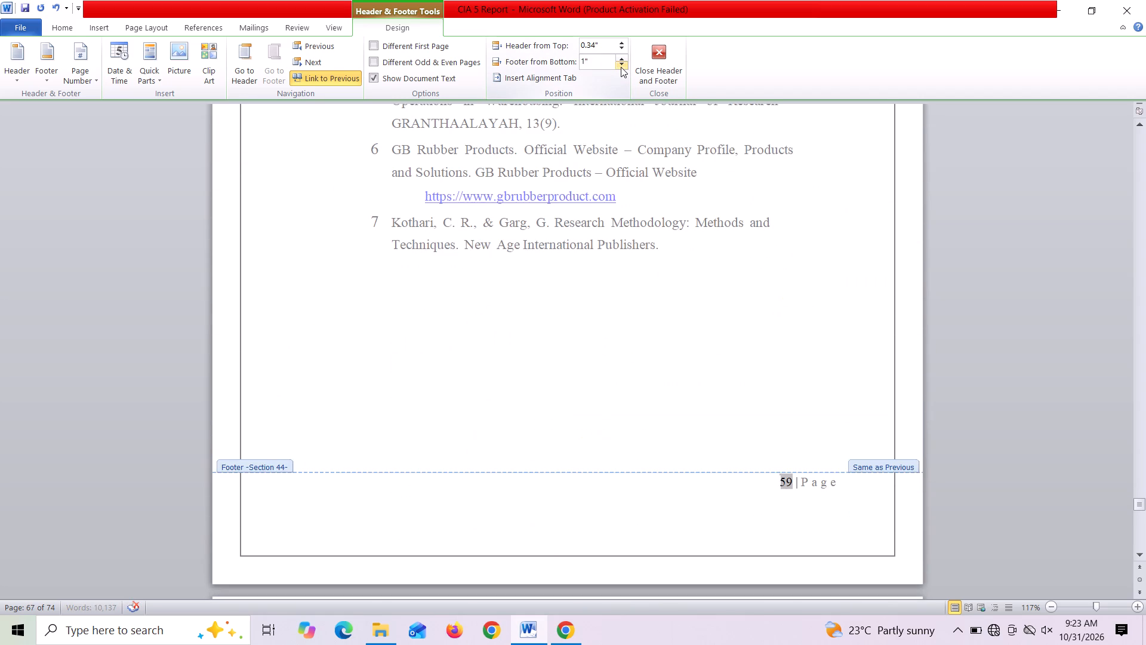
double_click(621, 67)
left_click(621, 67)
Set the footer distance from the bottom to 0.5" for section 45, the Annexure title page numbered 60.
scroll(566, 236, "down", 8)
left_click(762, 355)
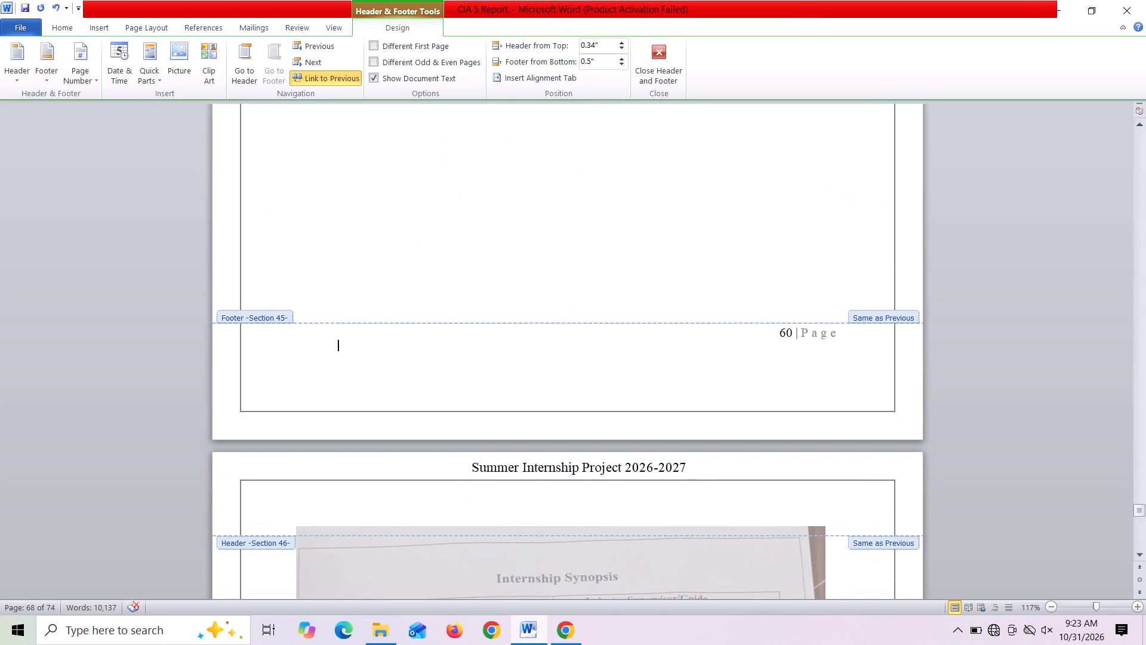
triple_click(620, 66)
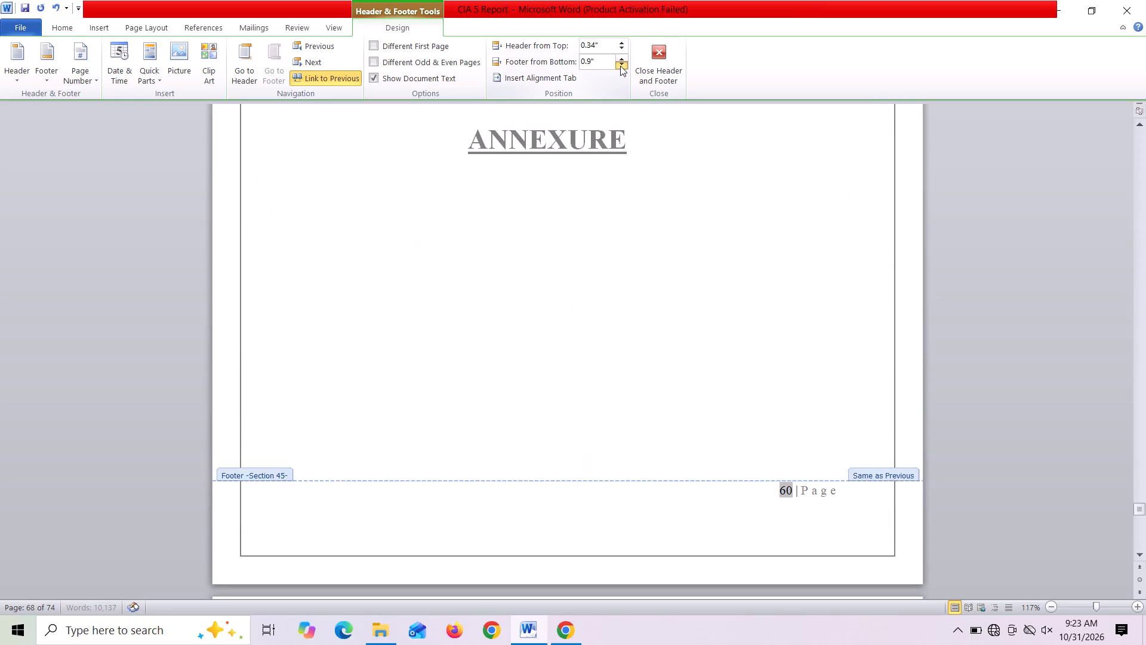
double_click(620, 66)
left_click_drag(620, 66, 580, 300)
Set the footer distance from the bottom to 0.5" for section 46, the scanned internship synopsis page numbered 61.
scroll(580, 300, "down", 2)
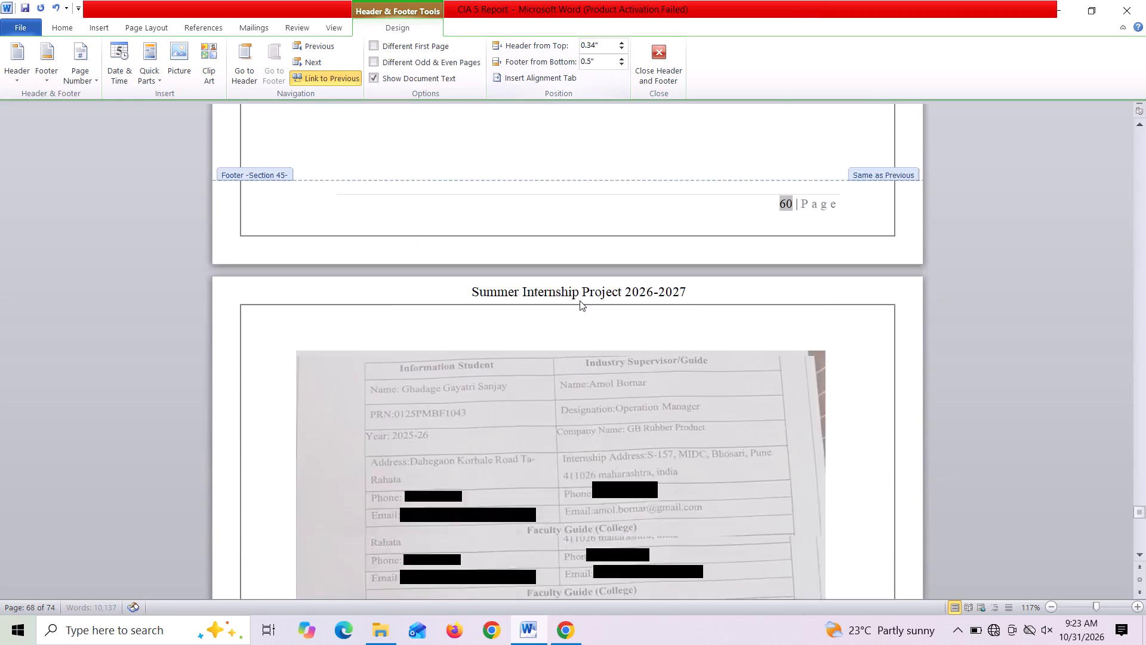
scroll(580, 300, "down", 9)
left_click(739, 288)
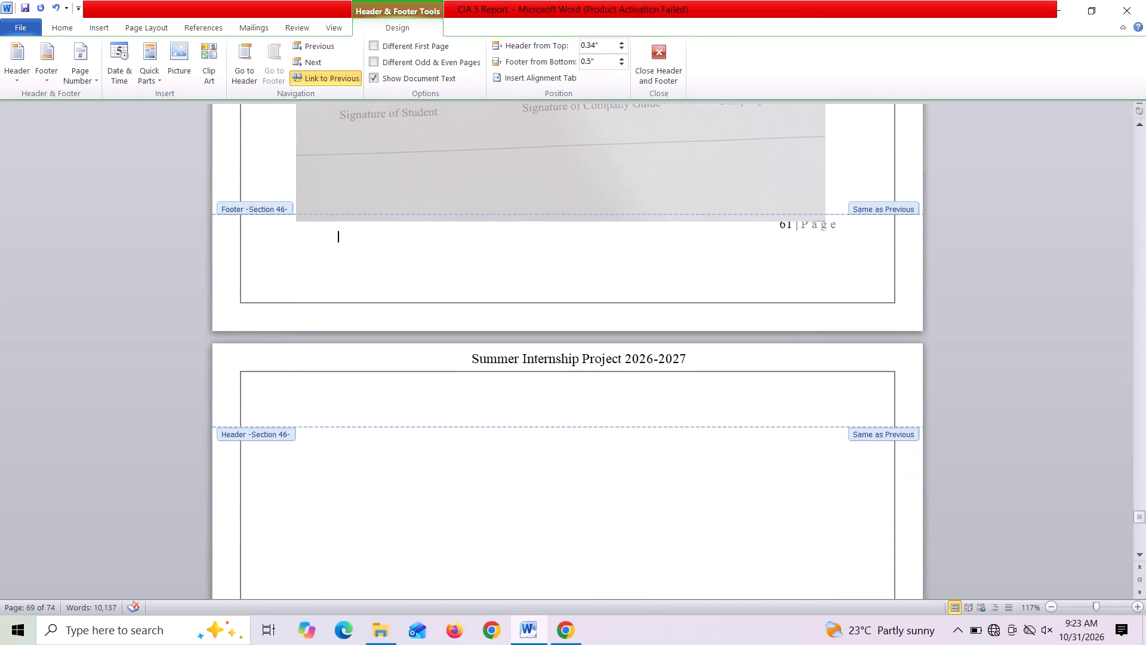
left_click(735, 260)
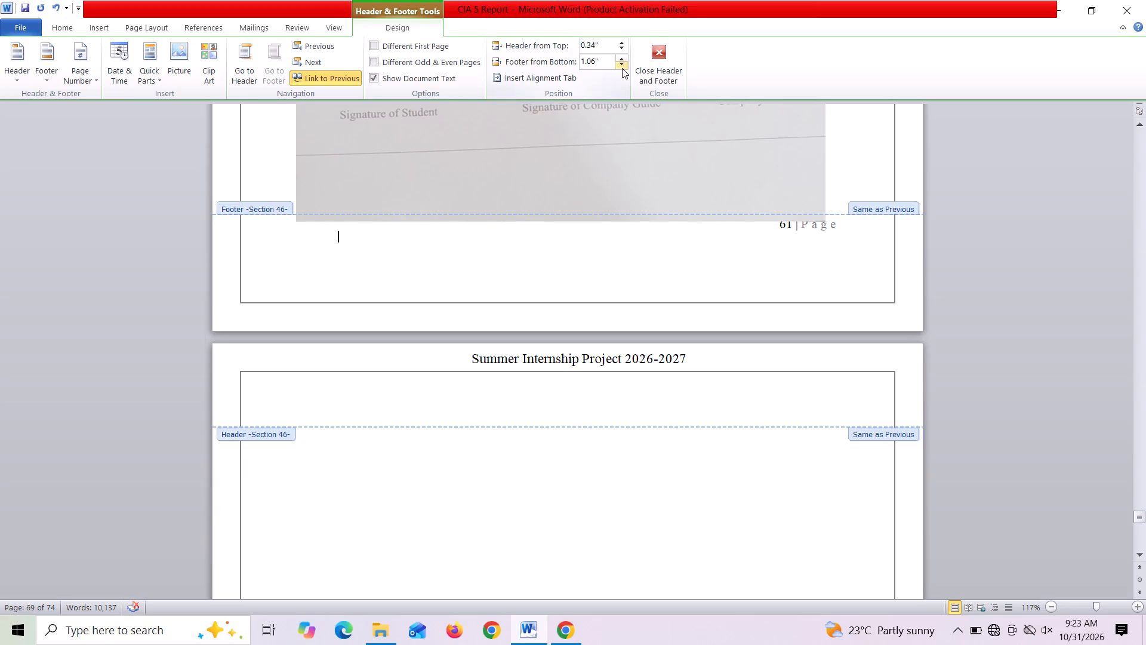
triple_click(622, 68)
double_click(622, 68)
left_click(622, 68)
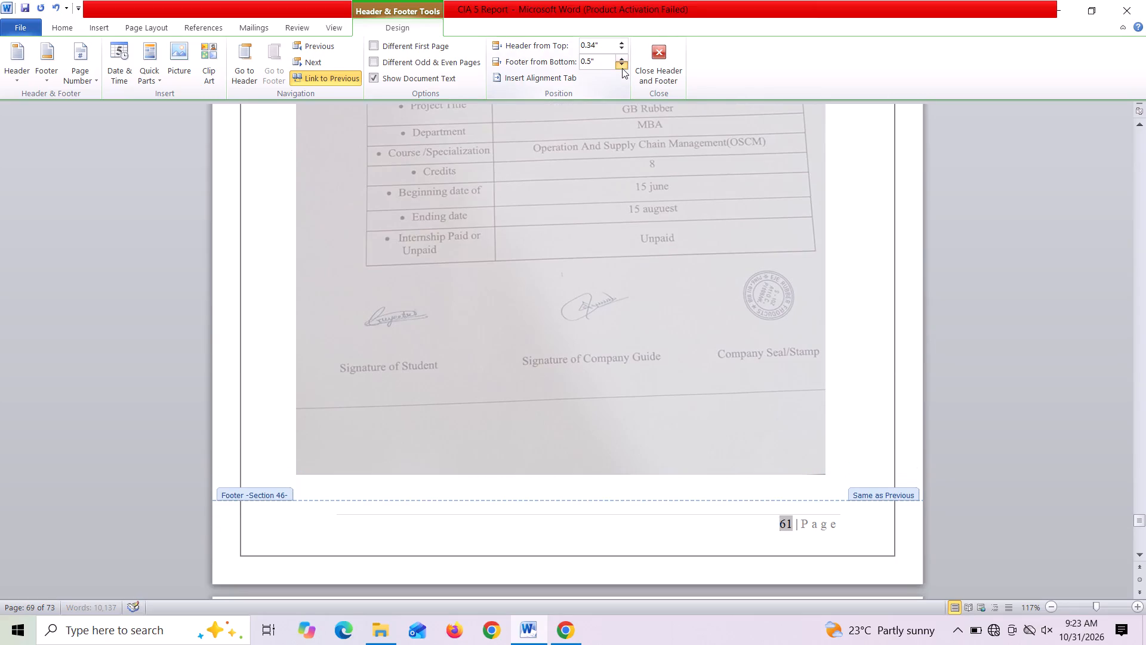
Set the footer distance from the bottom to 0.5" for section 47, which starts with the daily work log page numbered 62.
scroll(562, 313, "down", 11)
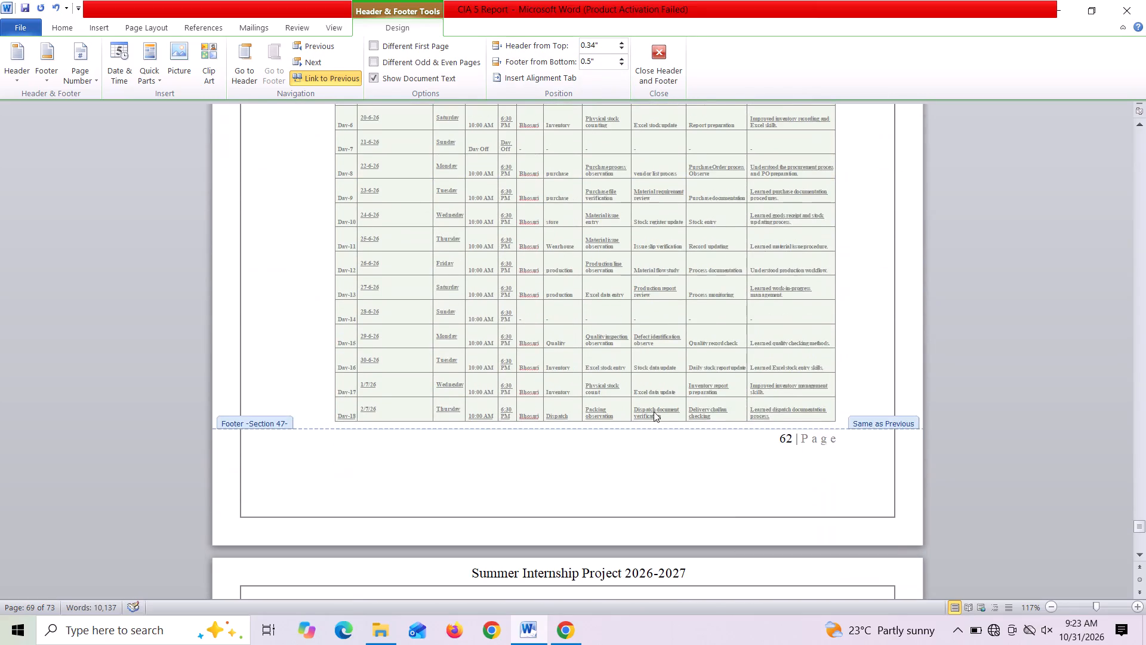
left_click(740, 459)
triple_click(623, 63)
double_click(623, 63)
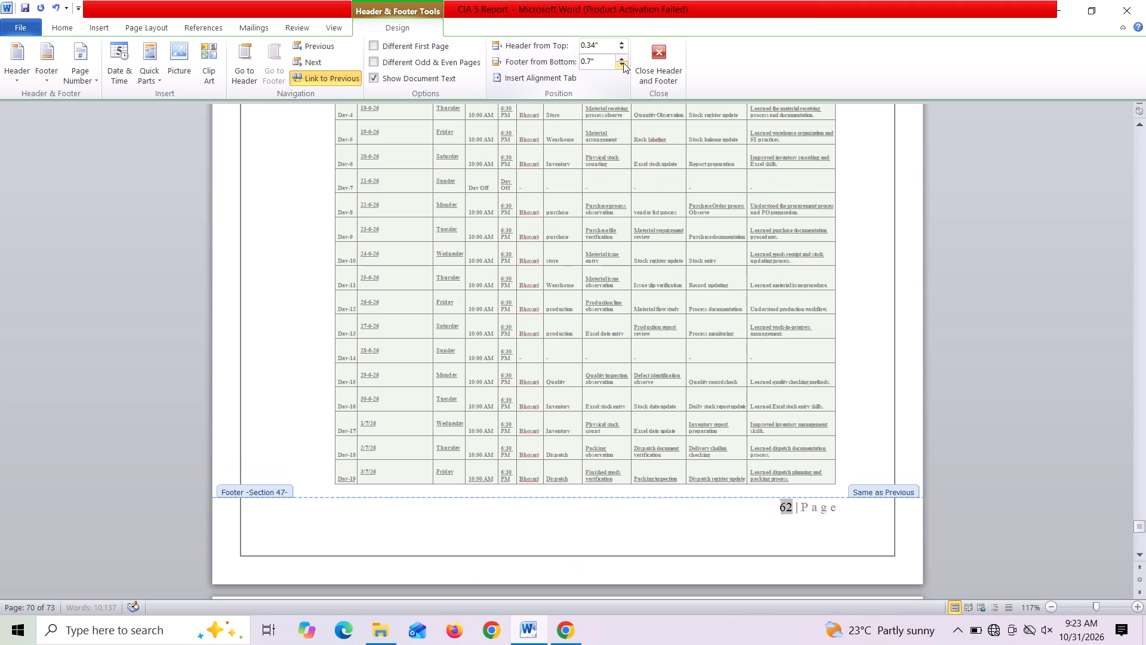
left_click(623, 63)
Check the footers and layout of section 47's remaining pages, from the work log page numbered 63 to the organisation learnings list.
scroll(658, 274, "down", 3)
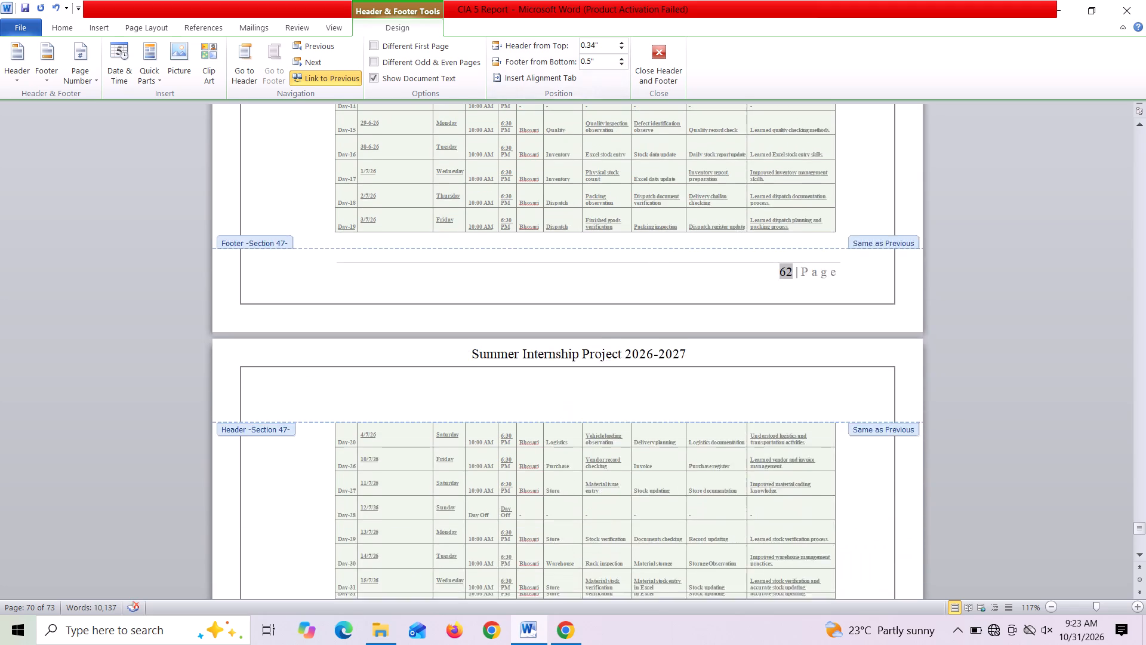
scroll(658, 274, "down", 8)
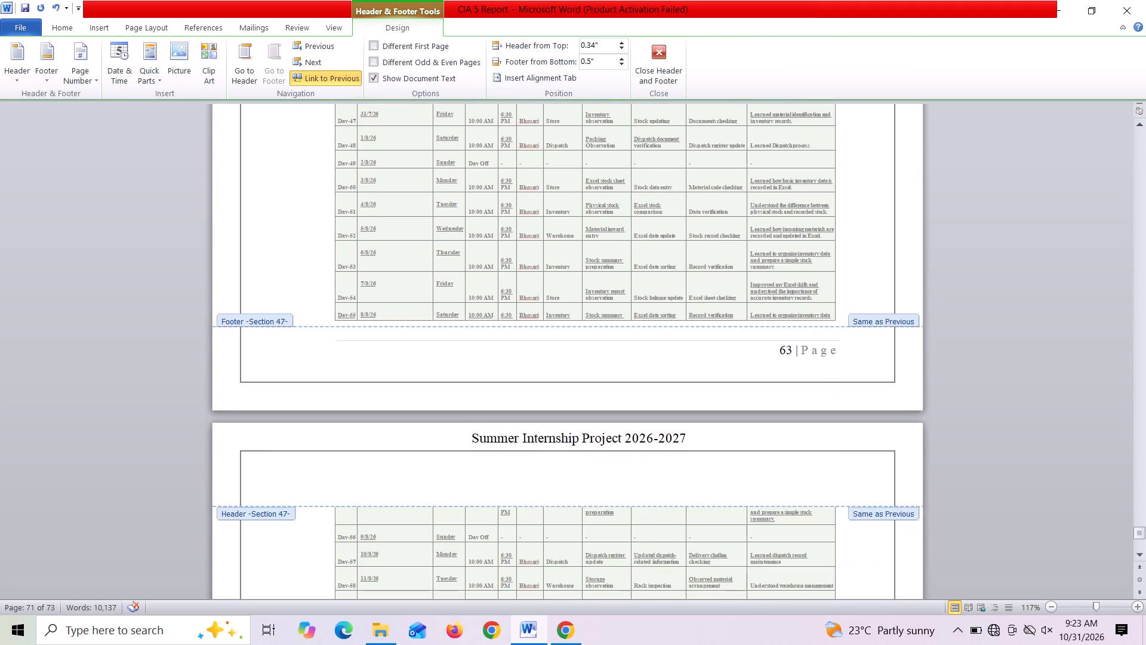
left_click(745, 360)
scroll(745, 360, "down", 9)
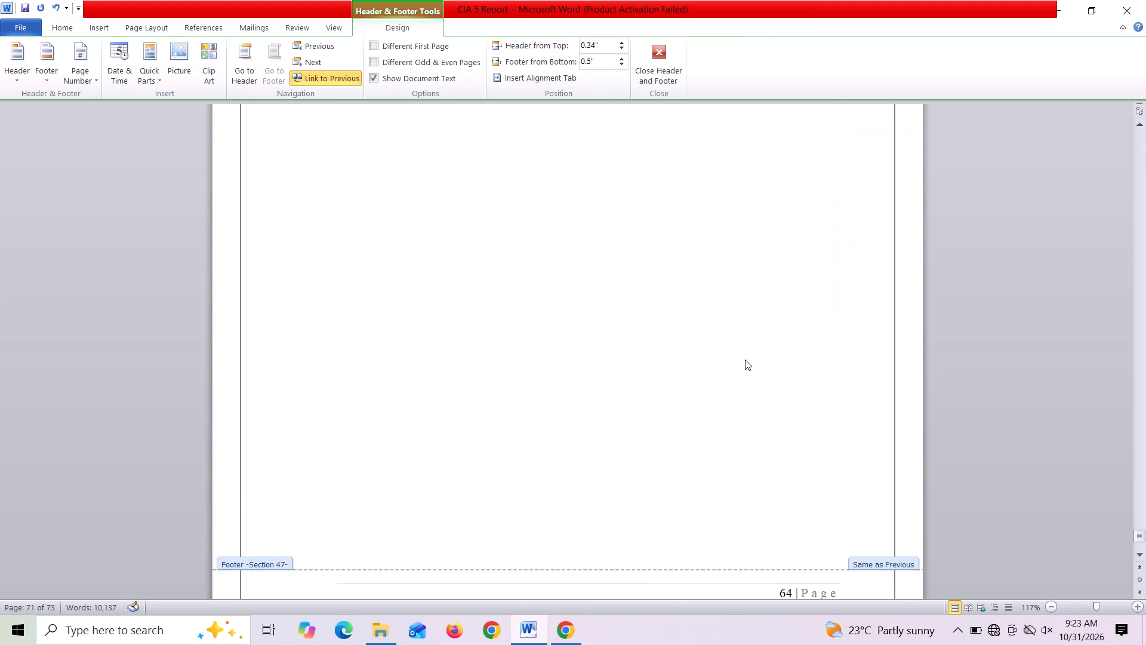
scroll(745, 360, "down", 10)
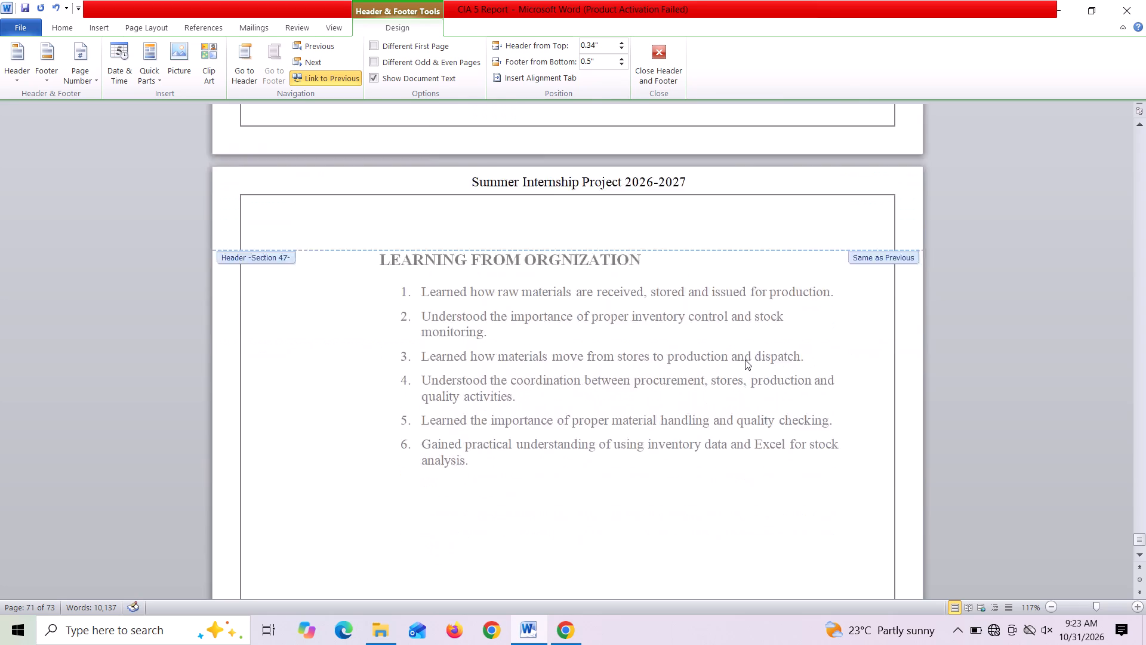
scroll(745, 360, "down", 6)
scroll(745, 360, "up", 4)
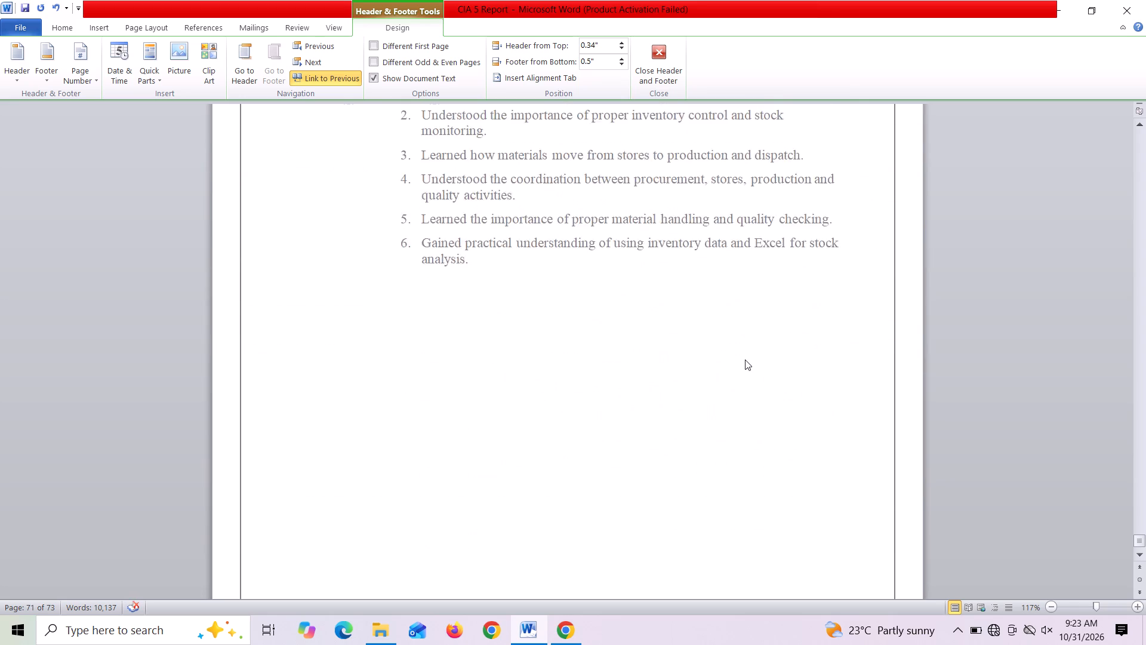
scroll(745, 360, "up", 11)
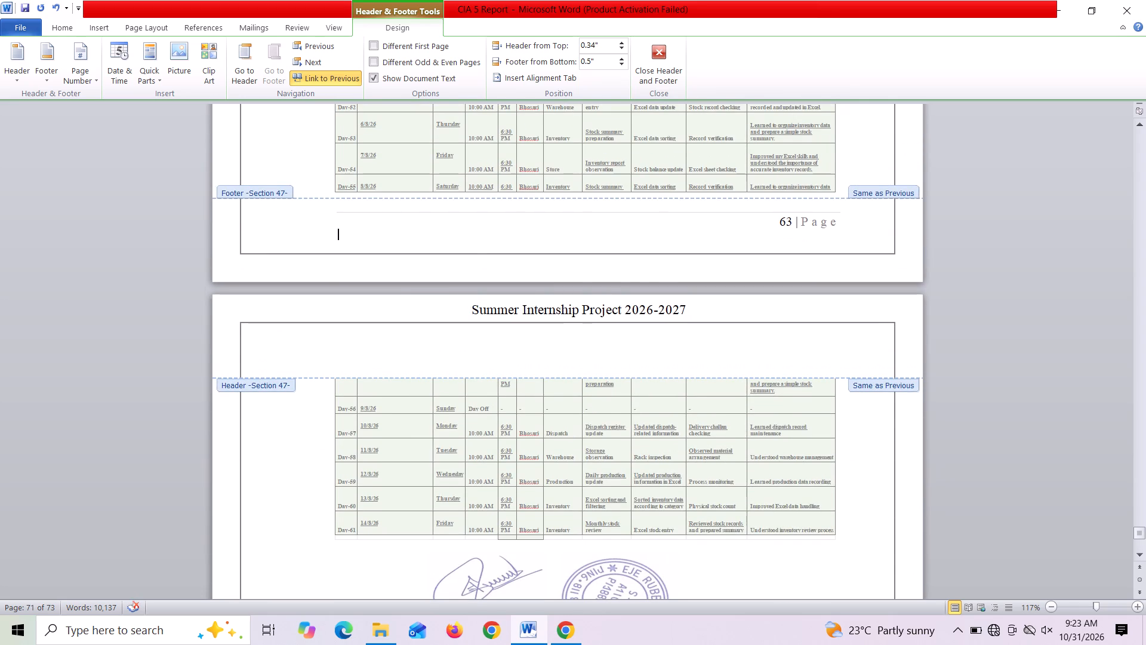
Close footer editing and check the page layout and footers from the Introduction pages to the Chapter 3 title page.
double_click(754, 578)
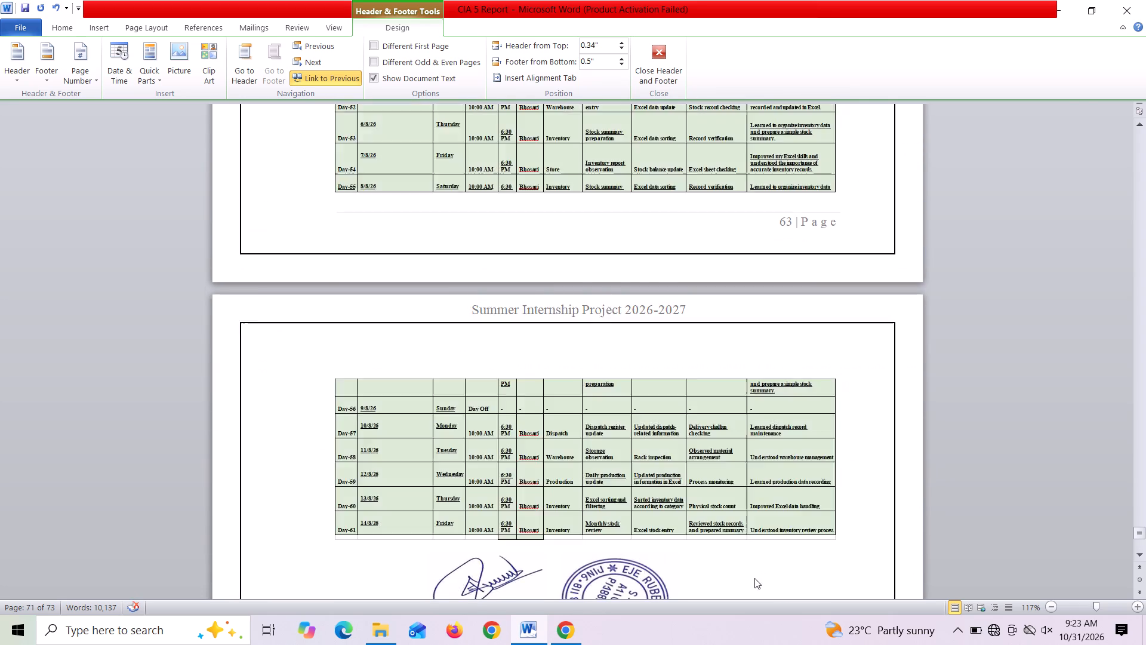
scroll(660, 322, "down", 9)
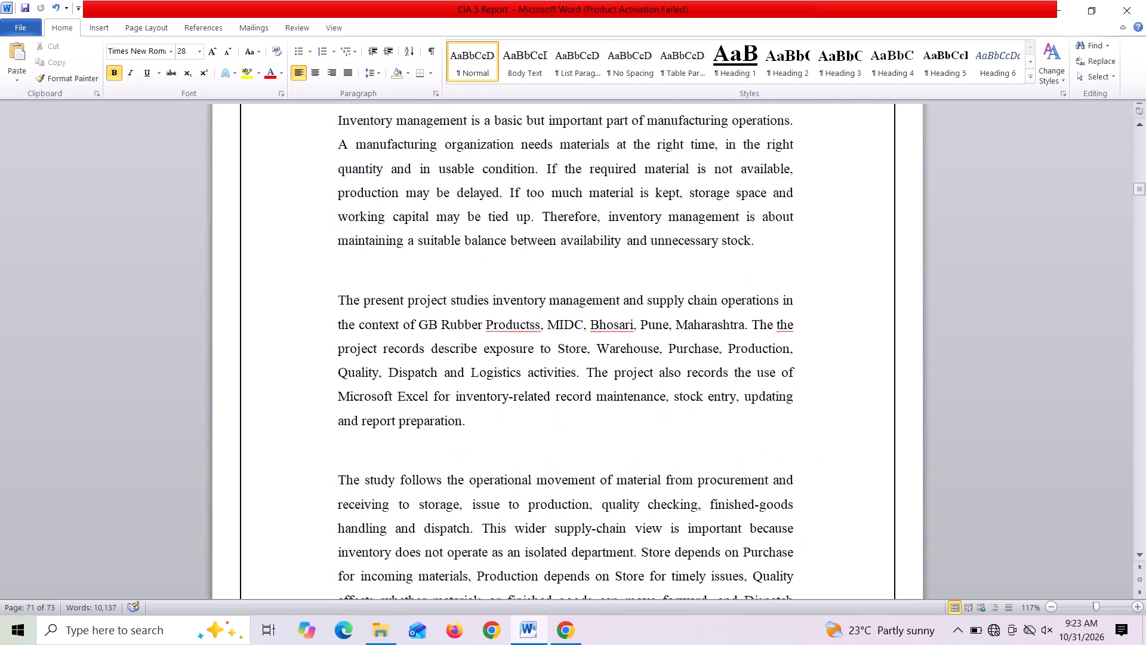
scroll(660, 322, "down", 2)
scroll(660, 322, "down", 19)
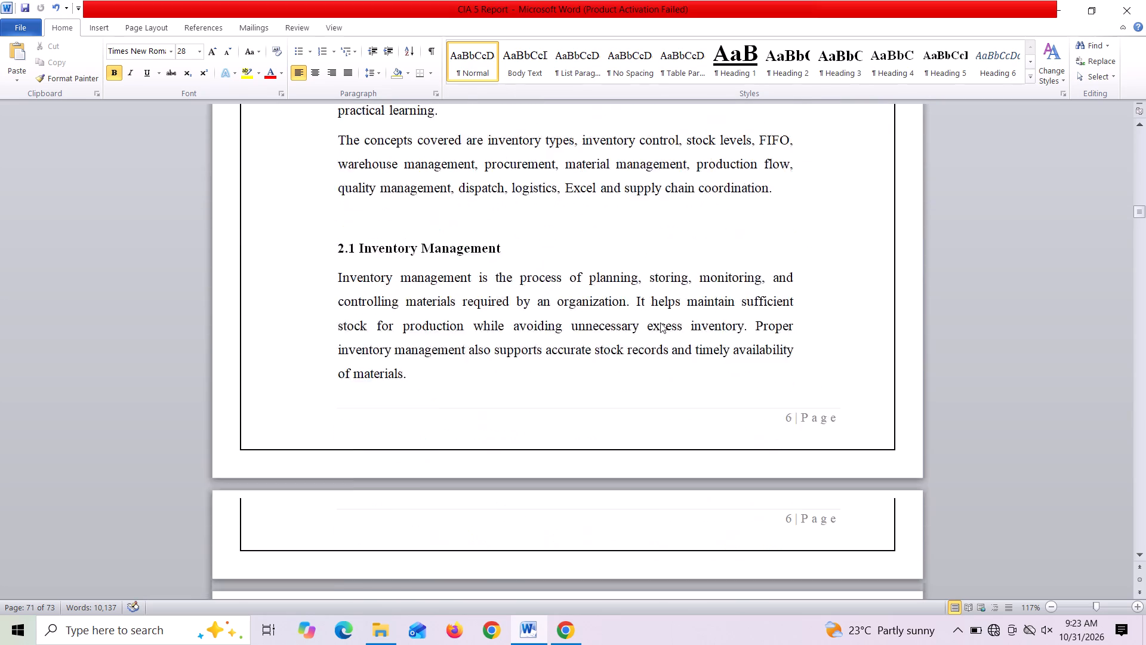
scroll(660, 322, "down", 20)
scroll(660, 322, "down", 5)
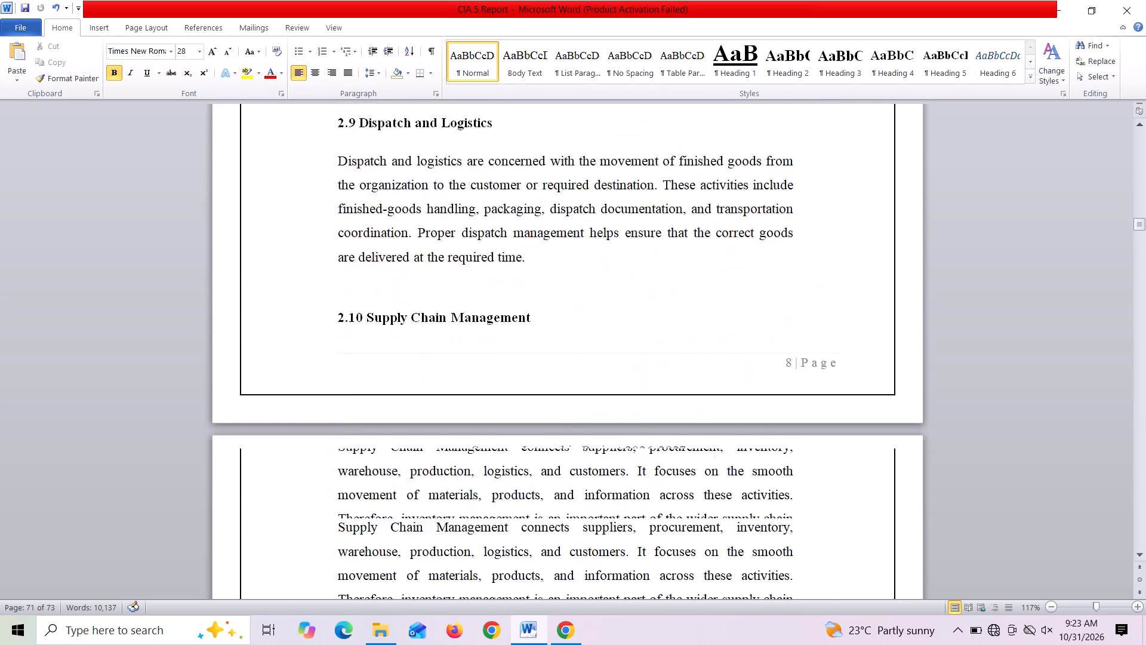
scroll(660, 322, "down", 19)
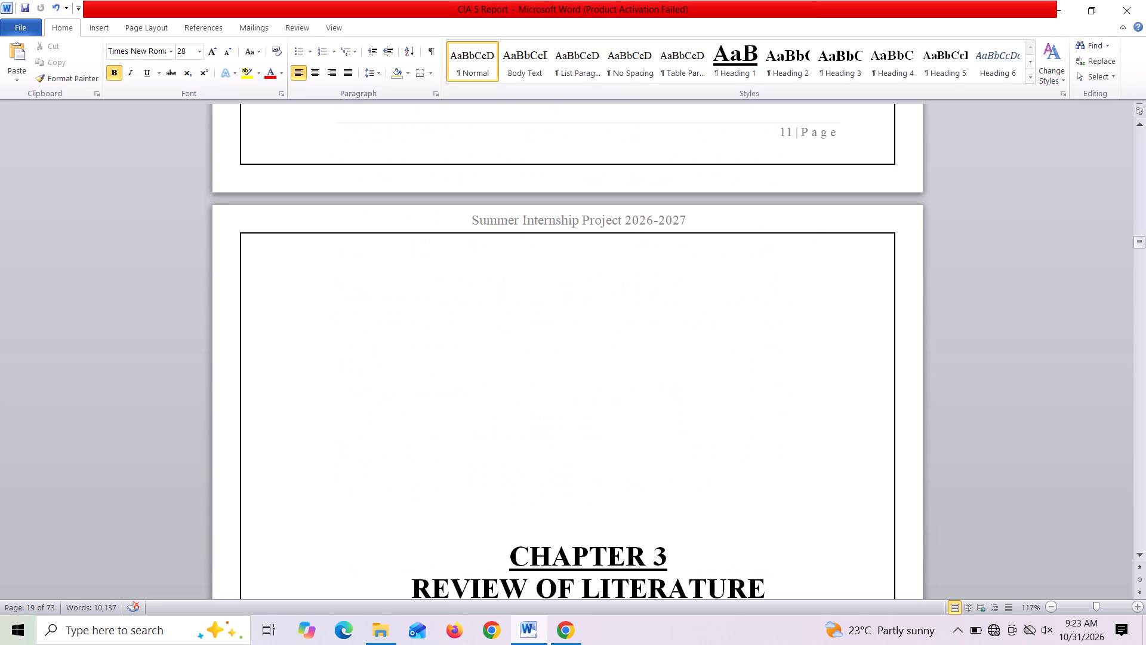
left_click(466, 644)
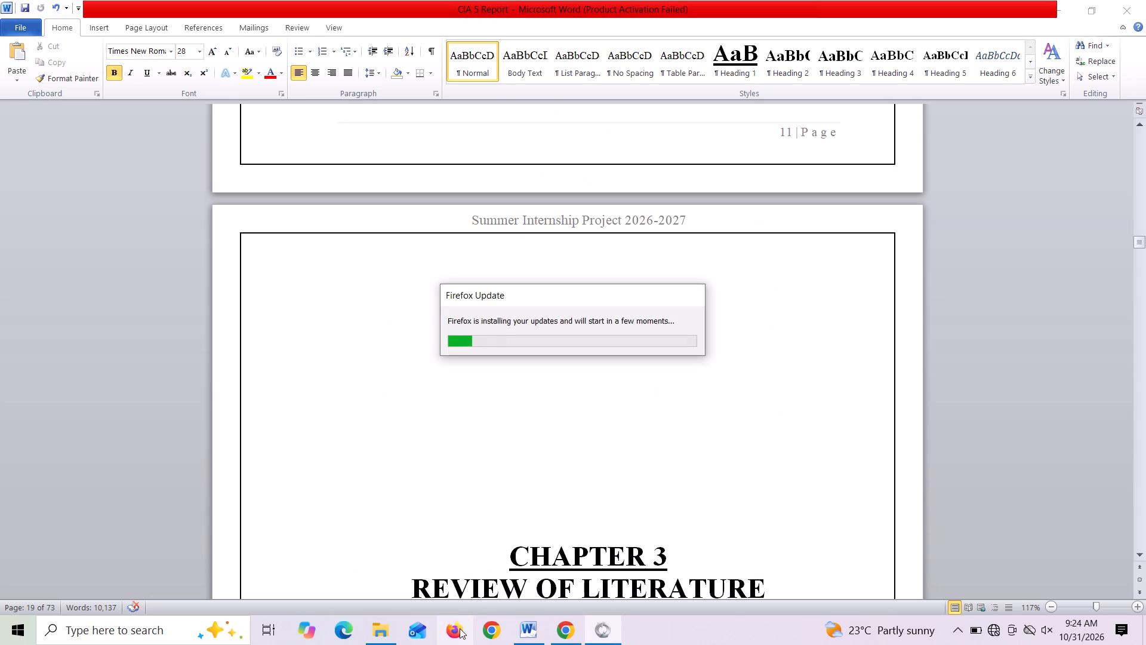
left_click(482, 518)
Check the layout, headers and footers of the front matter from the title page through the certificates to the Student Declaration.
scroll(495, 363, "up", 20)
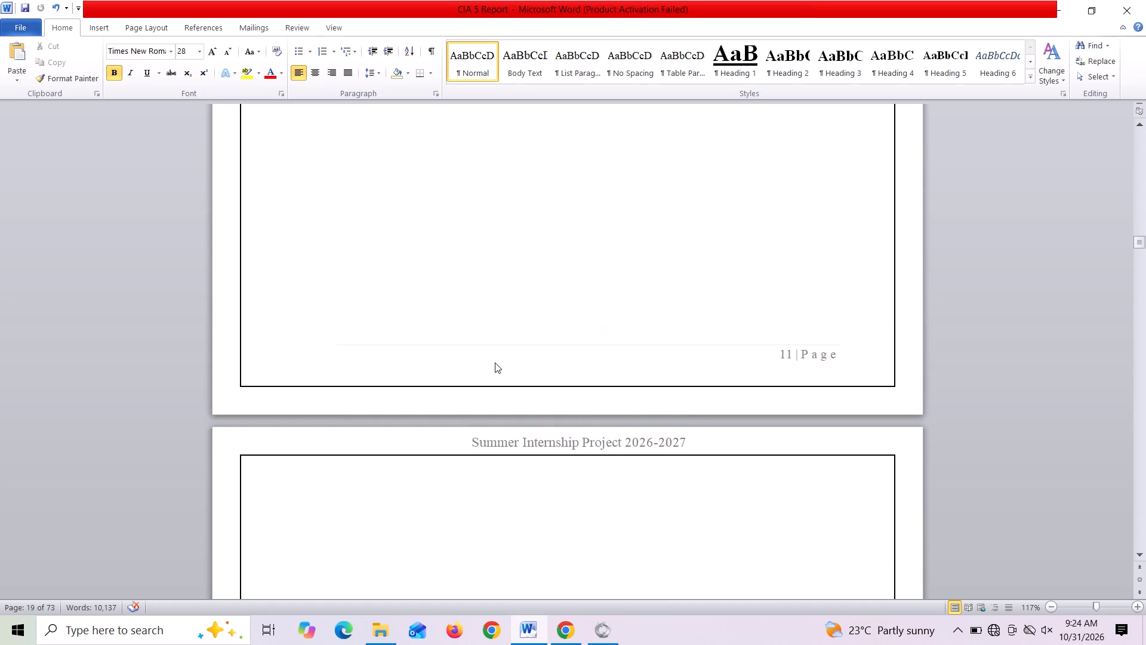
scroll(495, 363, "up", 20)
scroll(495, 363, "up", 20)
scroll(495, 363, "up", 20)
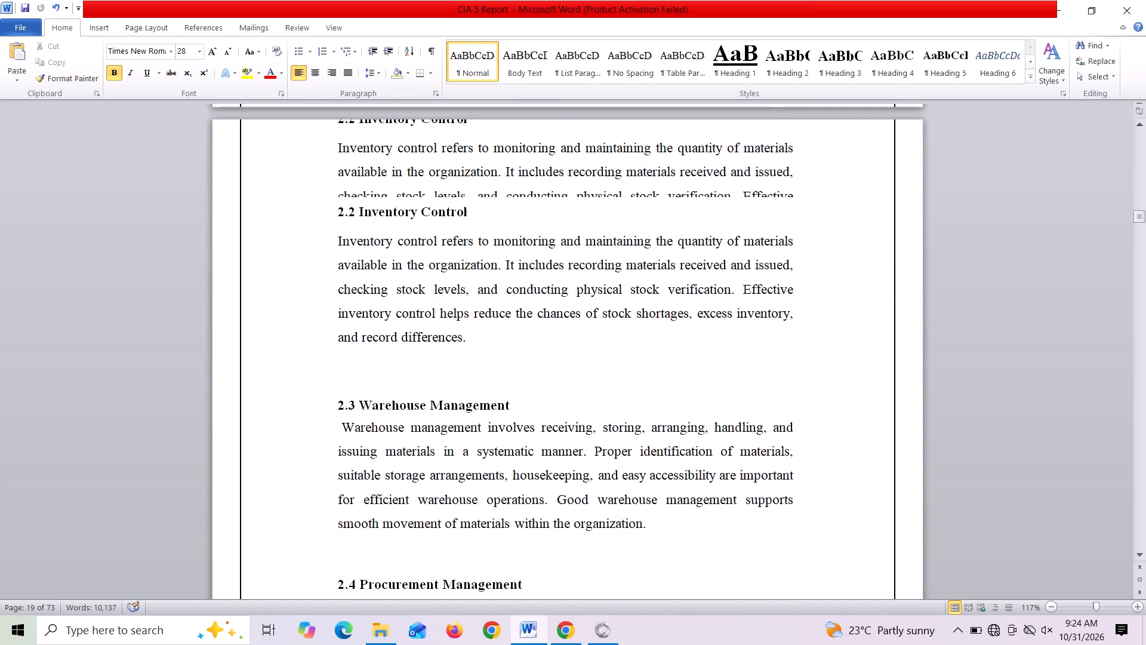
scroll(495, 363, "up", 20)
scroll(495, 363, "up", 20)
scroll(495, 363, "up", 20)
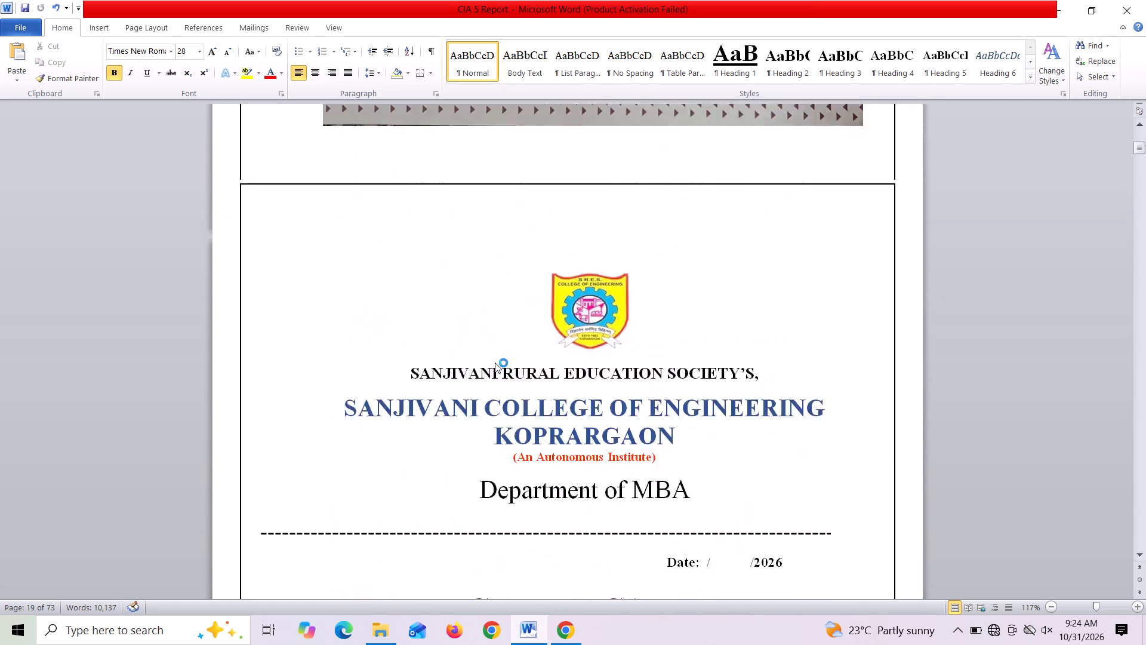
scroll(495, 363, "up", 14)
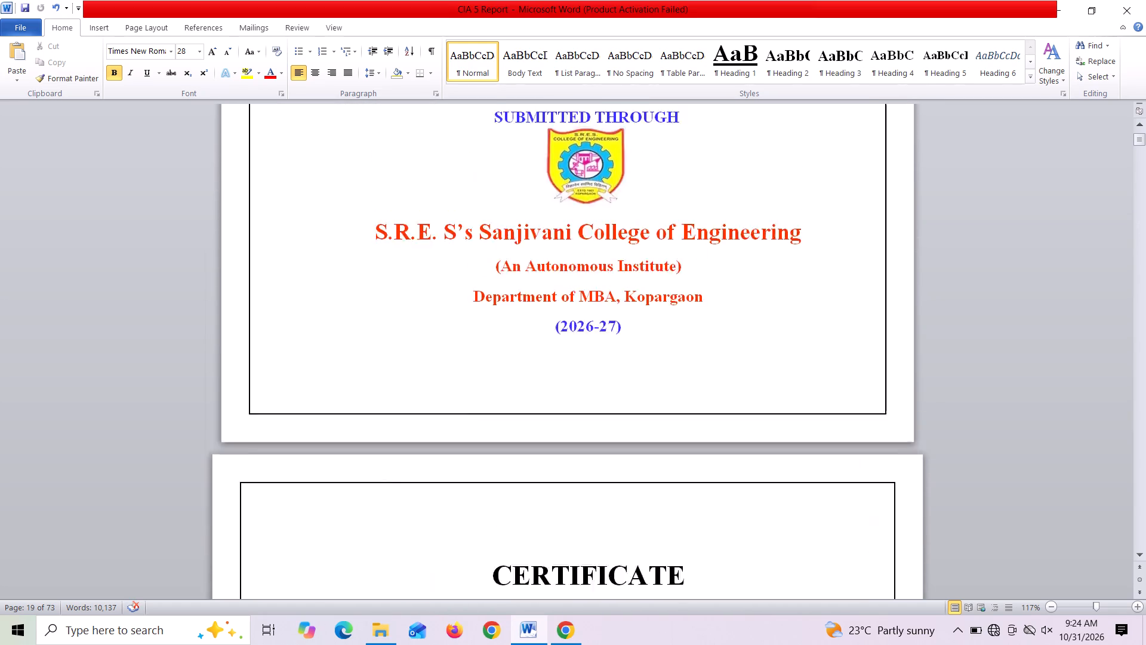
scroll(495, 363, "up", 12)
scroll(495, 363, "down", 2)
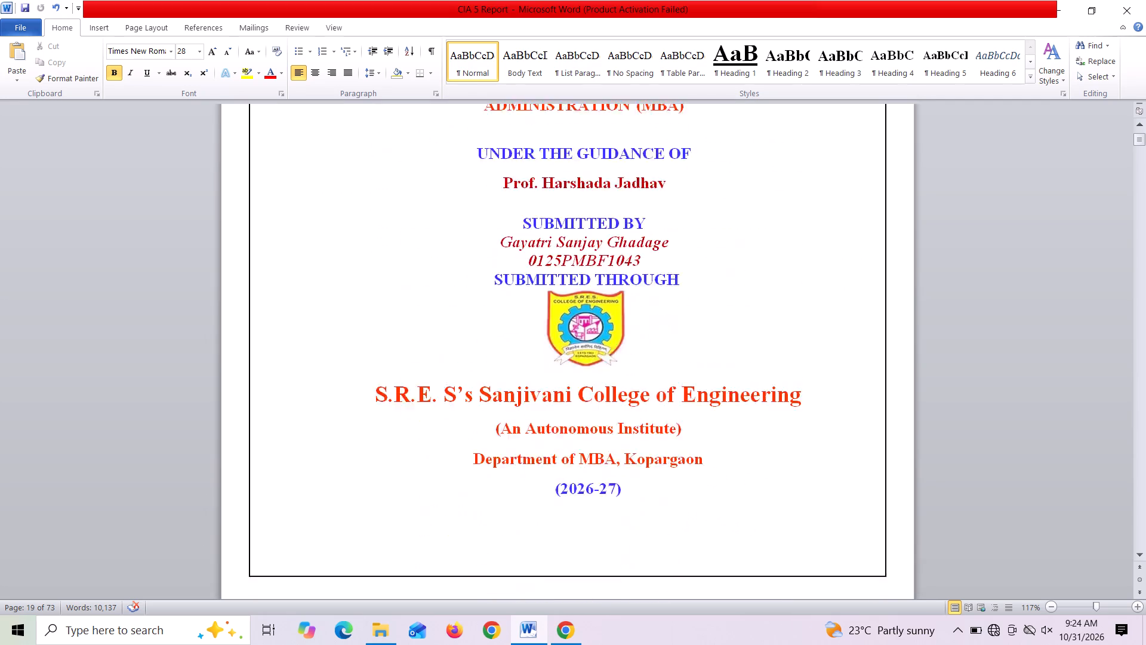
scroll(495, 363, "down", 20)
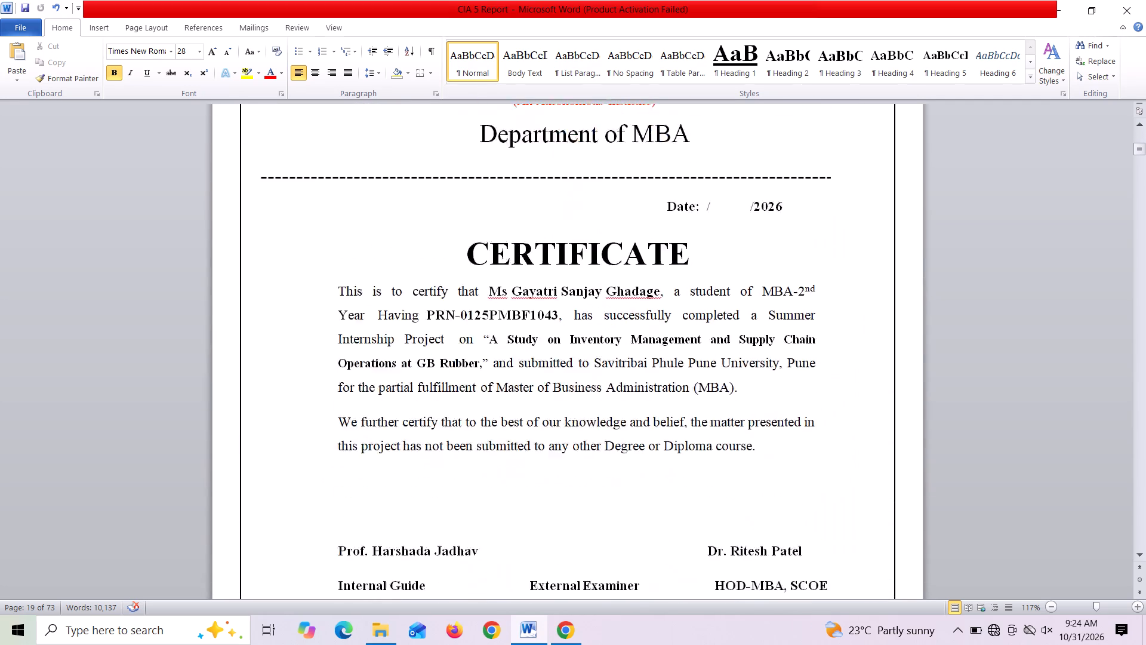
scroll(495, 363, "down", 18)
scroll(495, 363, "up", 2)
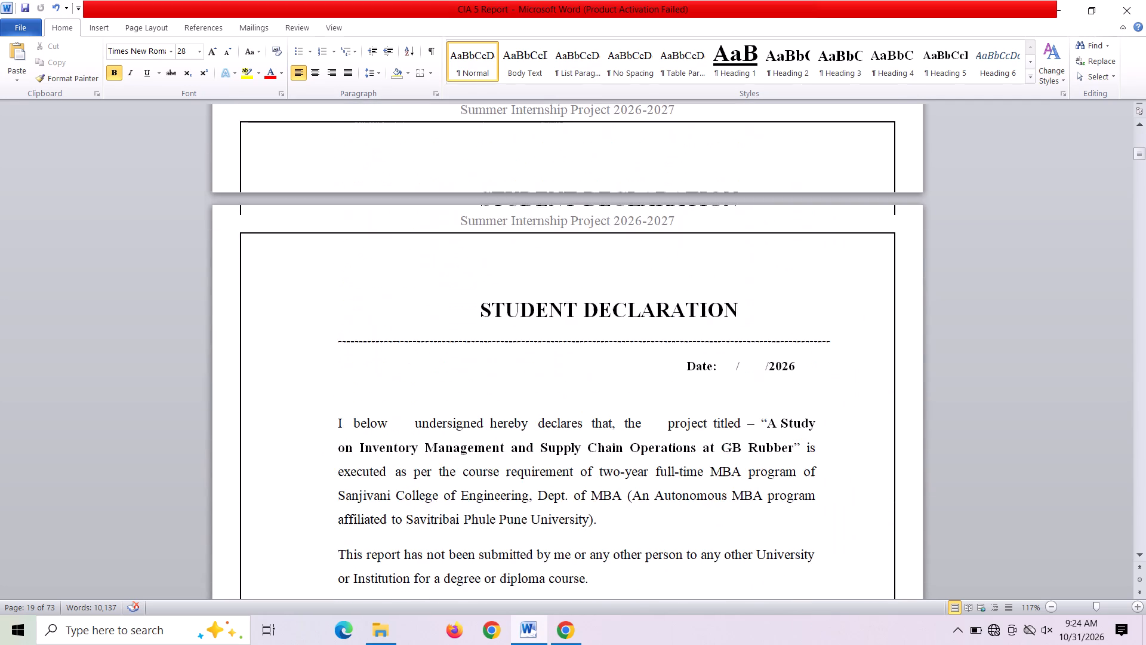
scroll(495, 363, "up", 2)
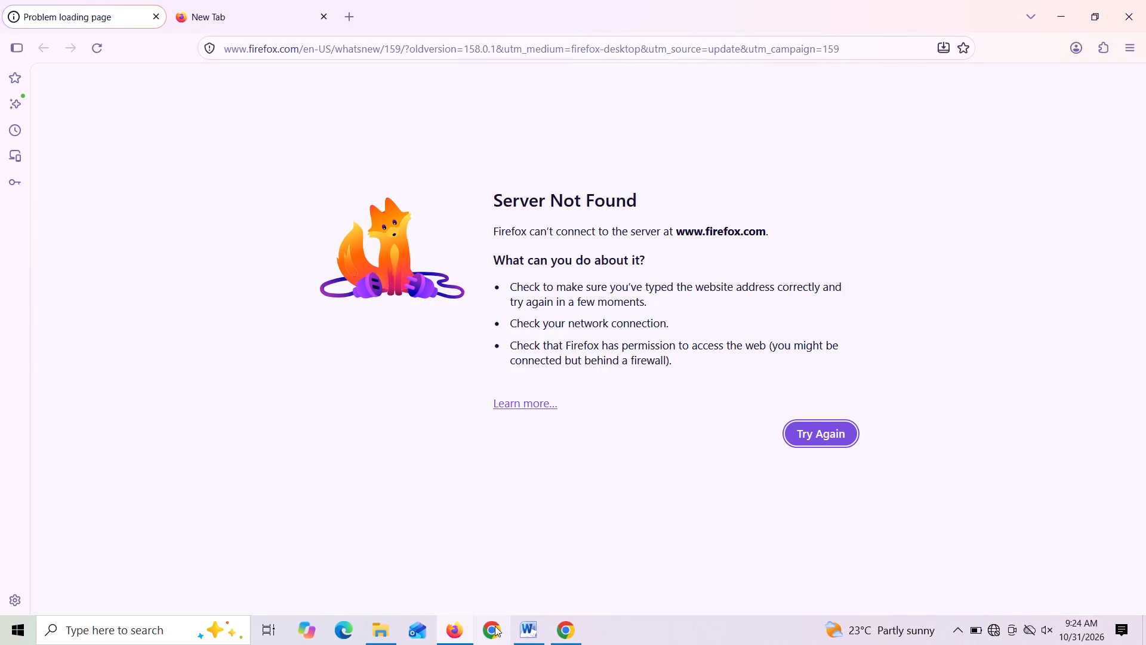
Return to Word and check the layout and footers from the Student Declaration through the Acknowledgement, Executive Summary and Index to page 1.
left_click(529, 629)
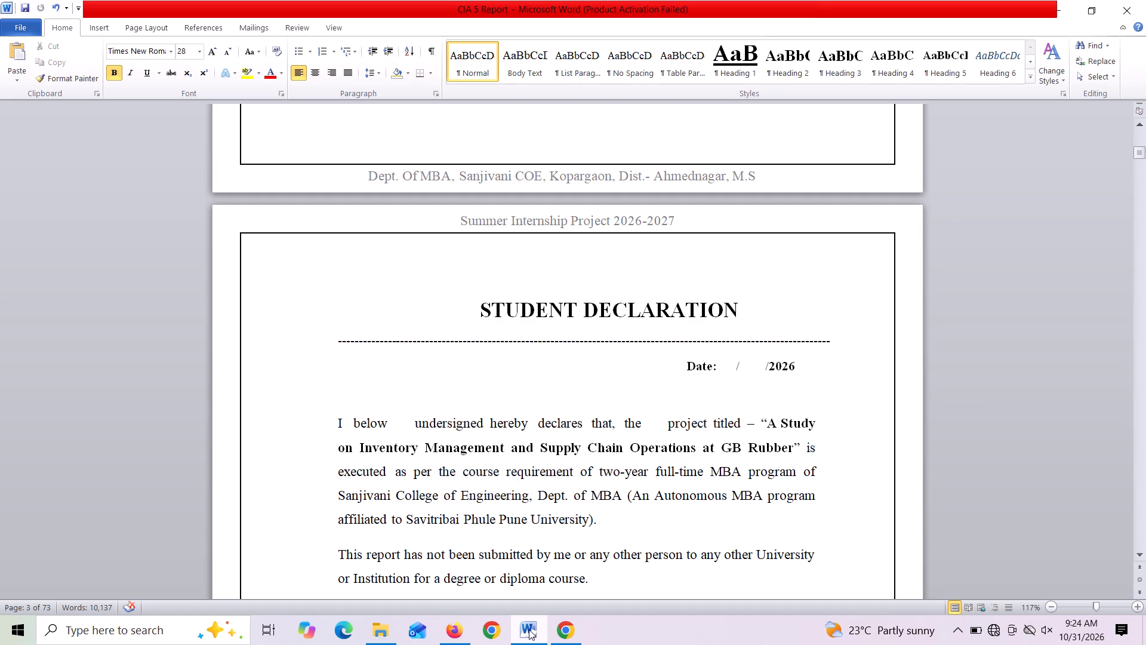
scroll(559, 365, "down", 6)
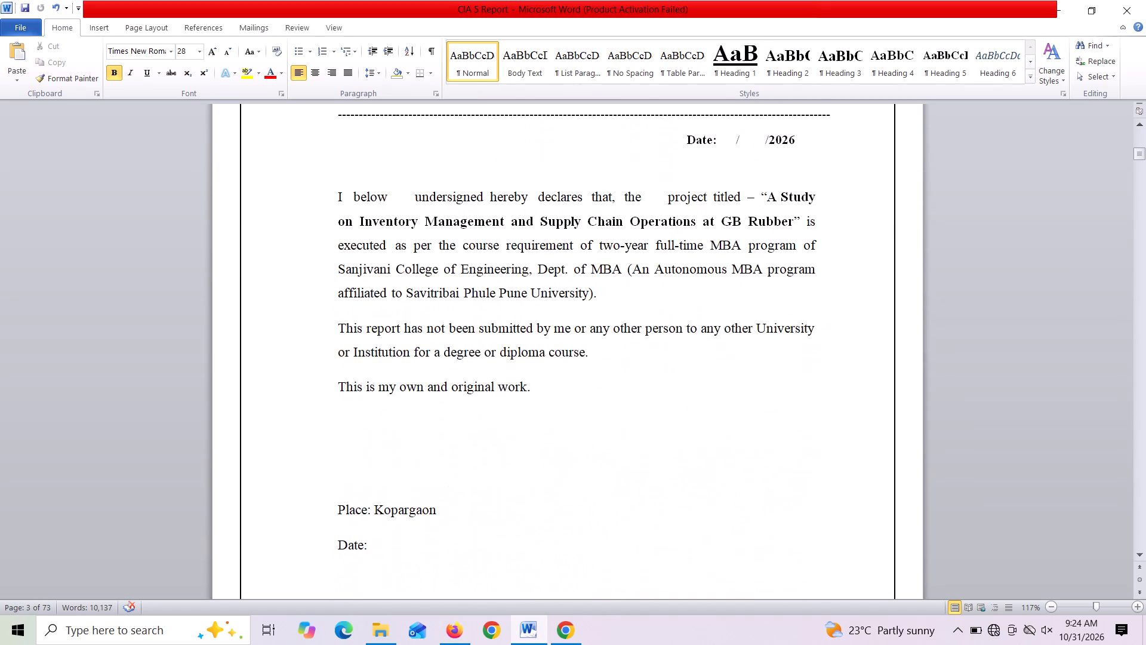
scroll(559, 365, "down", 8)
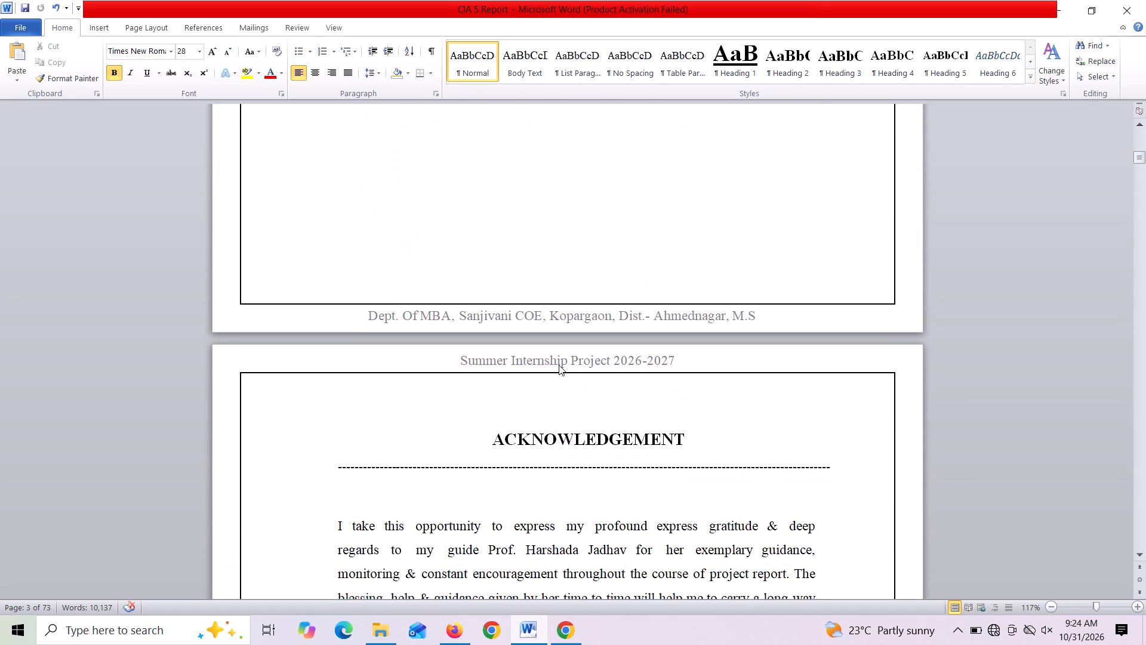
scroll(559, 365, "down", 12)
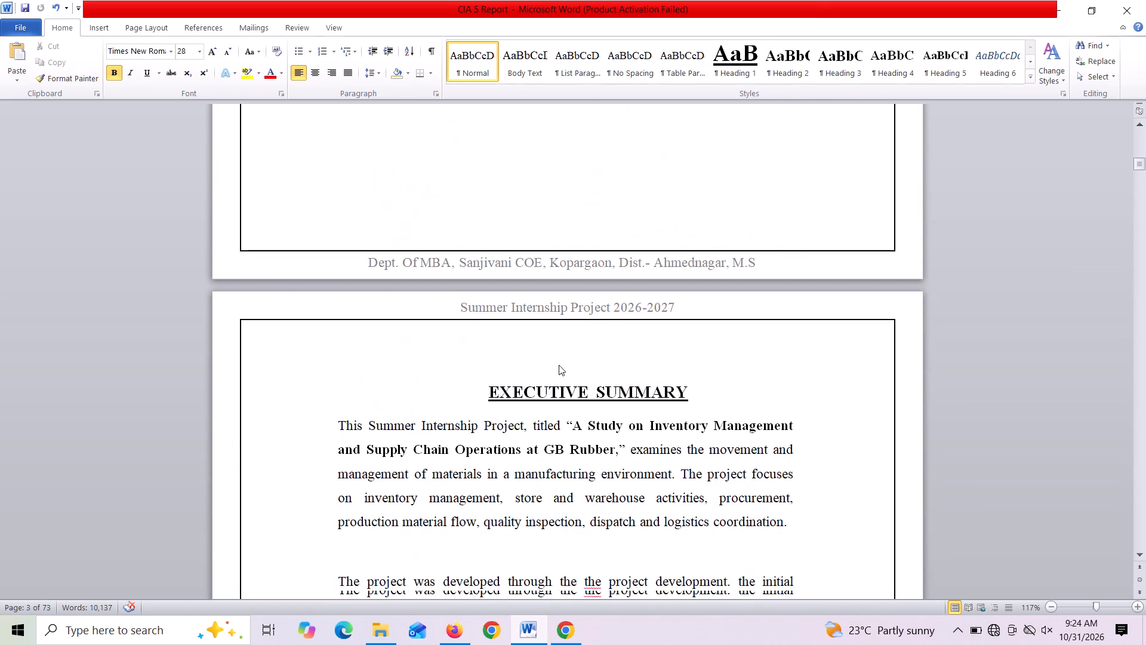
scroll(559, 365, "down", 15)
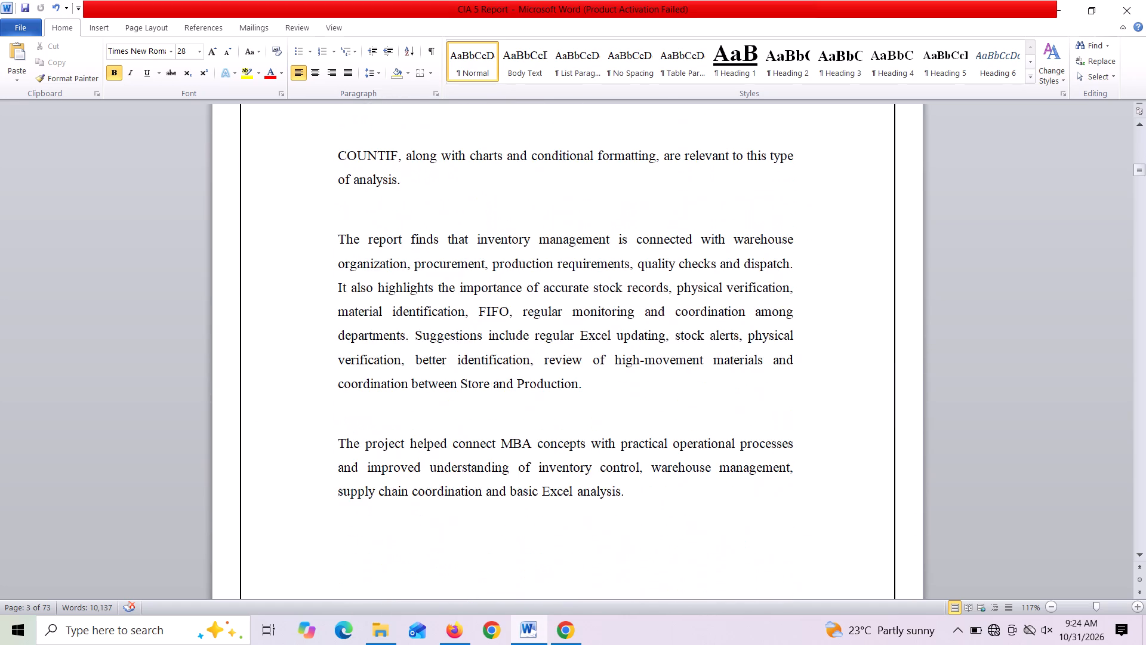
scroll(559, 365, "down", 14)
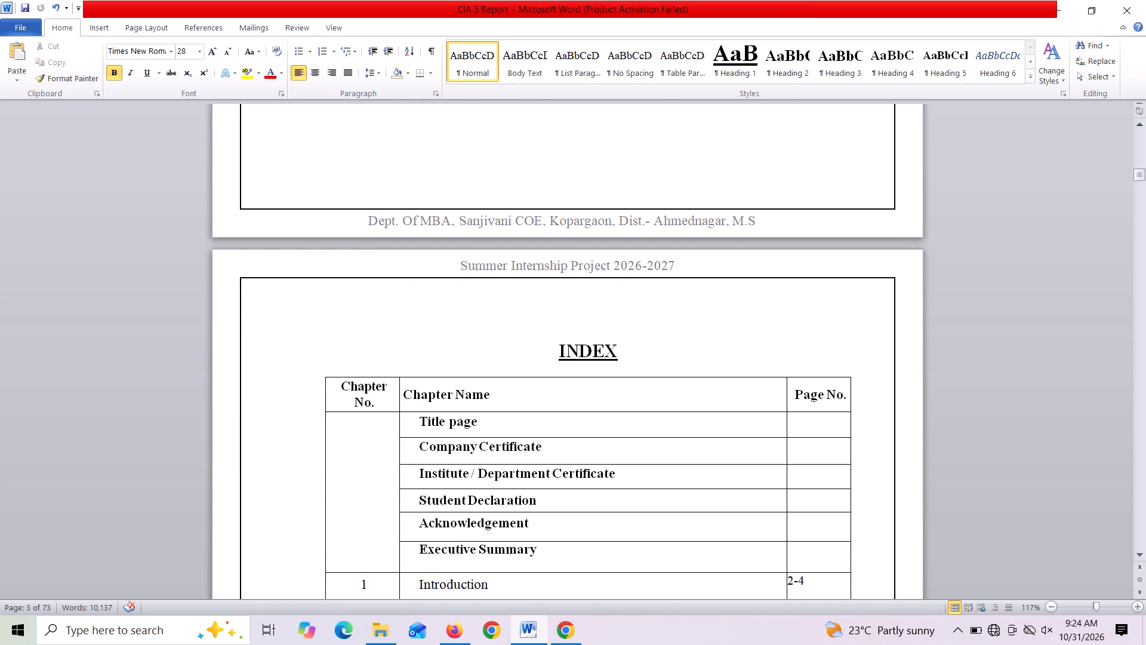
scroll(559, 365, "down", 12)
Set the footer distance from the bottom to 0.5" for section 8, the Index page.
scroll(559, 365, "up", 1)
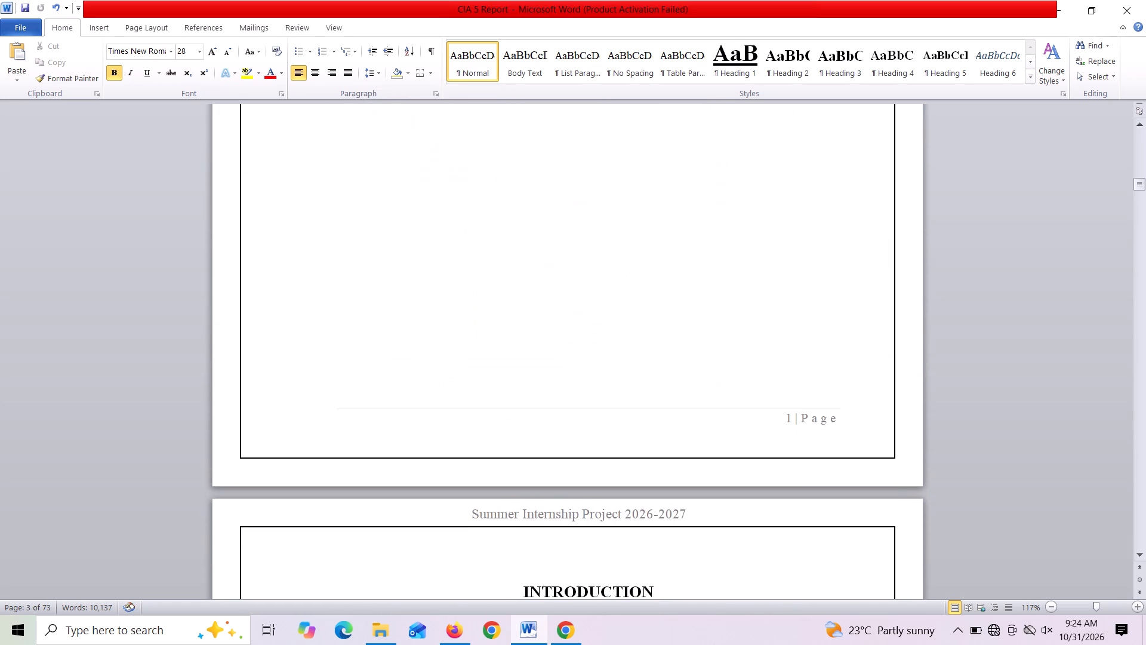
scroll(559, 365, "up", 4)
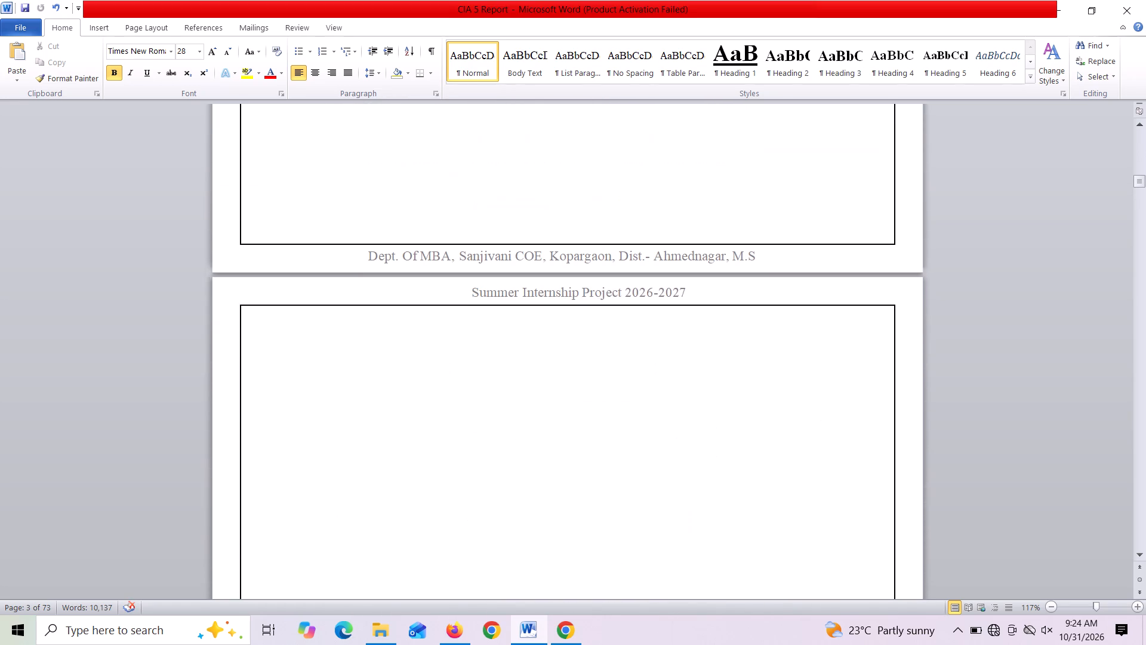
scroll(559, 365, "up", 1)
double_click(494, 261)
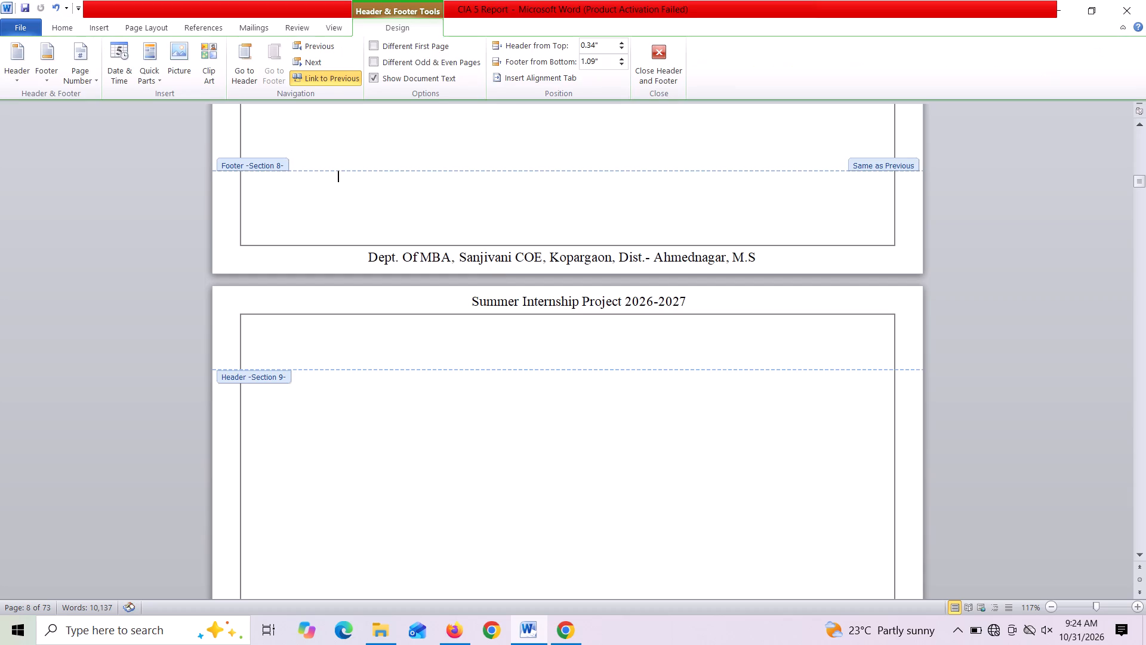
left_click(380, 261)
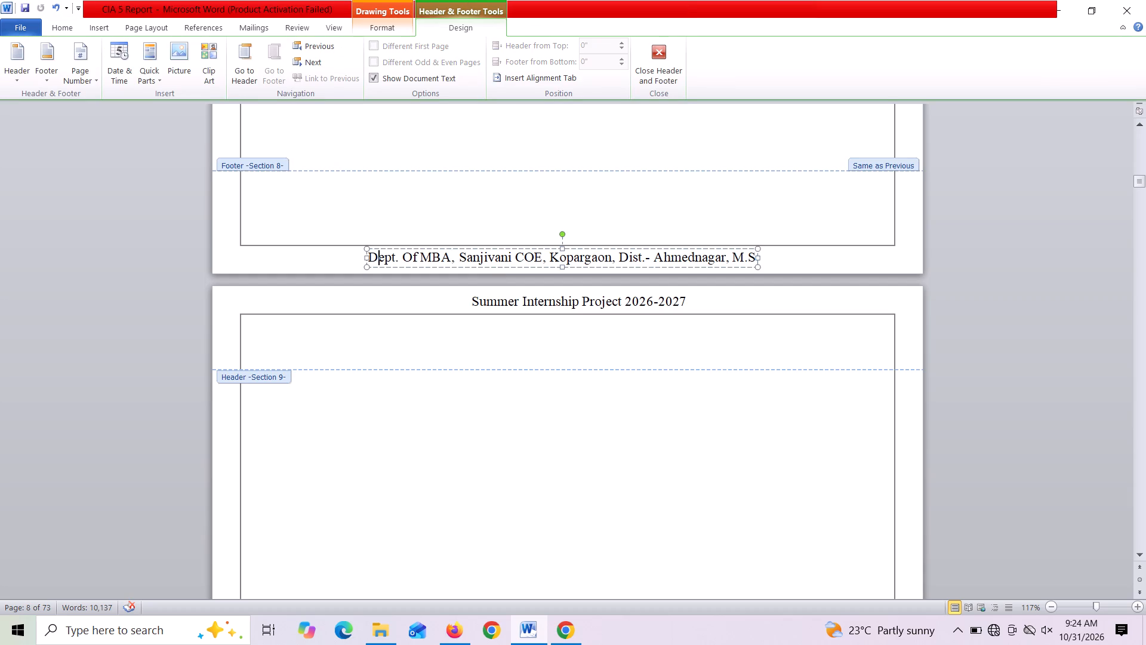
left_click(787, 188)
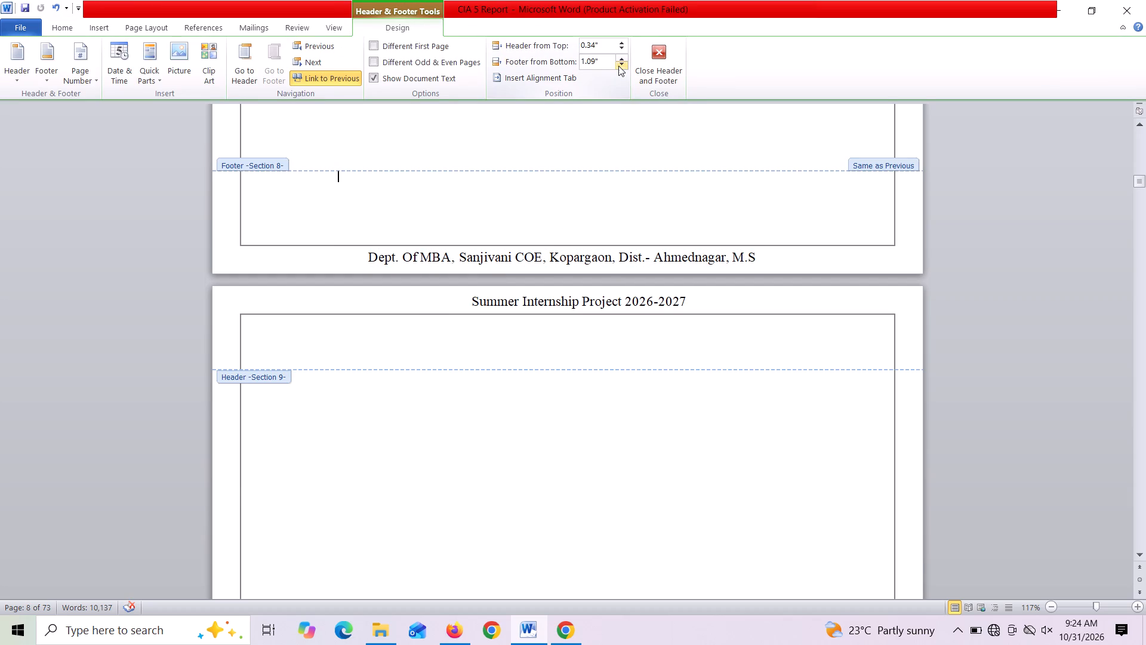
triple_click(618, 66)
left_click(618, 66)
left_click(618, 66)
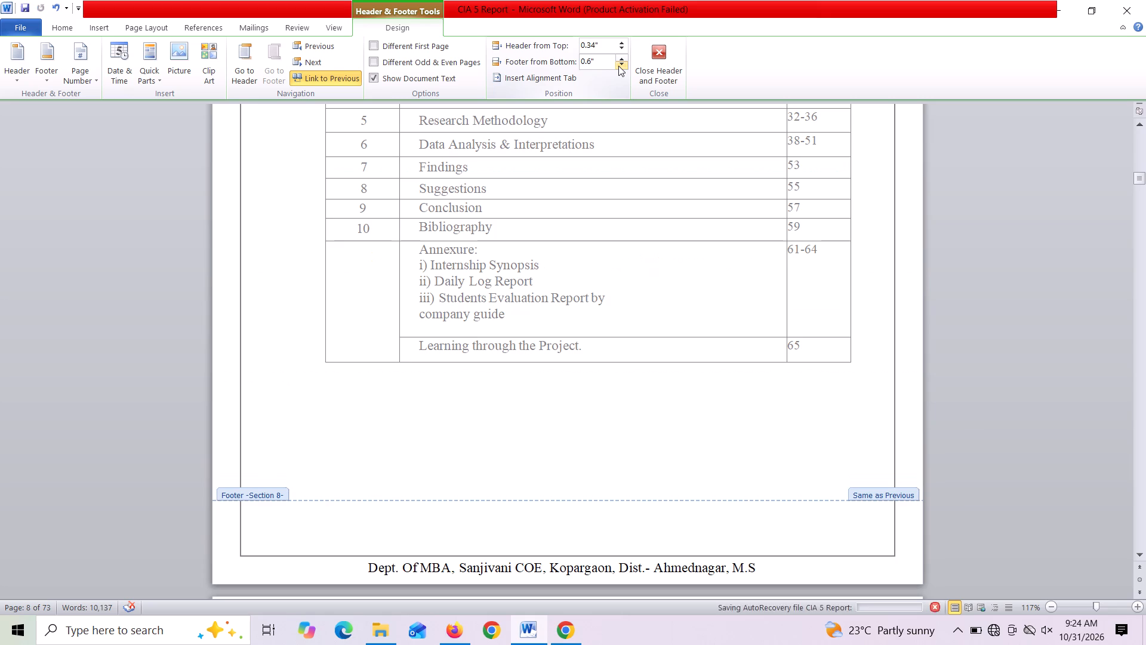
left_click(618, 66)
double_click(474, 403)
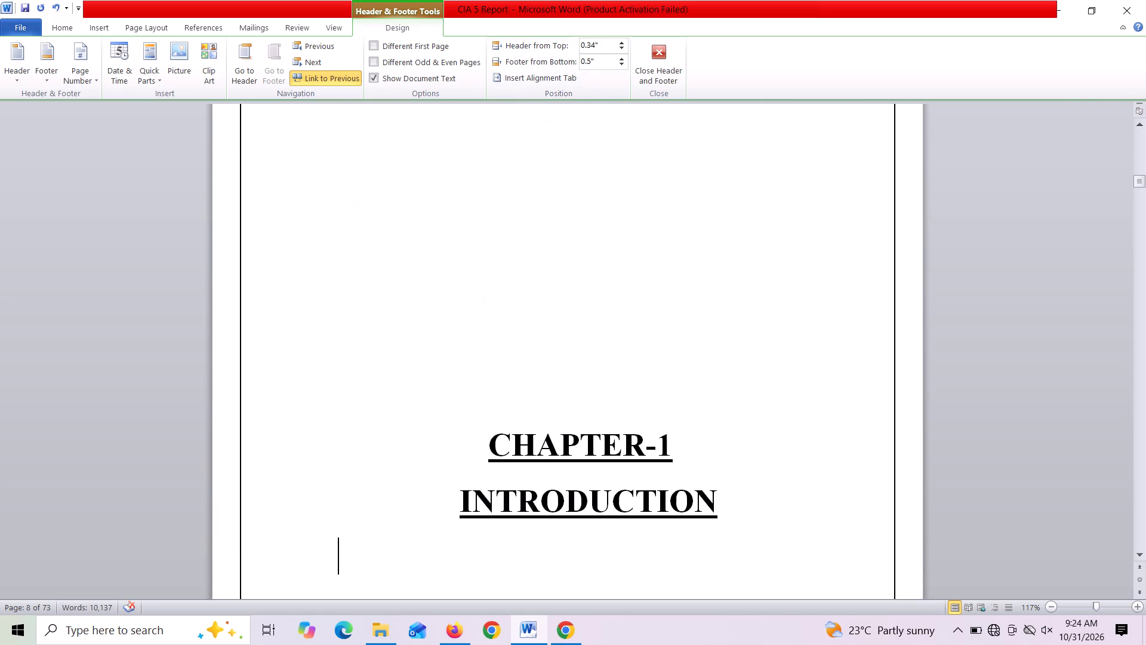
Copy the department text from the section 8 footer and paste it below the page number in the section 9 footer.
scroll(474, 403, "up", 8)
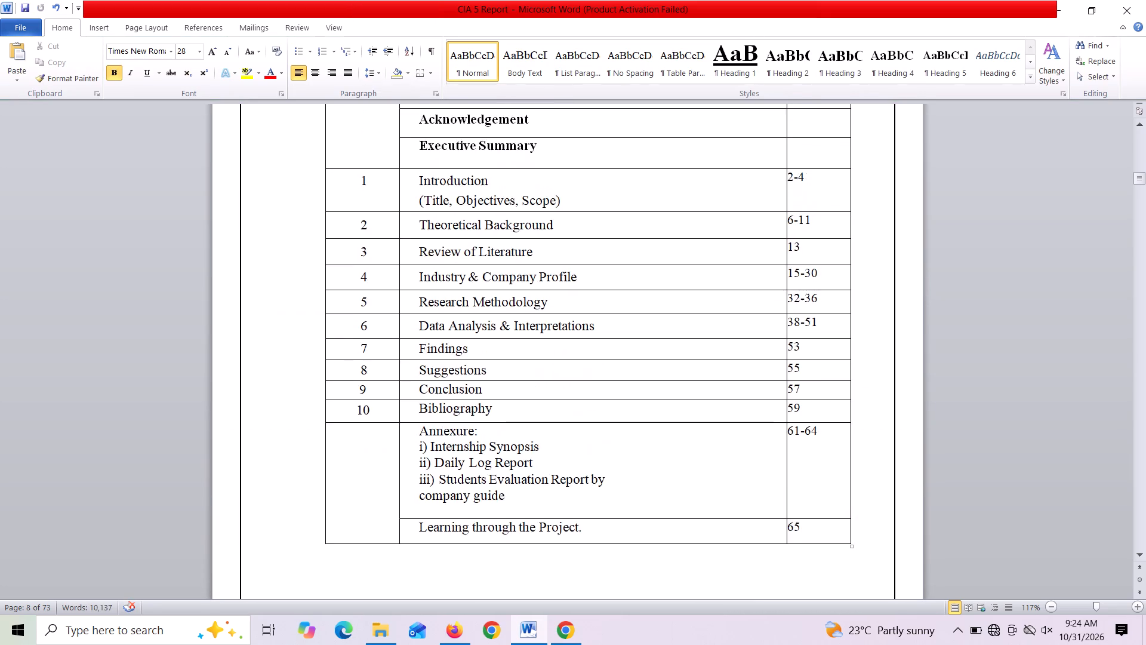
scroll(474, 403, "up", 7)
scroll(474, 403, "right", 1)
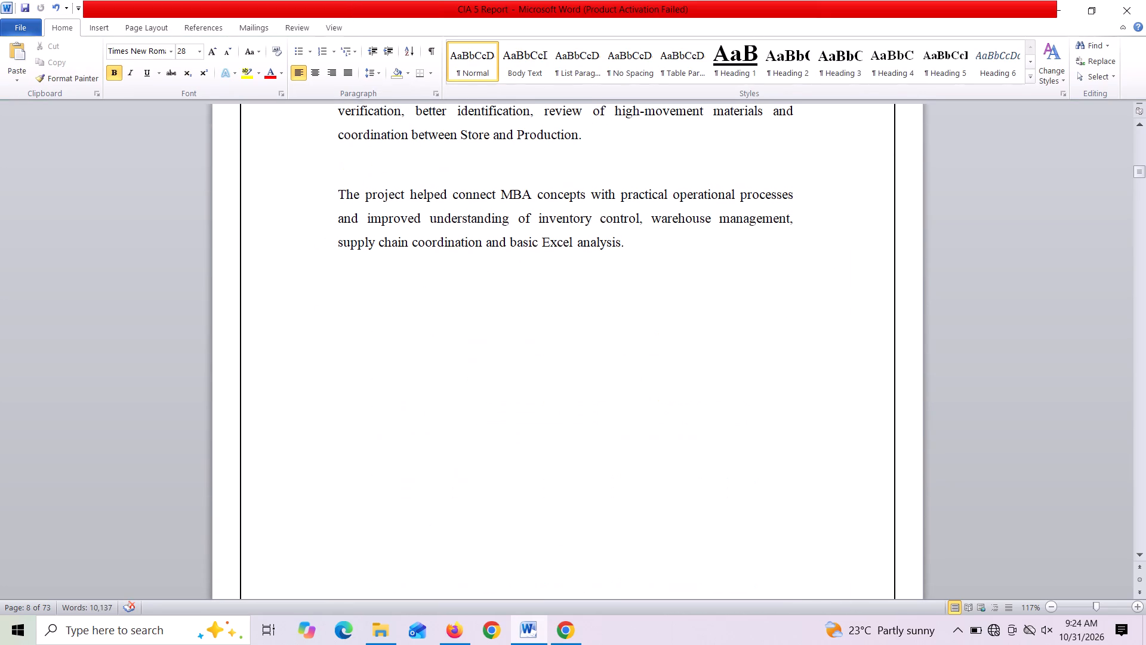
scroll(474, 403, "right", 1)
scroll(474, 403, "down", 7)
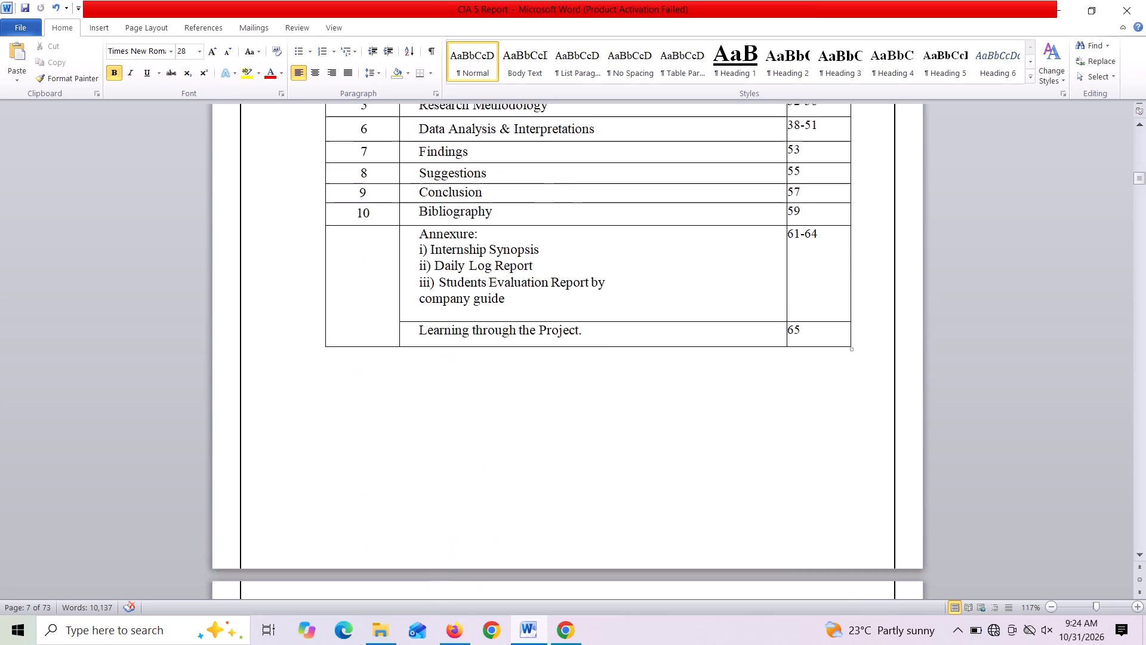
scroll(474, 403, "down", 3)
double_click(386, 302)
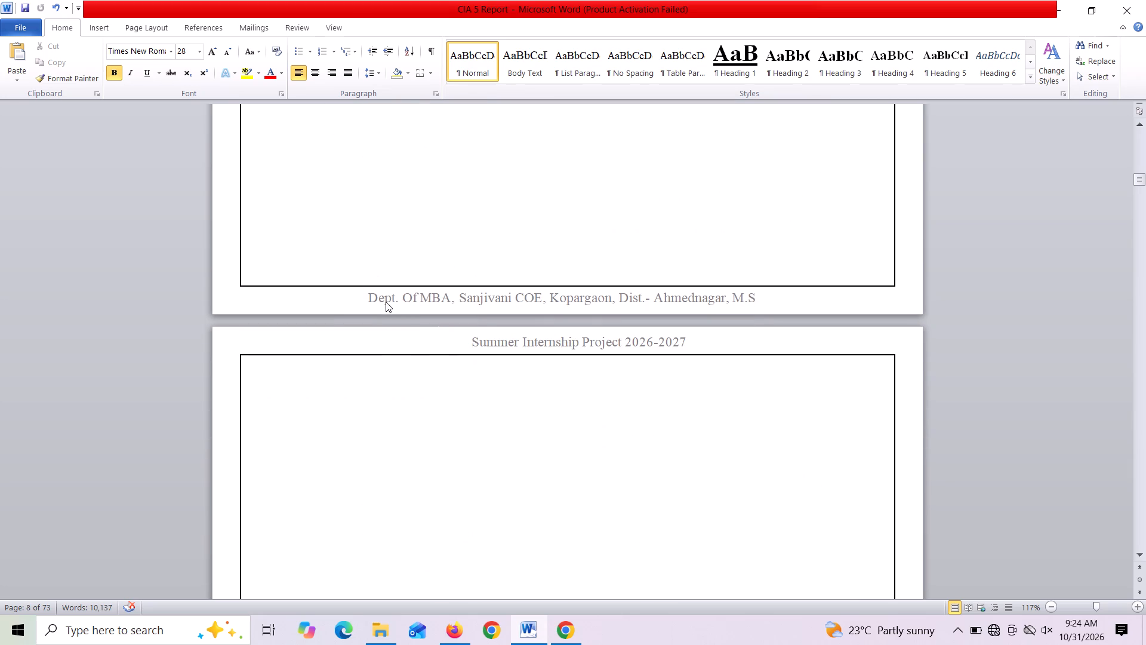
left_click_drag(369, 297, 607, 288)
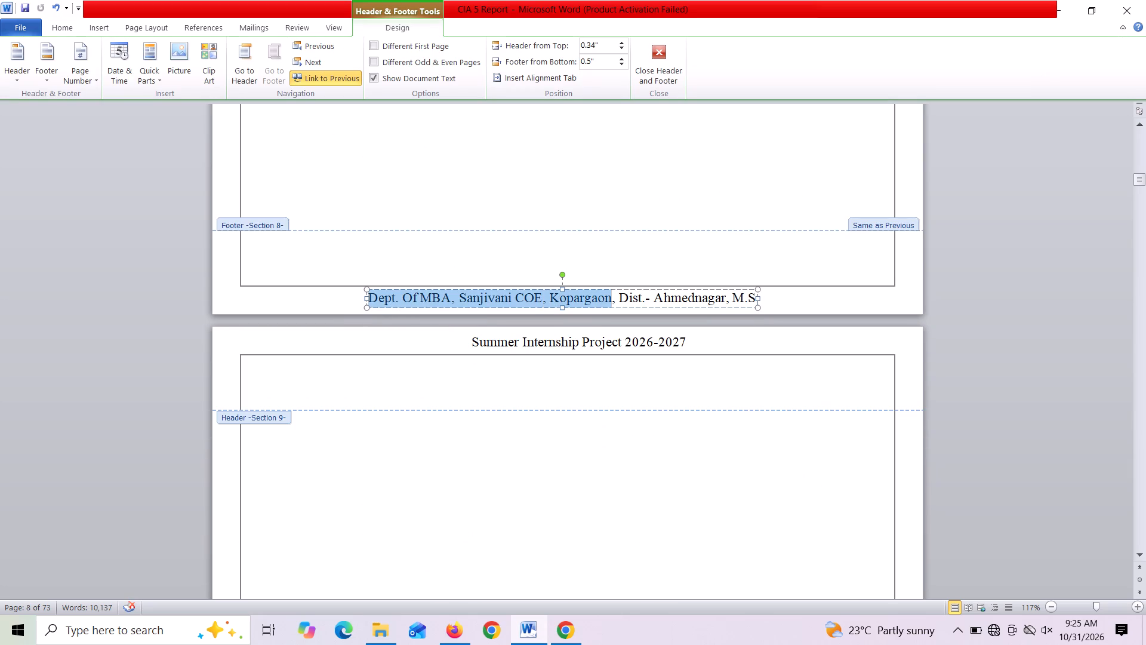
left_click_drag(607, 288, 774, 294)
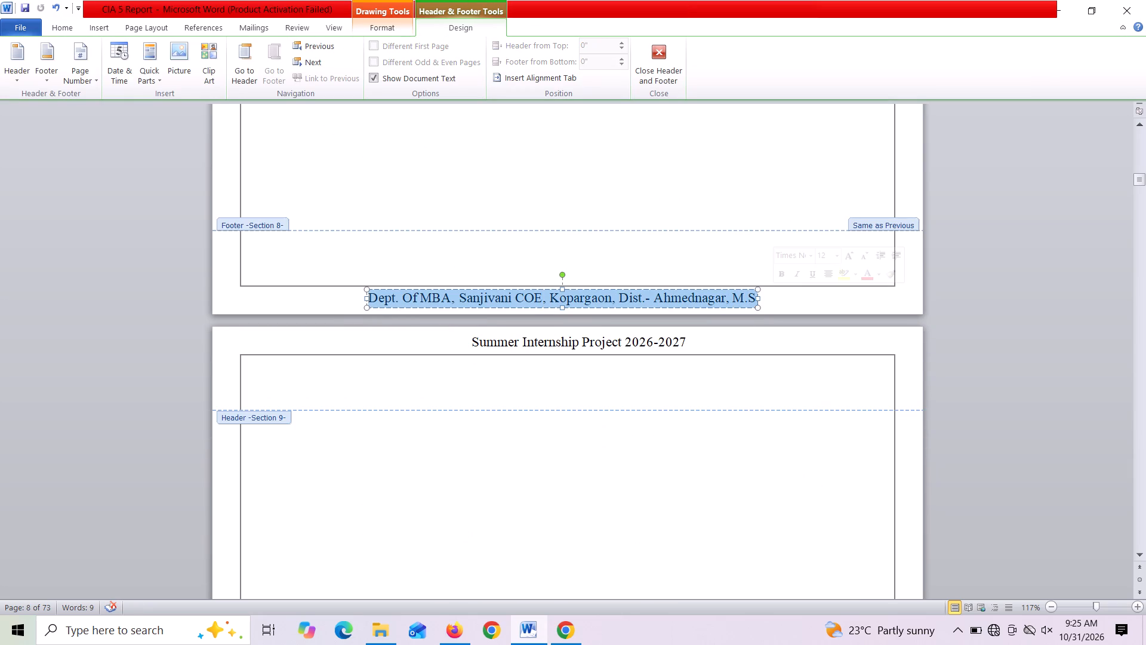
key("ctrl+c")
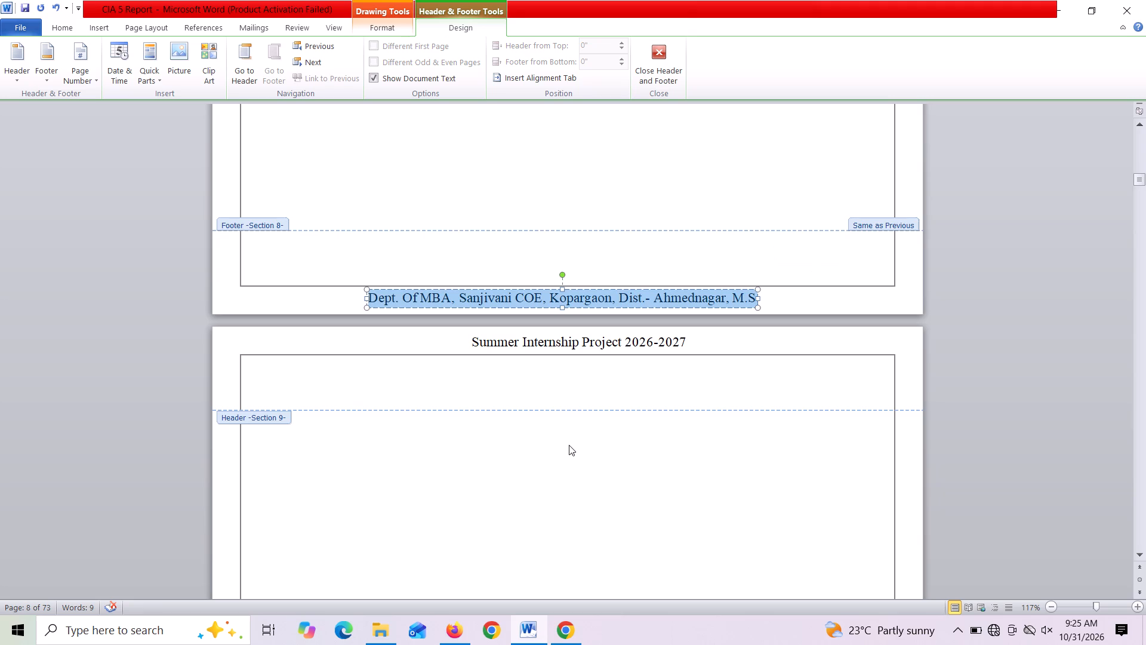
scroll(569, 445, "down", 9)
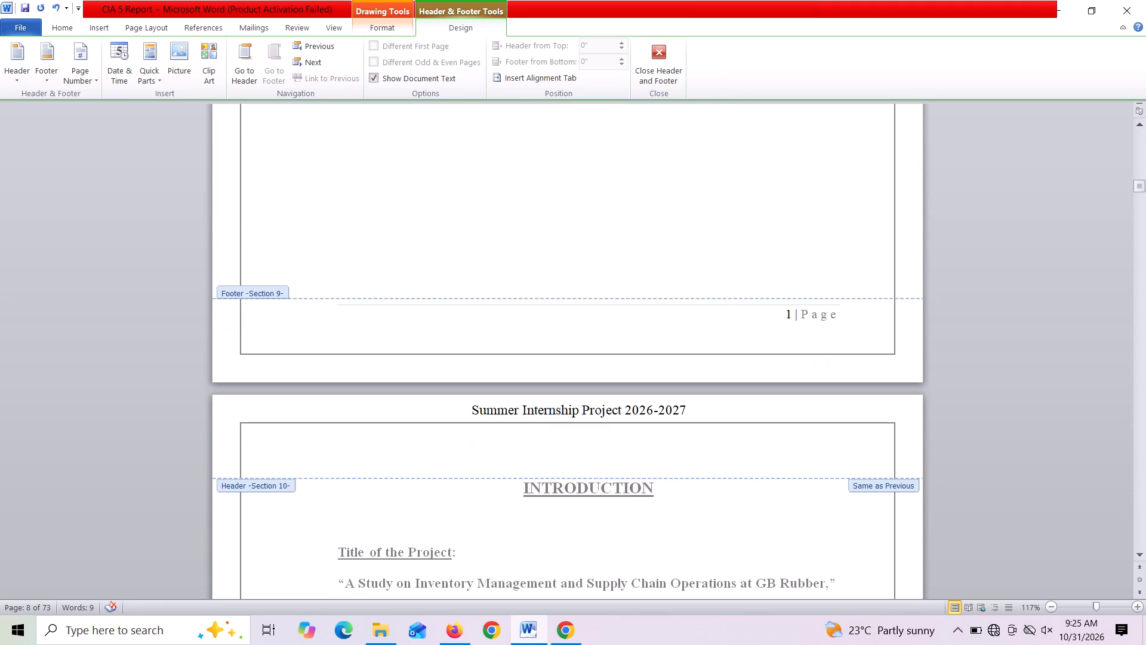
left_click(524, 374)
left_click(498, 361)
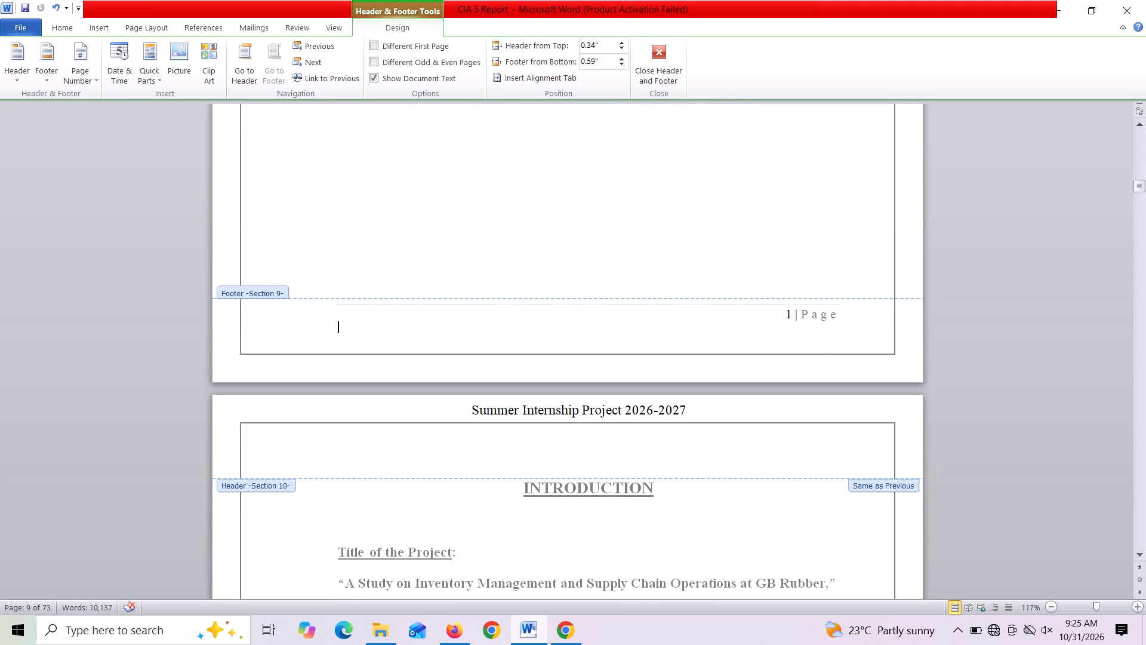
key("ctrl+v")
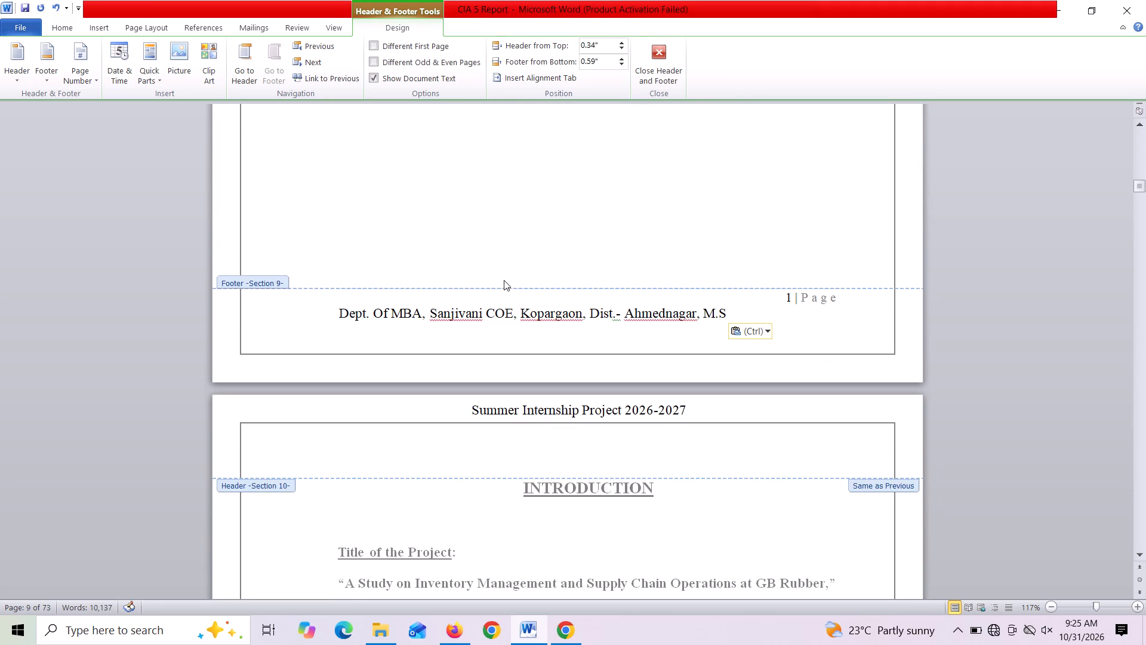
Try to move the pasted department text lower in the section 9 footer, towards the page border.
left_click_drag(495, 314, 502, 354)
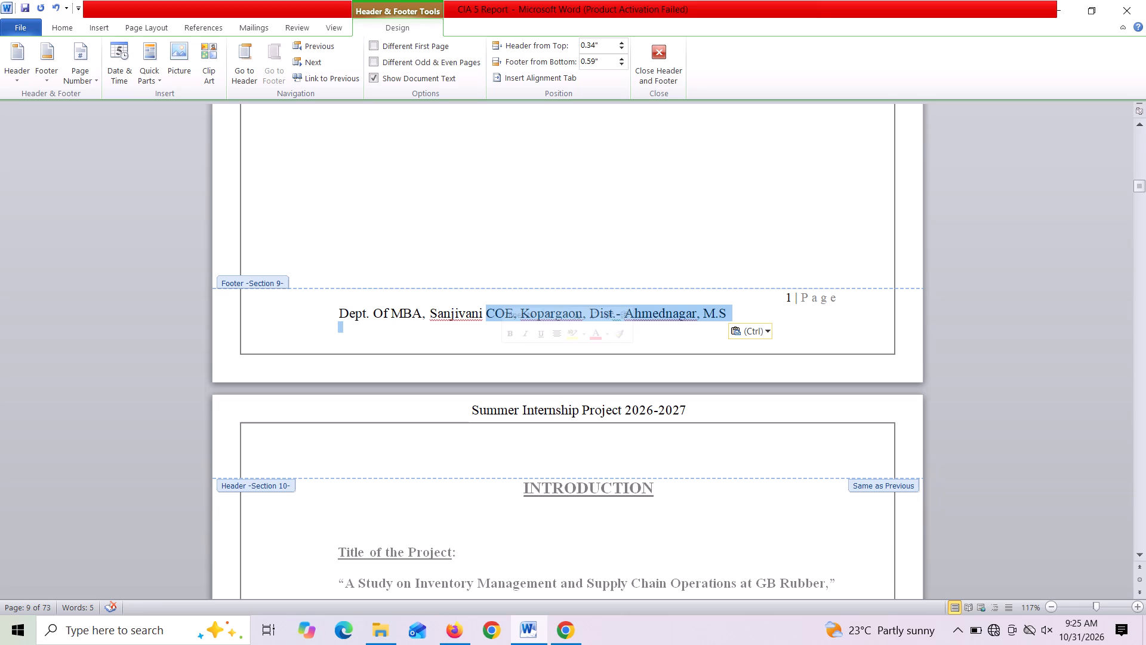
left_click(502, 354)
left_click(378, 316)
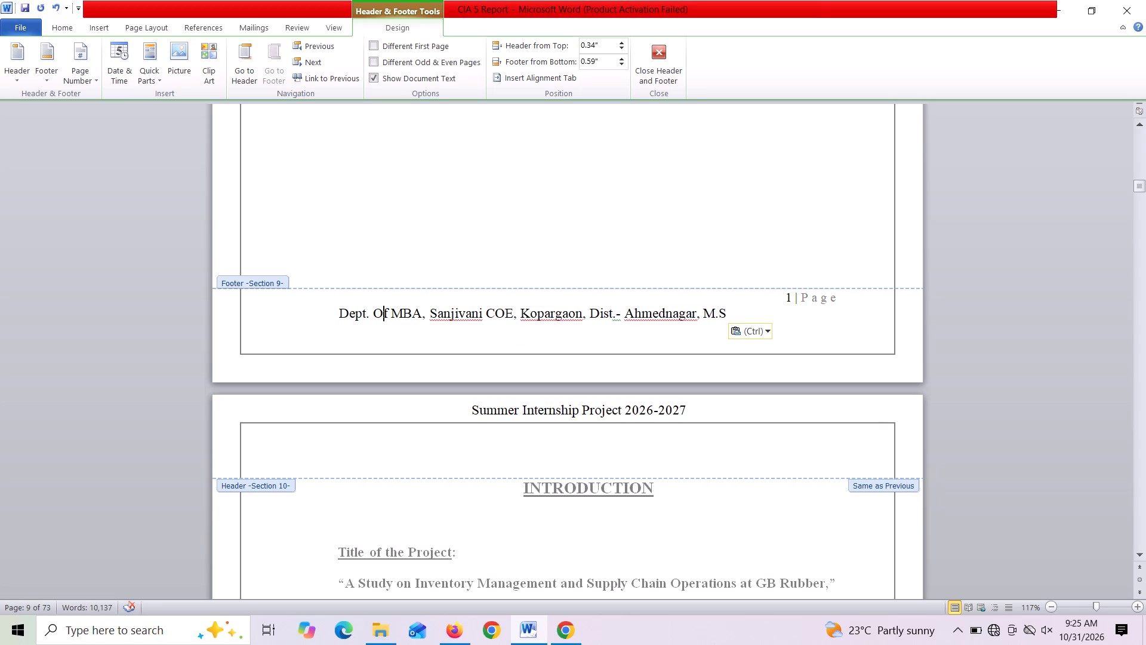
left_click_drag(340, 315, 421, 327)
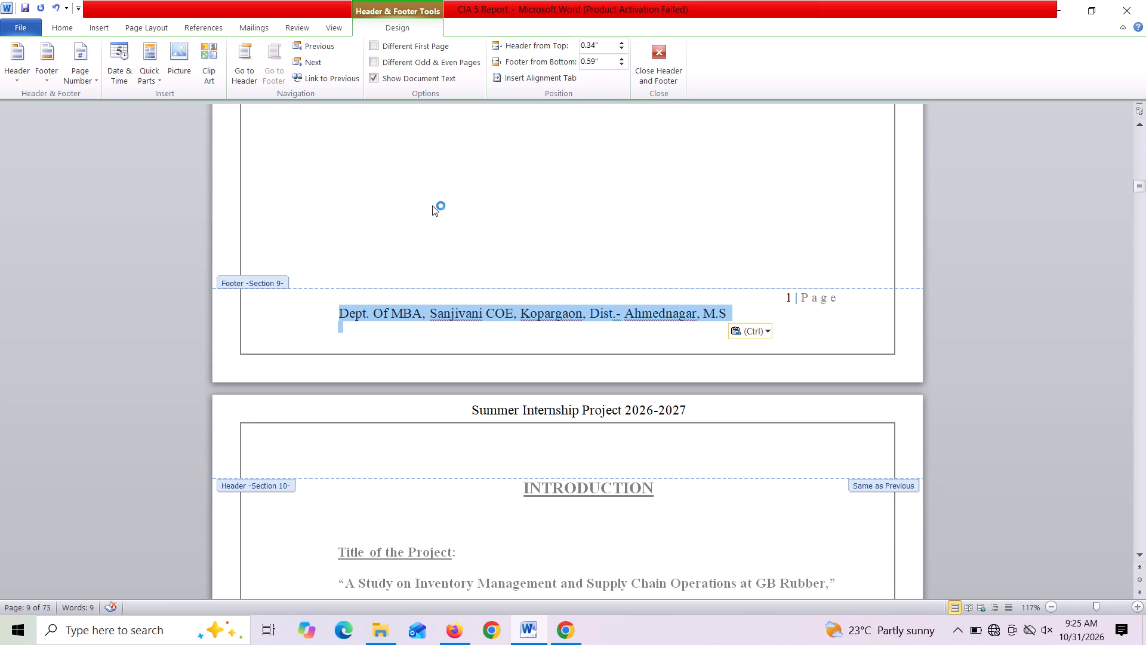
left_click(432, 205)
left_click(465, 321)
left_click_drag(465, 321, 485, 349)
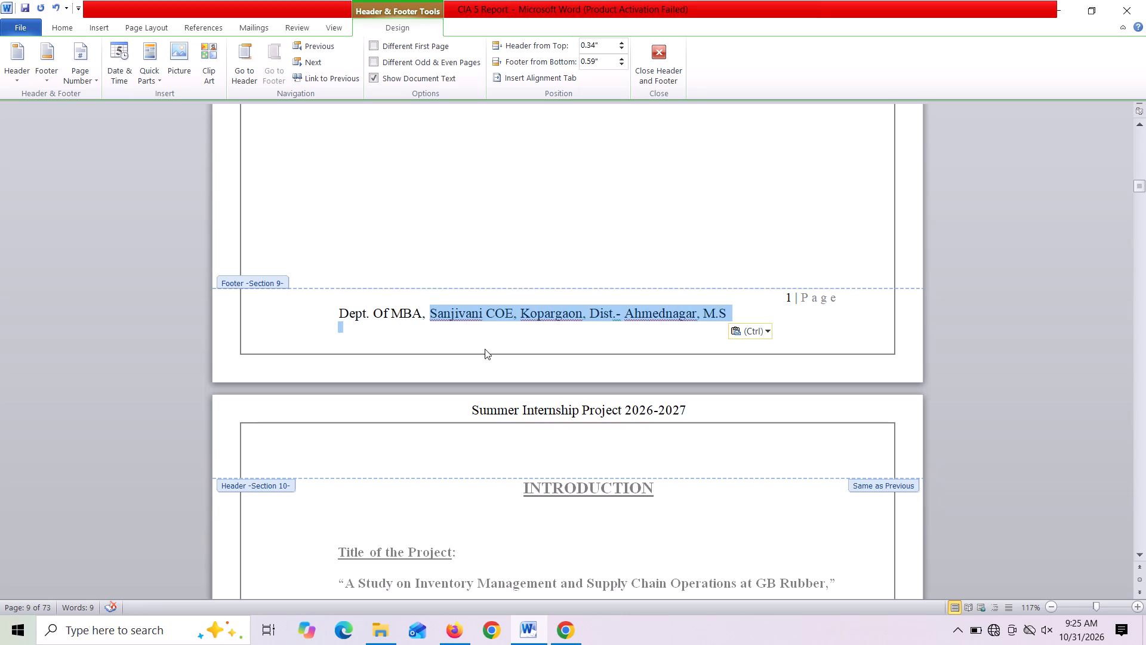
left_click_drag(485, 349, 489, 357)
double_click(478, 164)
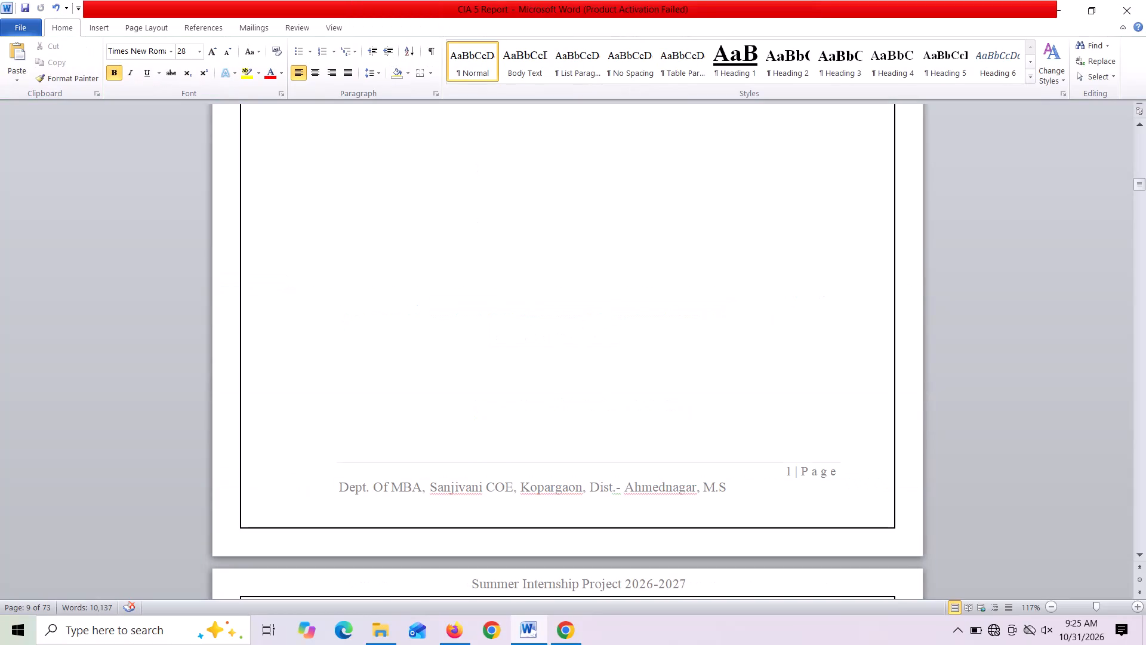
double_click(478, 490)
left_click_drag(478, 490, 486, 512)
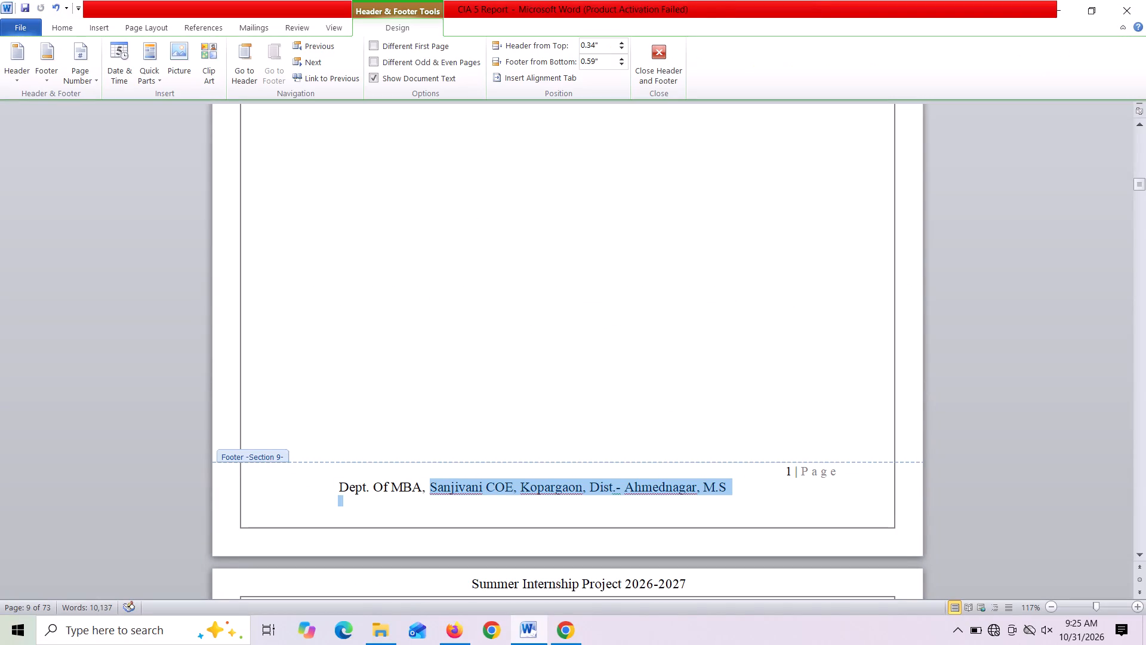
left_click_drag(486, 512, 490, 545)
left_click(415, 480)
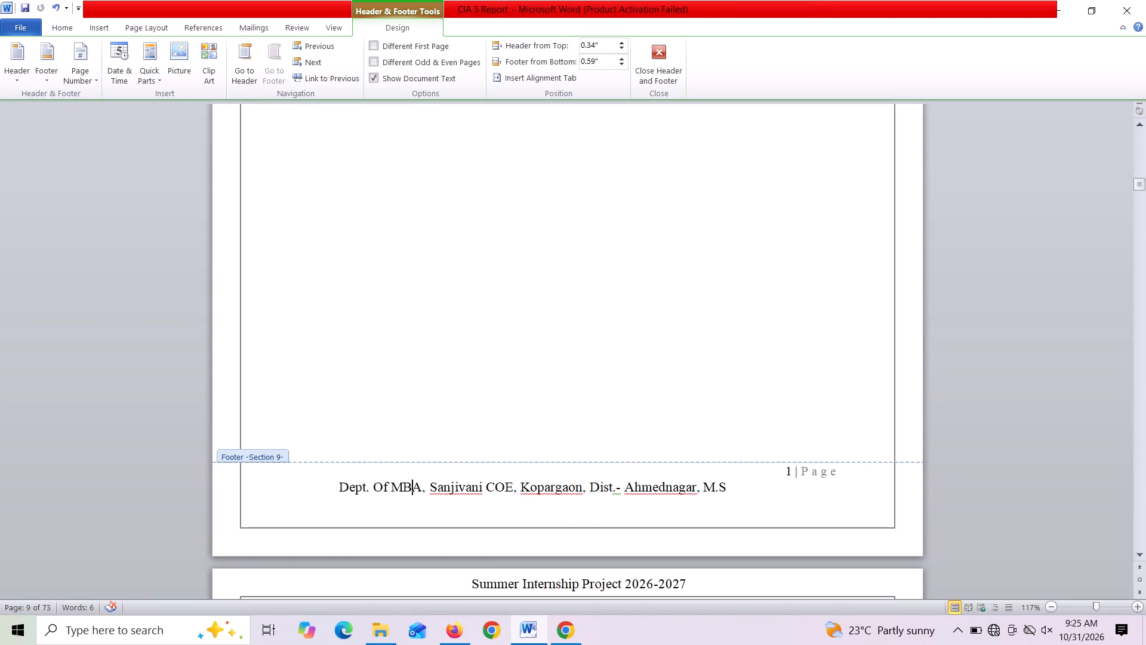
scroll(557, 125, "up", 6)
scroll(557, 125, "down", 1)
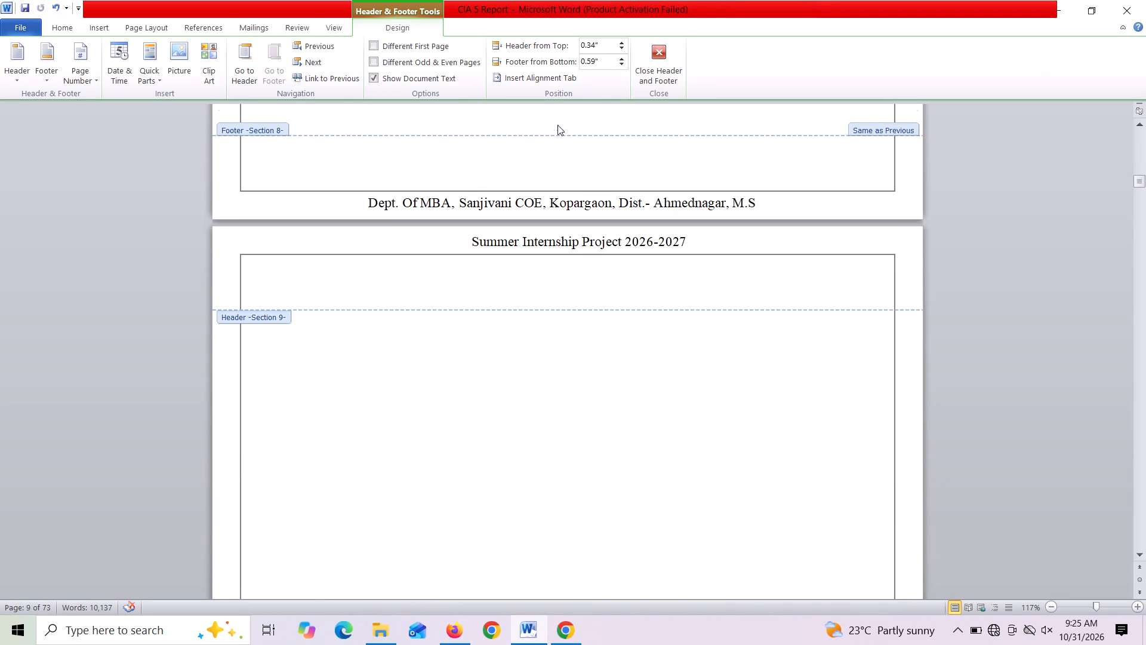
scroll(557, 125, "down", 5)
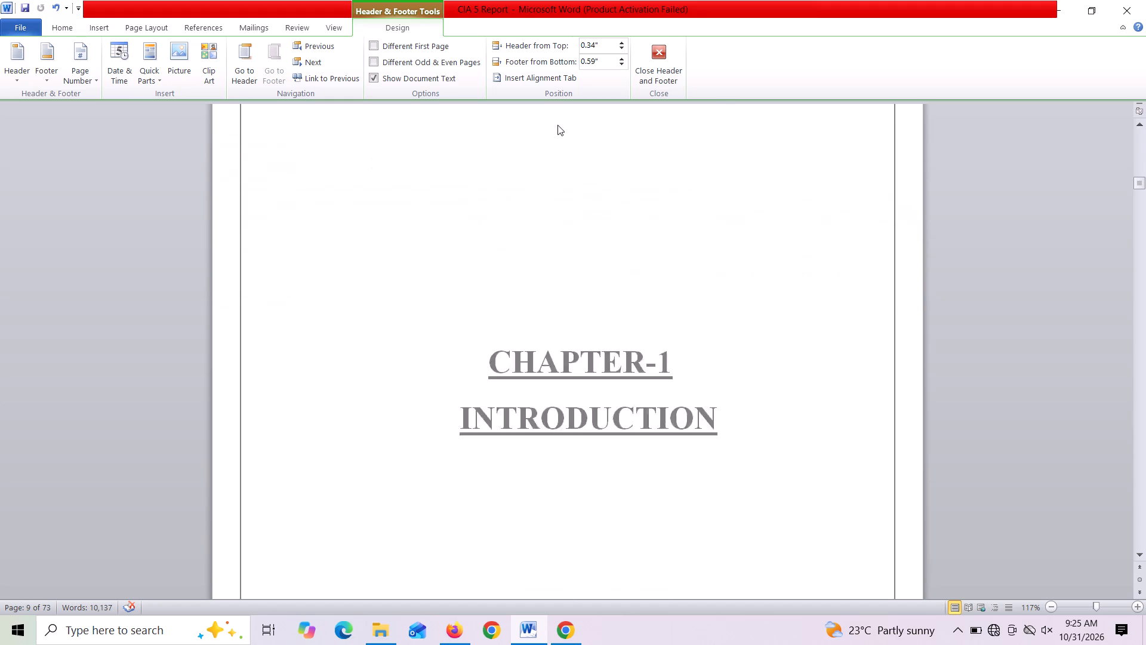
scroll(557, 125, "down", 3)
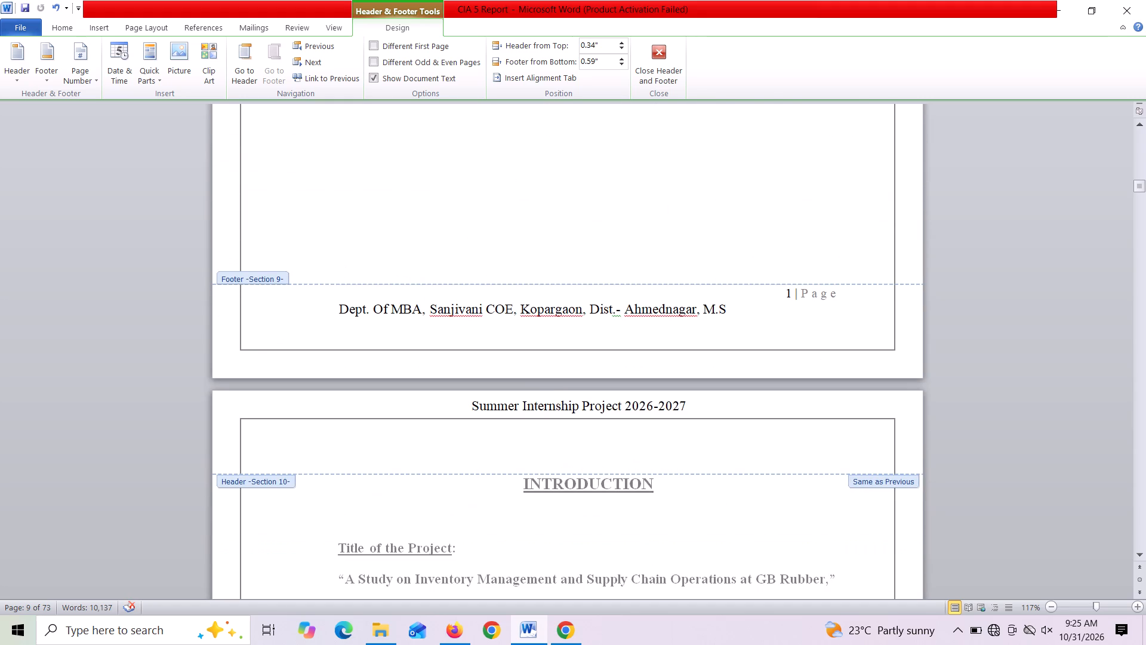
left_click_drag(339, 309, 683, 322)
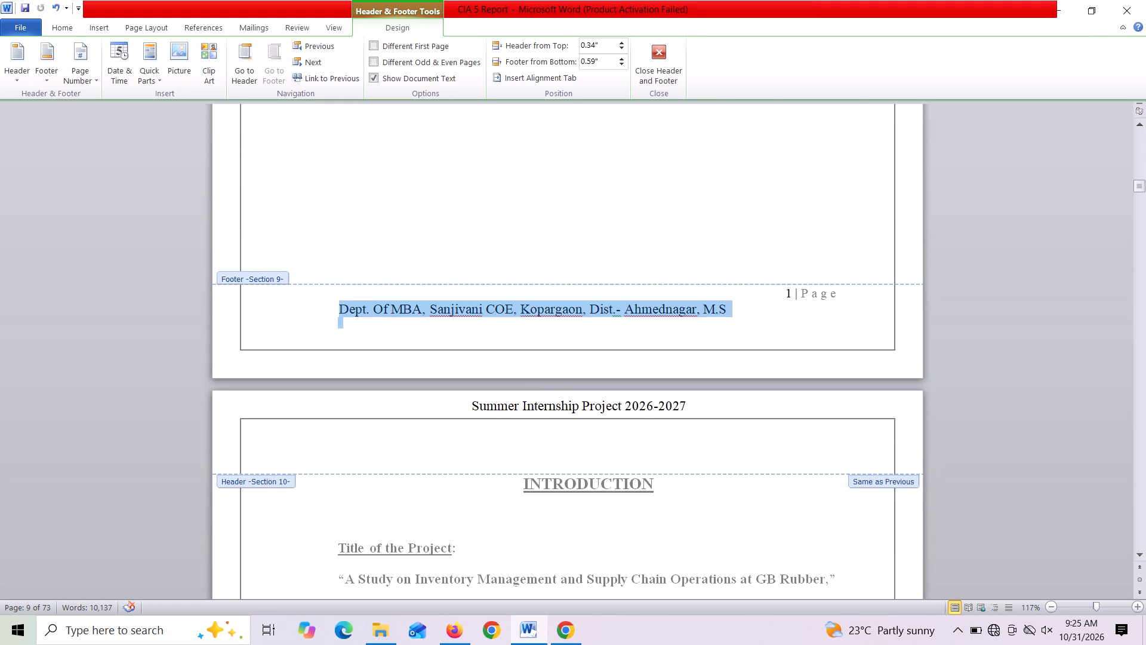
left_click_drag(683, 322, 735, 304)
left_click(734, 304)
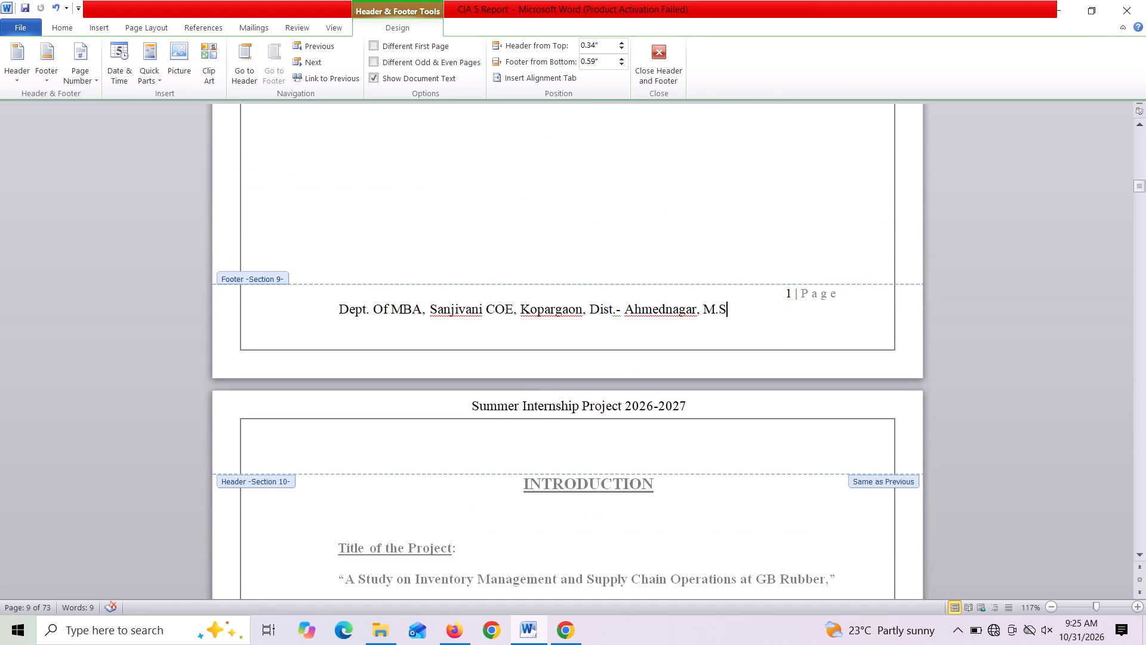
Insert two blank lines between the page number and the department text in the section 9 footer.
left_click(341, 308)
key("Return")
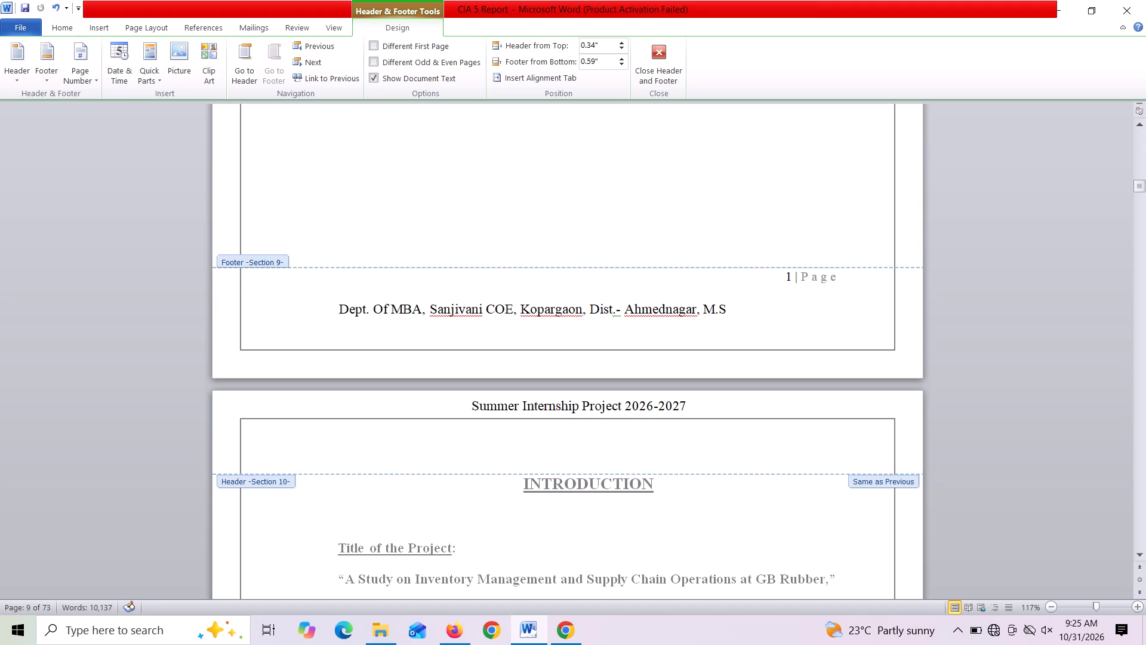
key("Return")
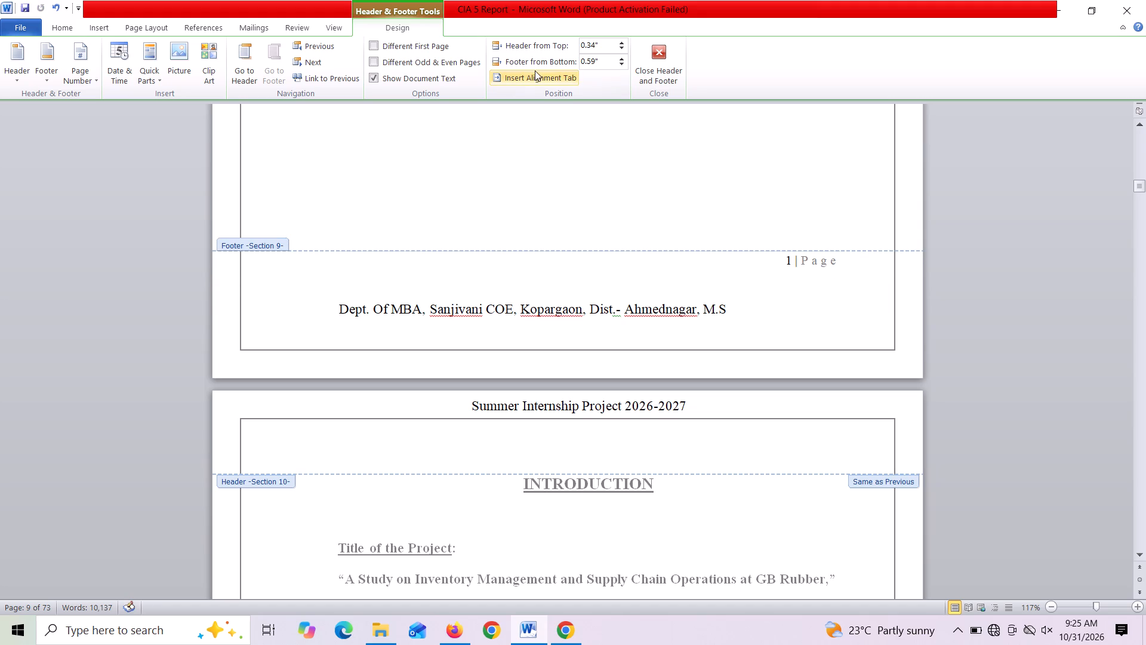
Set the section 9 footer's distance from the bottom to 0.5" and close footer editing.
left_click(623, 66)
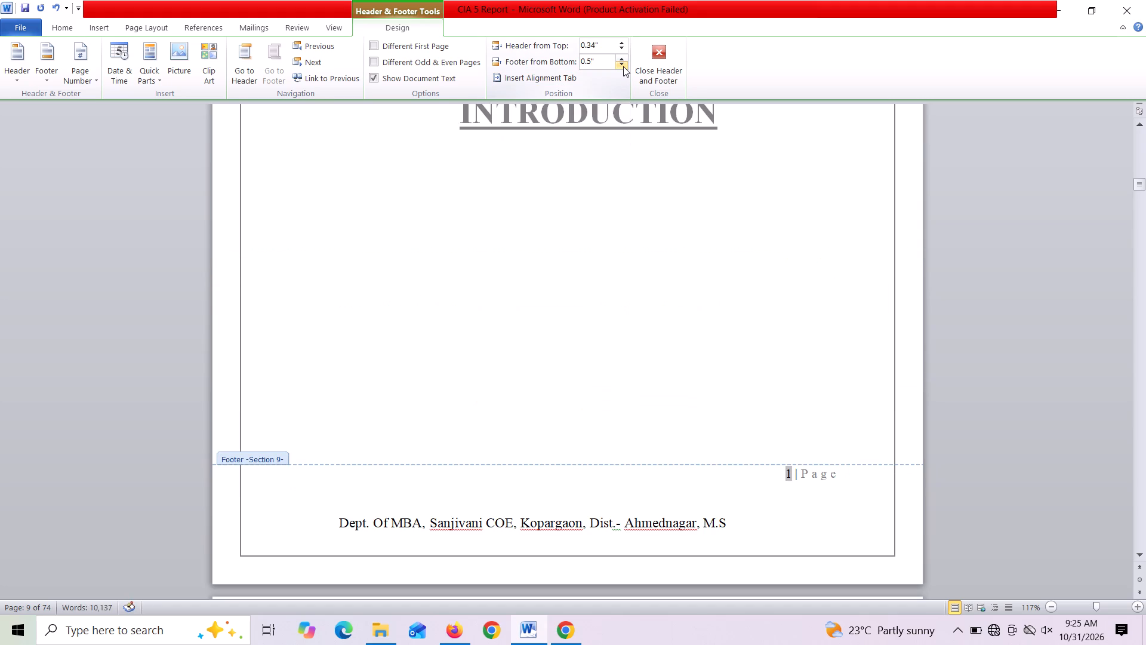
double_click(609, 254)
Check the placement of the page number and department text in the footers of sections 9 and 10.
scroll(515, 404, "down", 1)
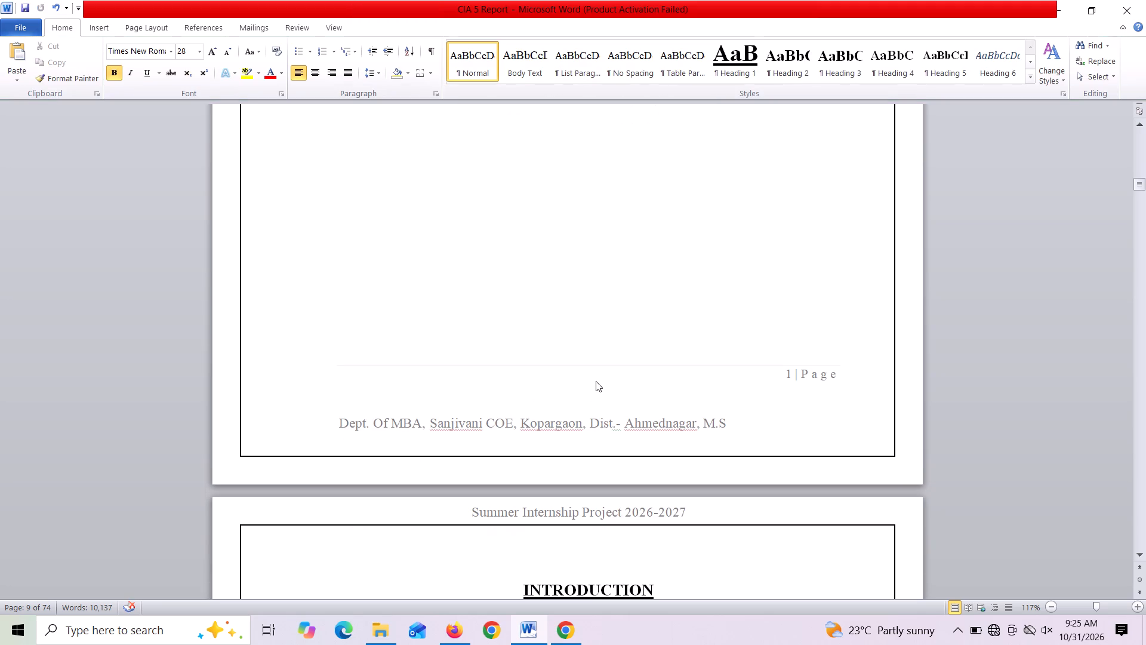
left_click(598, 379)
double_click(694, 395)
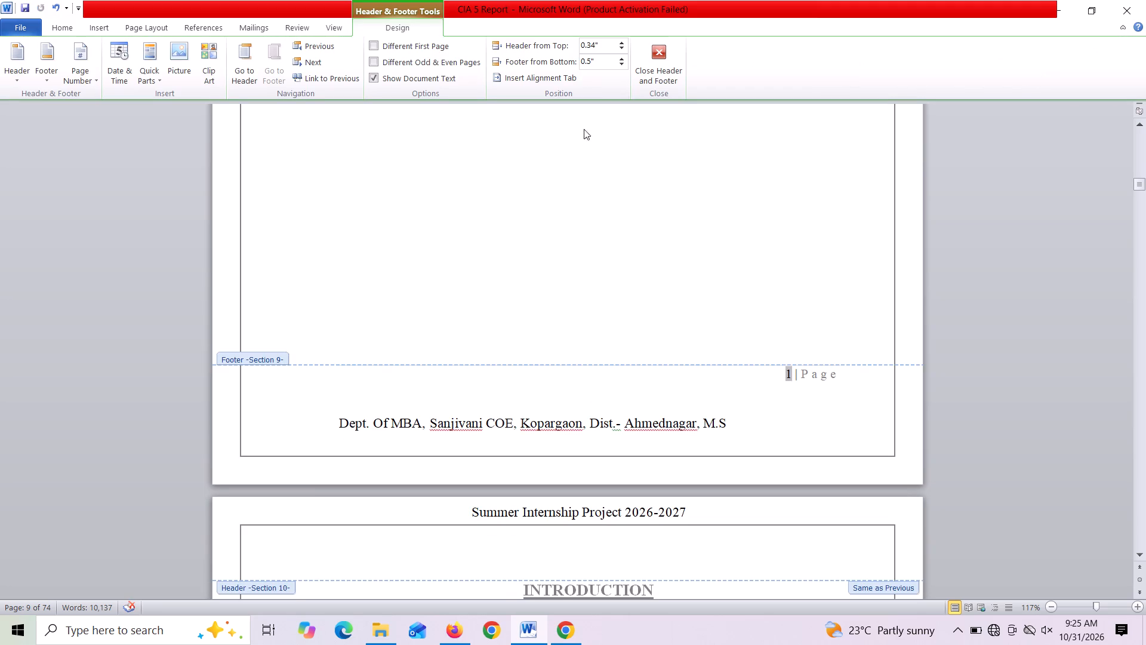
left_click(603, 182)
left_click(603, 182)
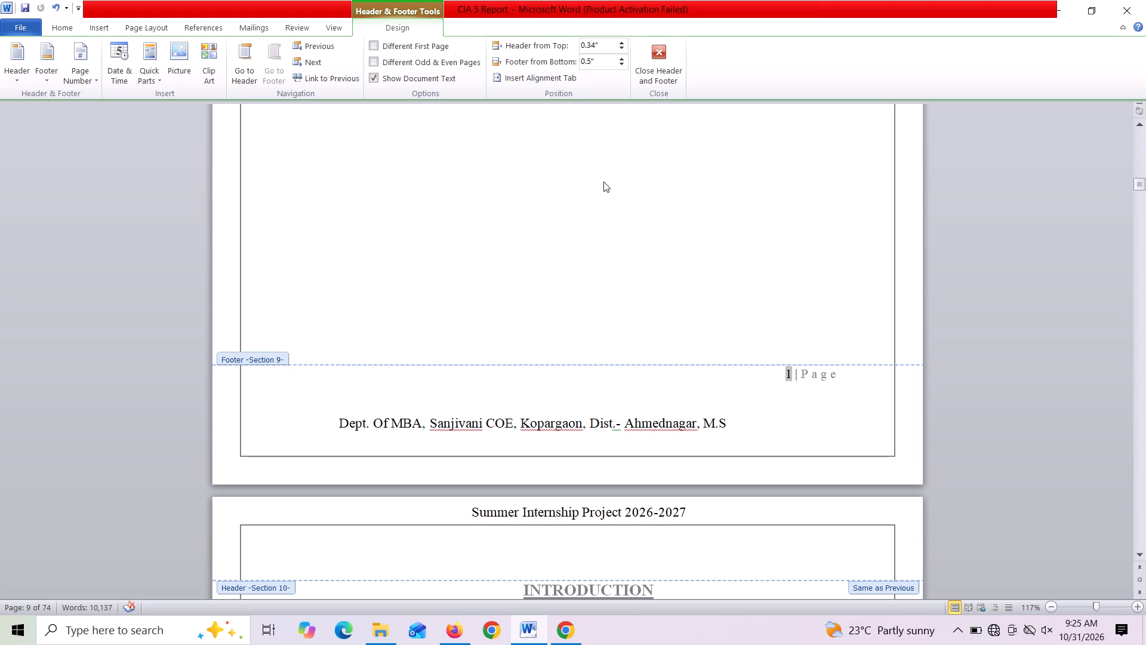
scroll(471, 400, "down", 7)
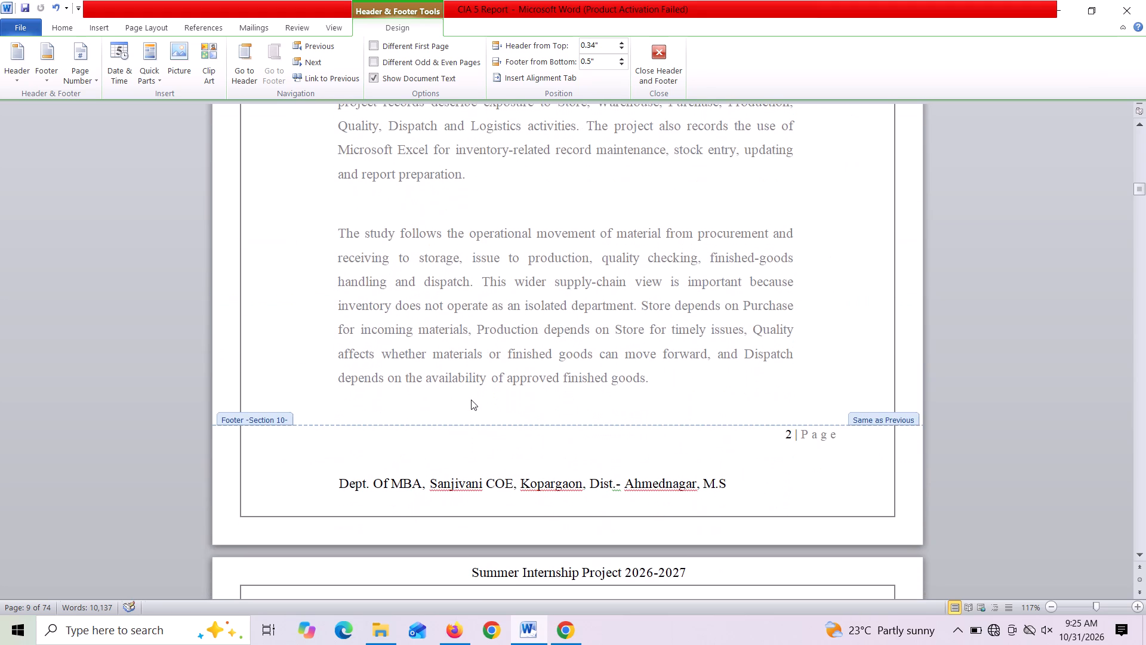
scroll(471, 400, "up", 3)
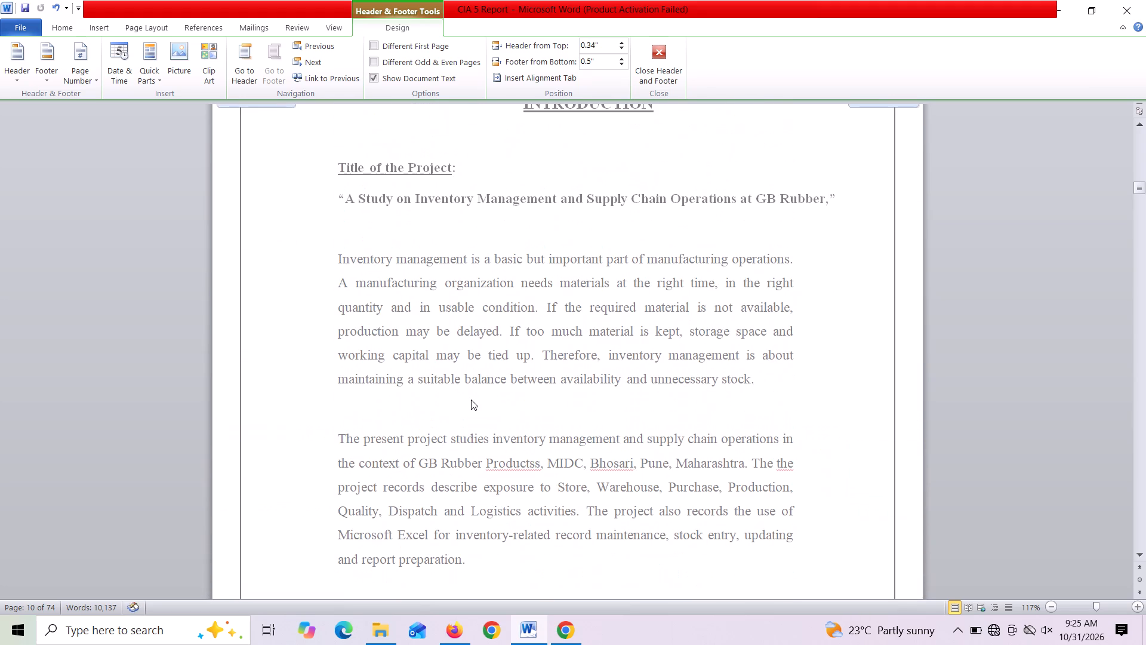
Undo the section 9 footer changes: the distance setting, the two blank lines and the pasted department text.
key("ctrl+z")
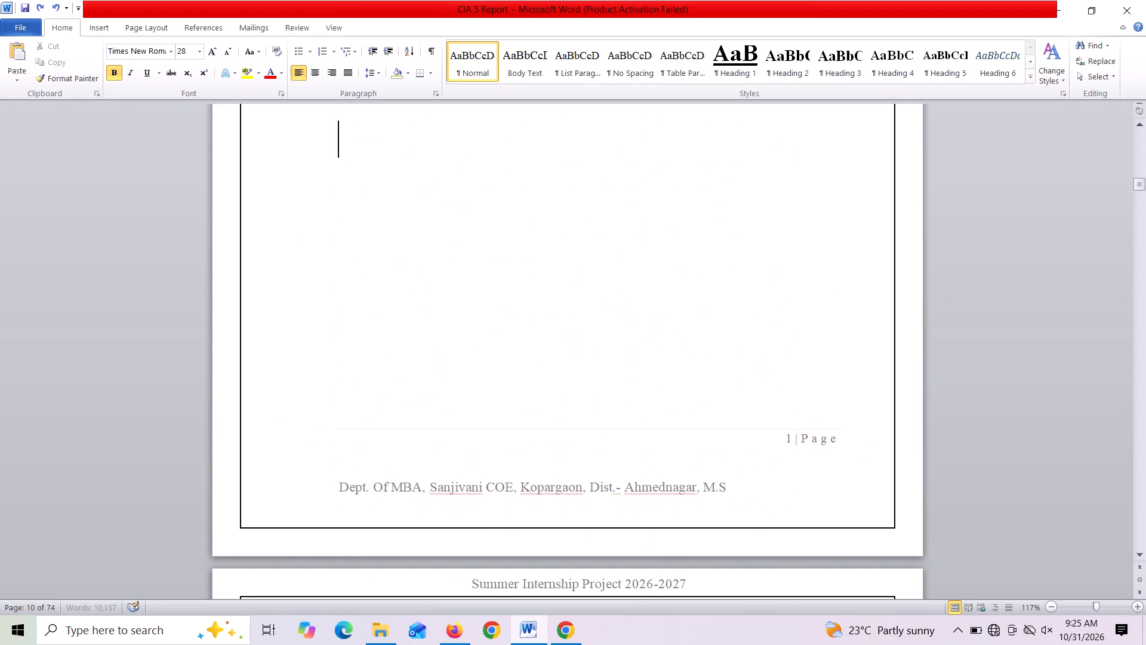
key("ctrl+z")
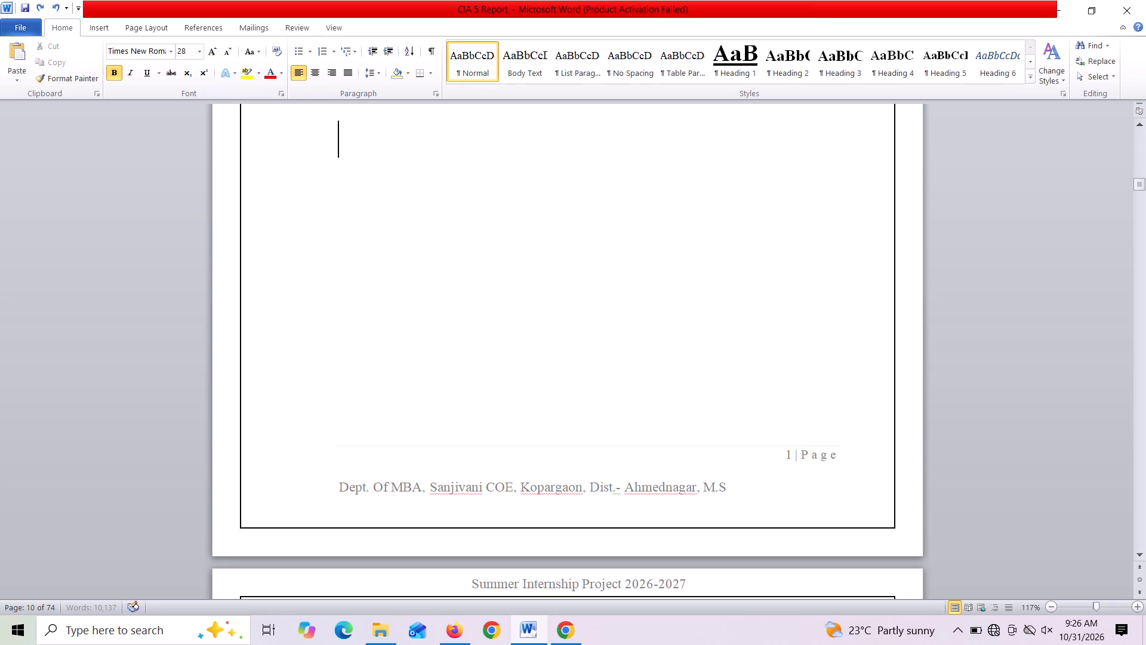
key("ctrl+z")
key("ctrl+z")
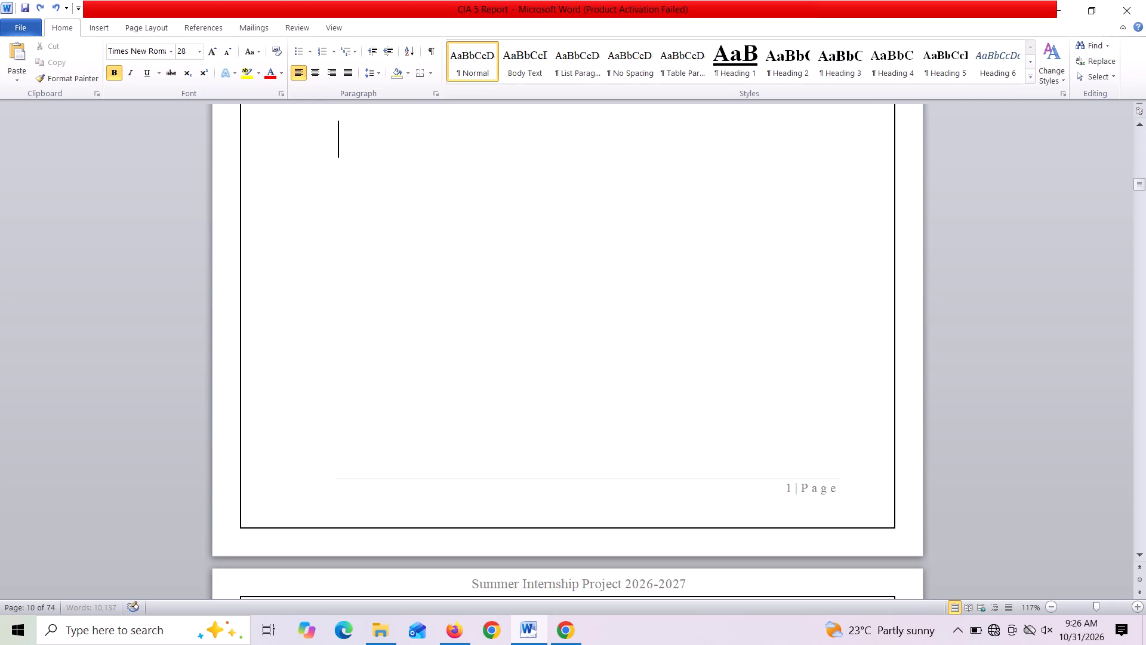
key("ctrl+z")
Examine the footers around the contents page and the Chapter-1 page, including the section 8 footer.
double_click(636, 382)
scroll(636, 382, "up", 4)
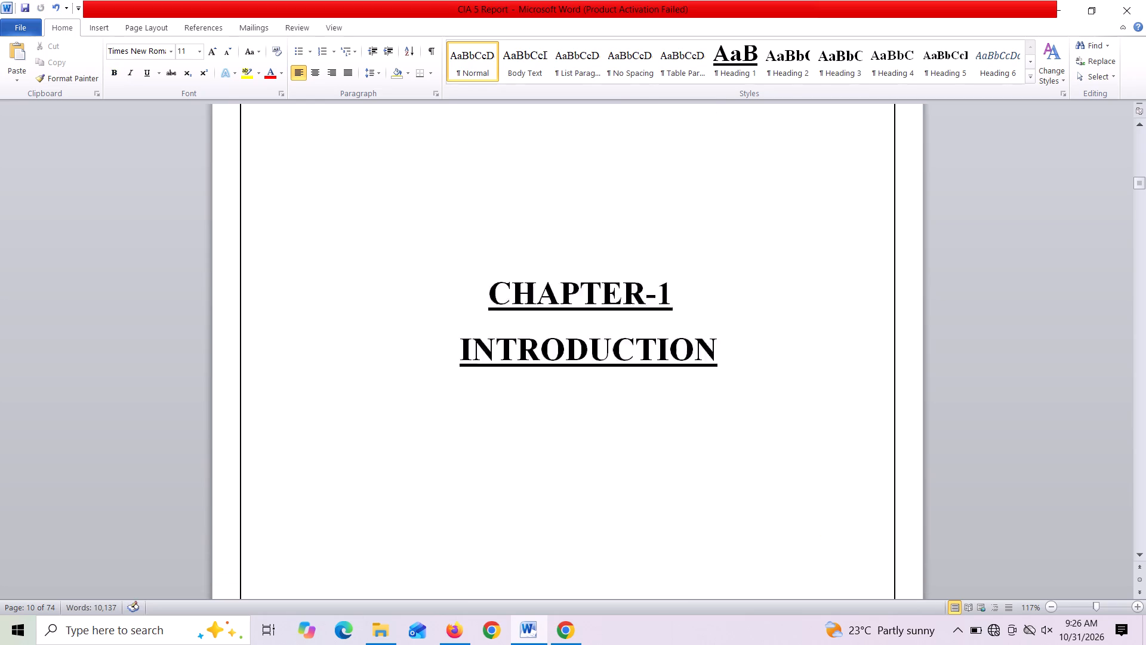
scroll(636, 382, "up", 6)
scroll(636, 382, "right", 1)
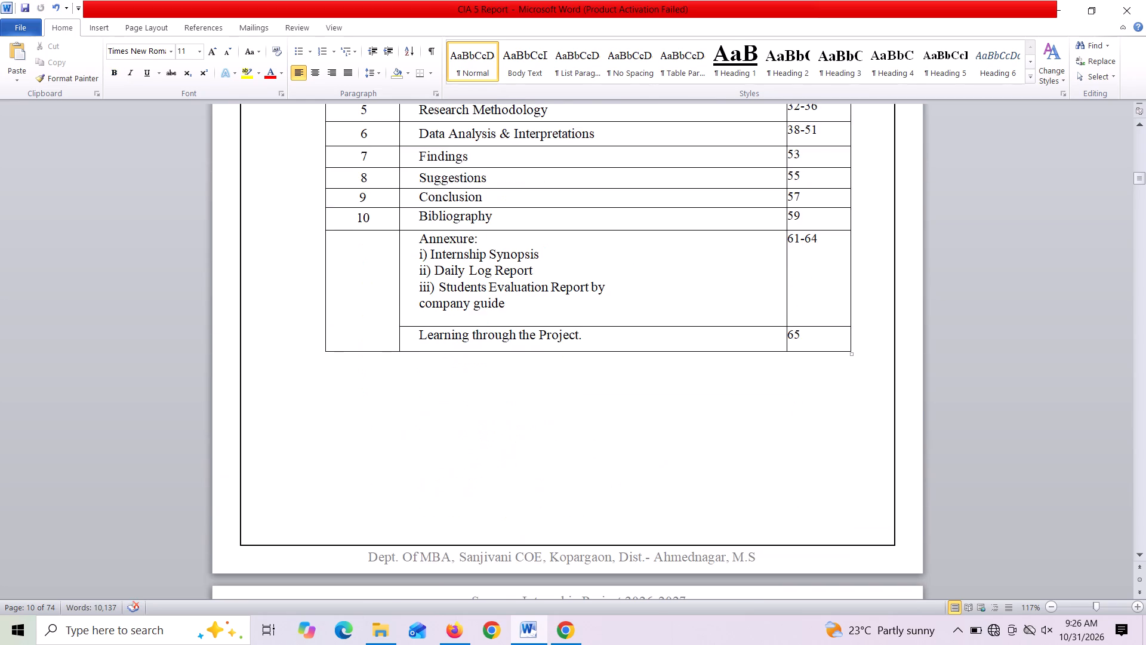
scroll(636, 382, "right", 1)
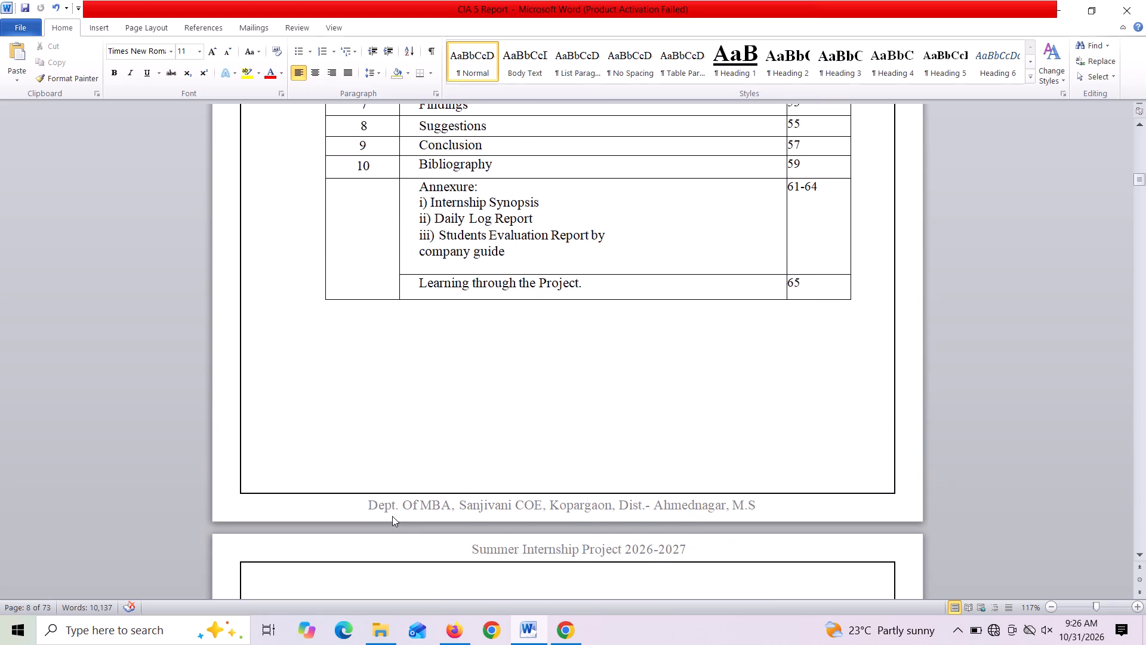
left_click(392, 516)
scroll(624, 331, "up", 2)
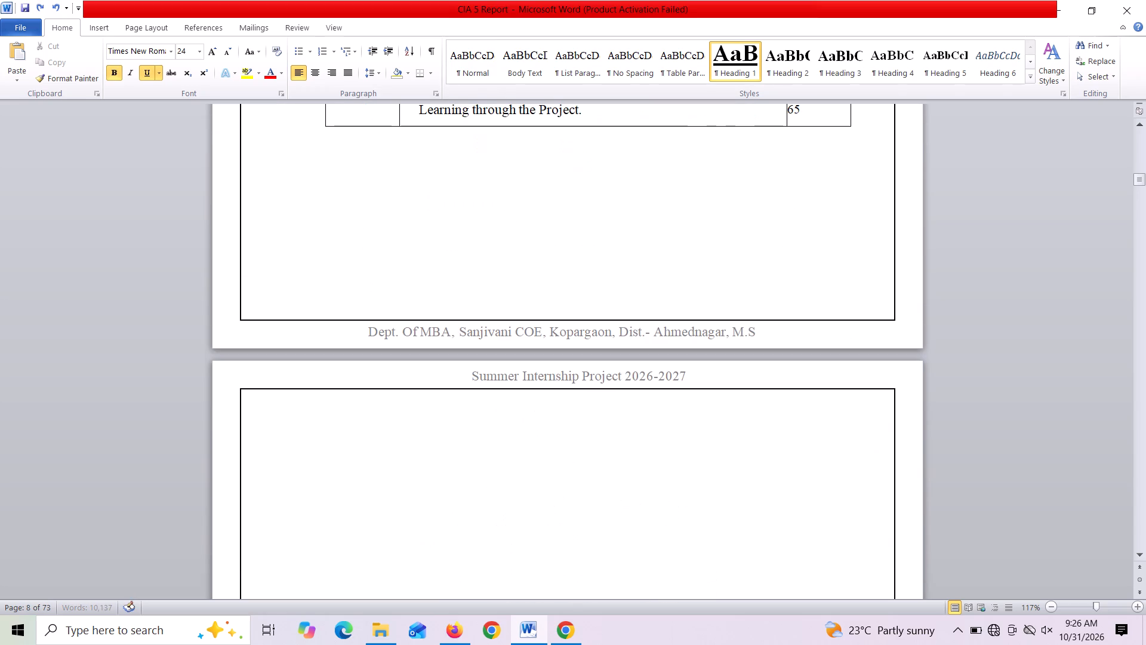
double_click(372, 338)
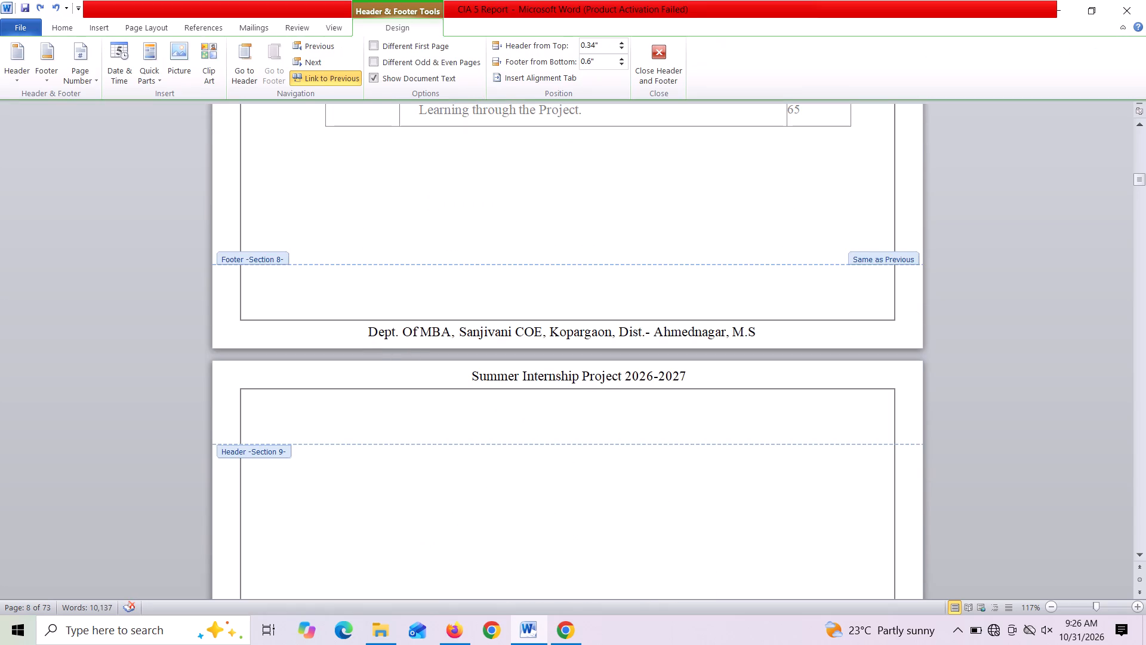
double_click(430, 527)
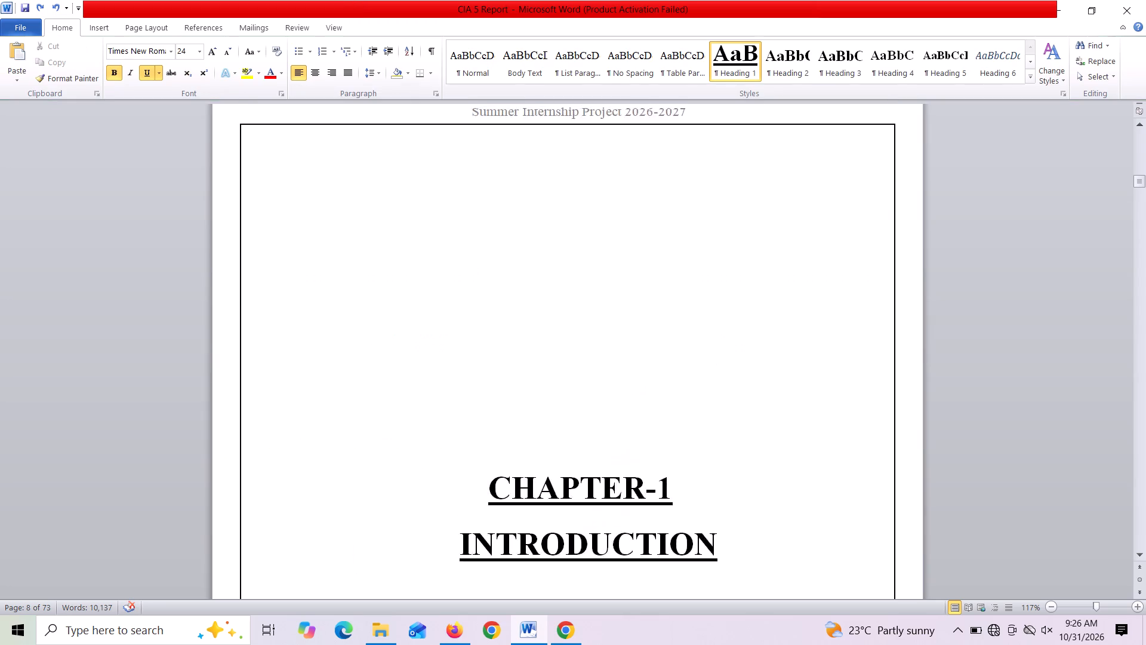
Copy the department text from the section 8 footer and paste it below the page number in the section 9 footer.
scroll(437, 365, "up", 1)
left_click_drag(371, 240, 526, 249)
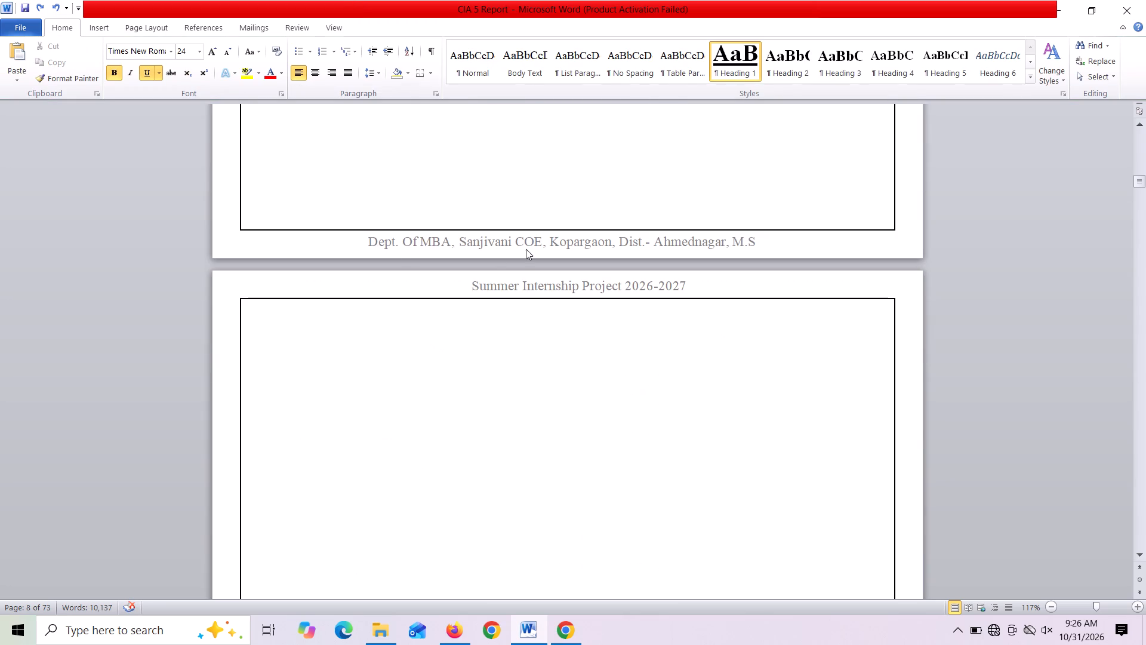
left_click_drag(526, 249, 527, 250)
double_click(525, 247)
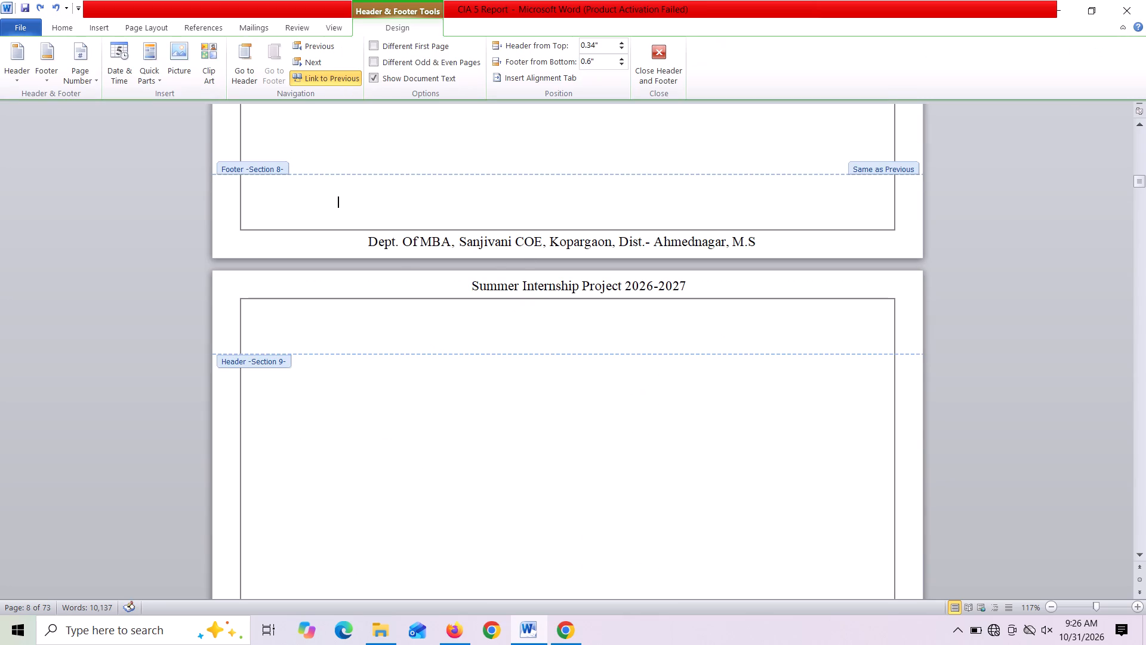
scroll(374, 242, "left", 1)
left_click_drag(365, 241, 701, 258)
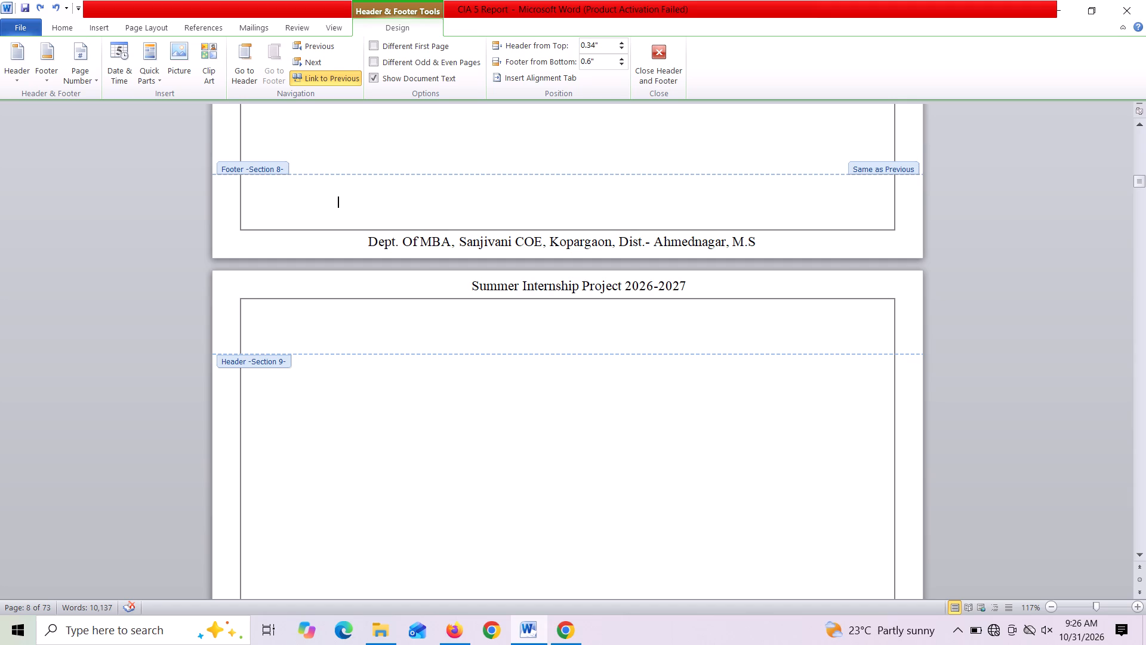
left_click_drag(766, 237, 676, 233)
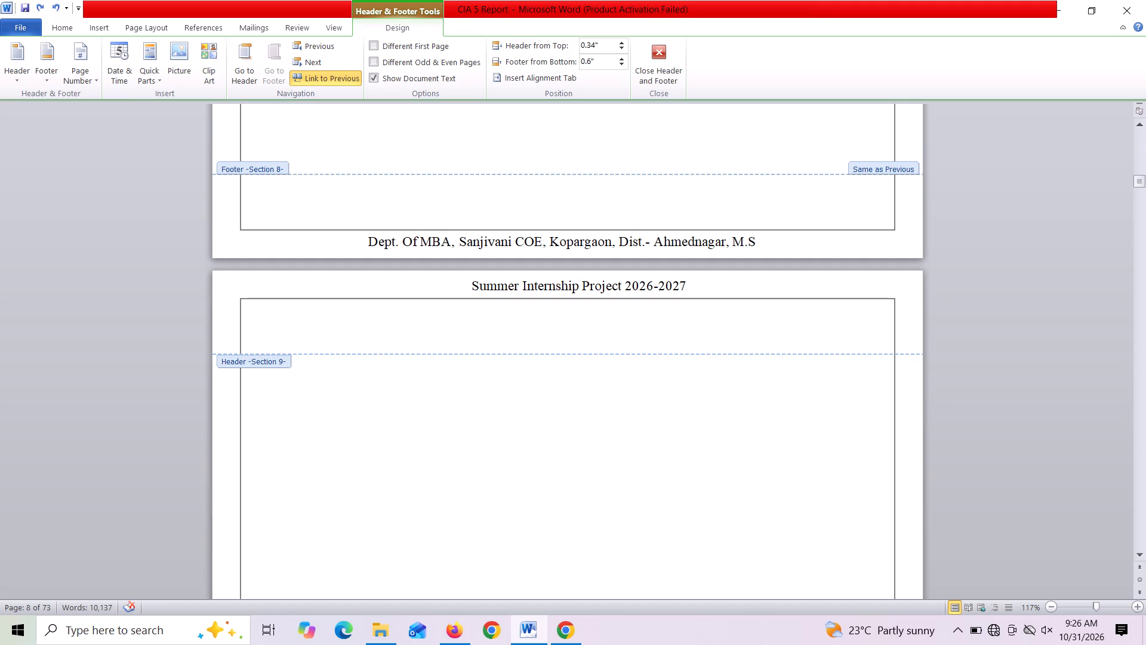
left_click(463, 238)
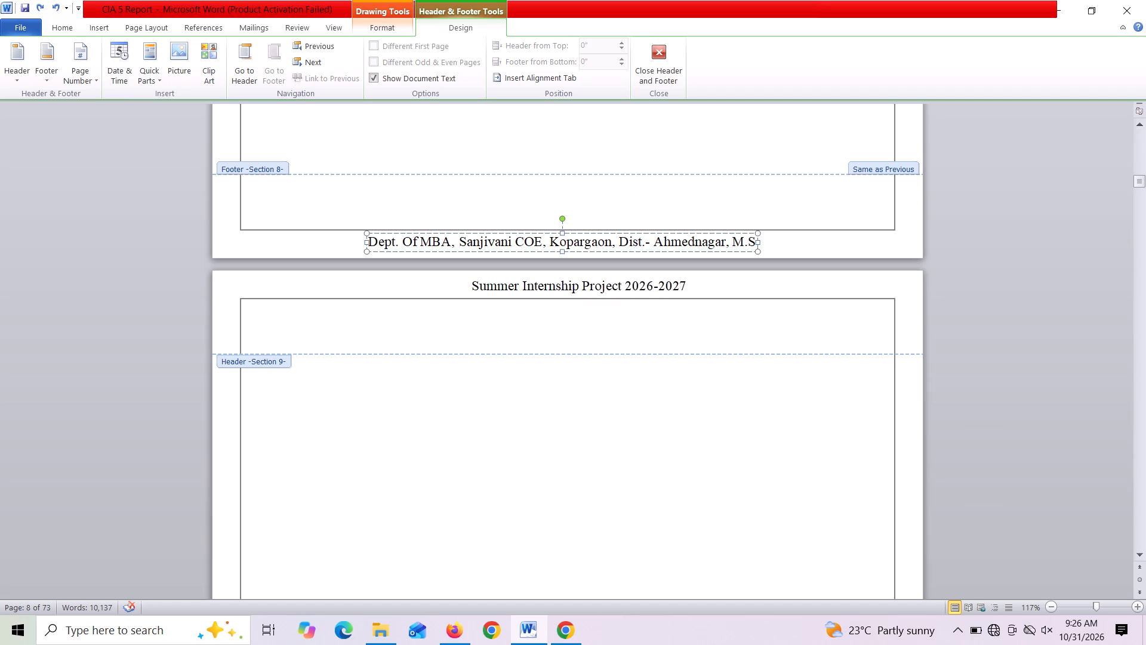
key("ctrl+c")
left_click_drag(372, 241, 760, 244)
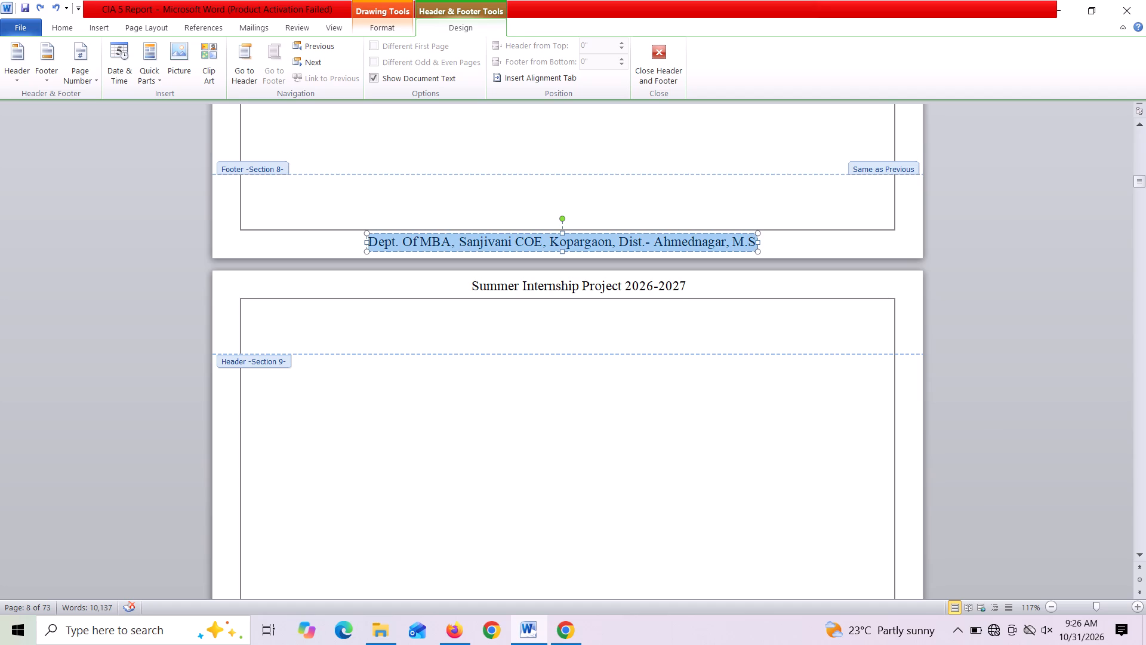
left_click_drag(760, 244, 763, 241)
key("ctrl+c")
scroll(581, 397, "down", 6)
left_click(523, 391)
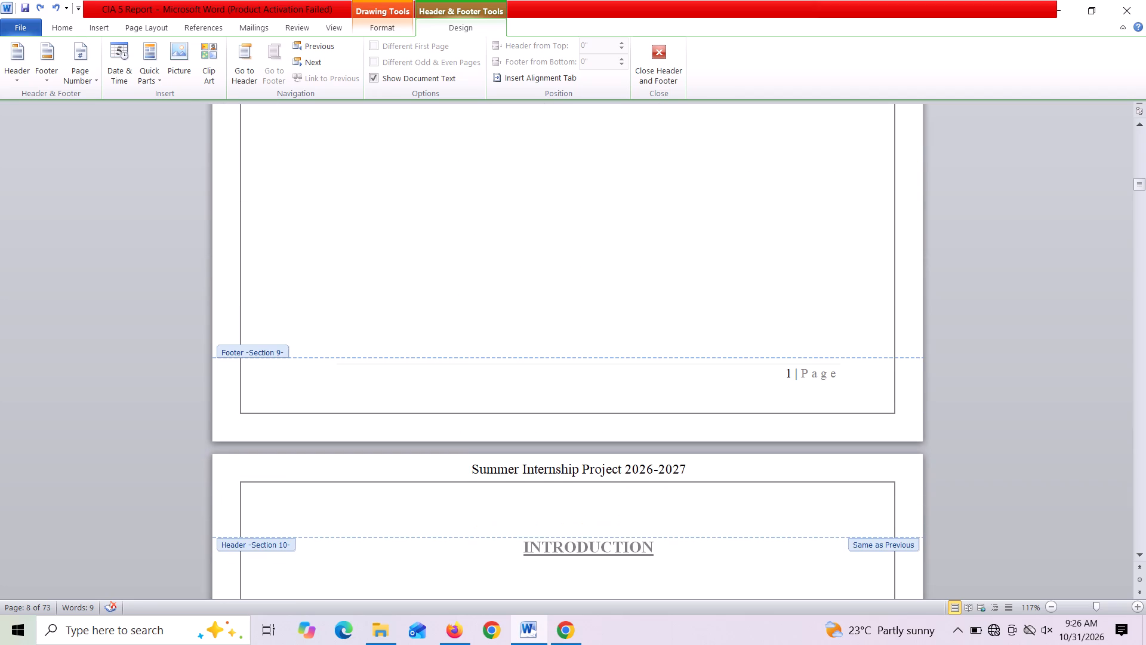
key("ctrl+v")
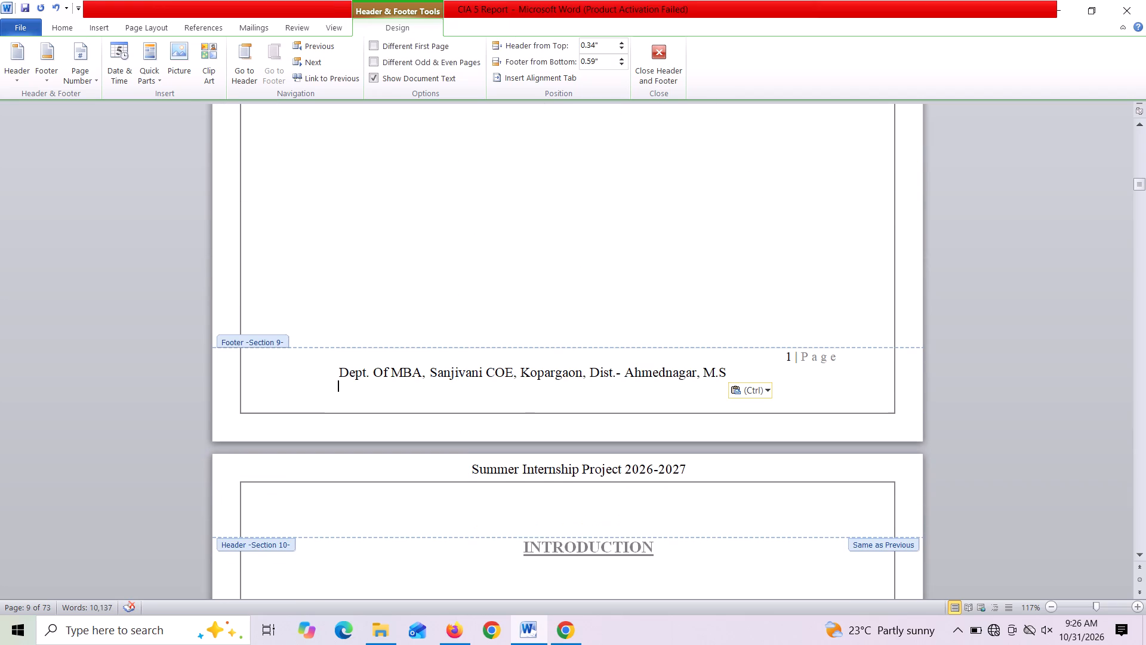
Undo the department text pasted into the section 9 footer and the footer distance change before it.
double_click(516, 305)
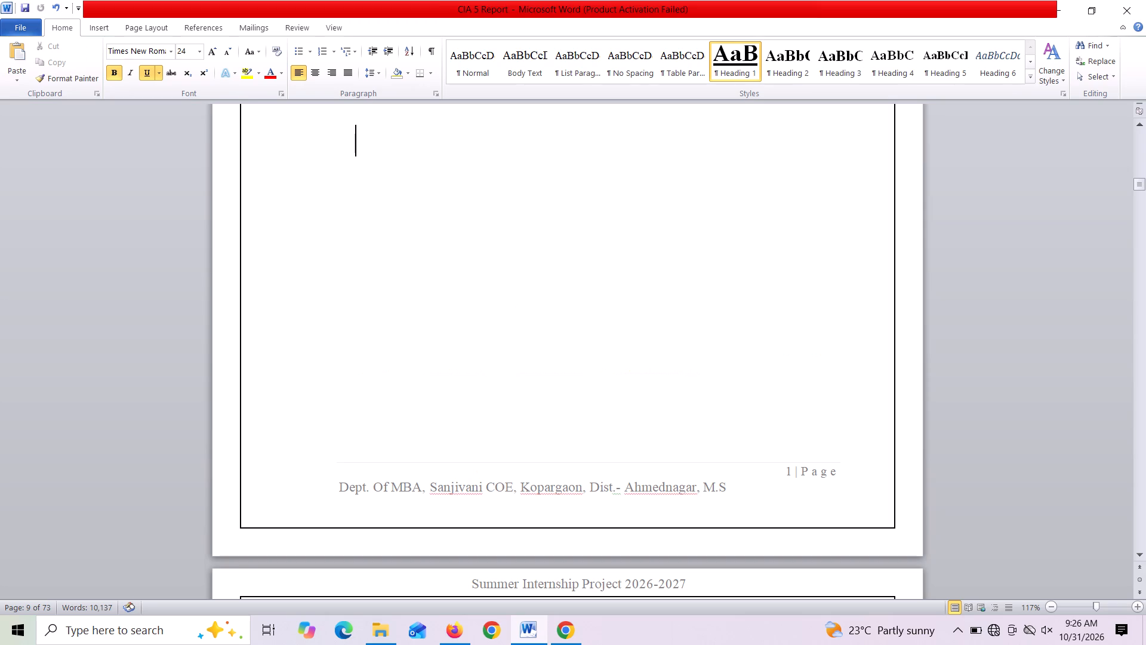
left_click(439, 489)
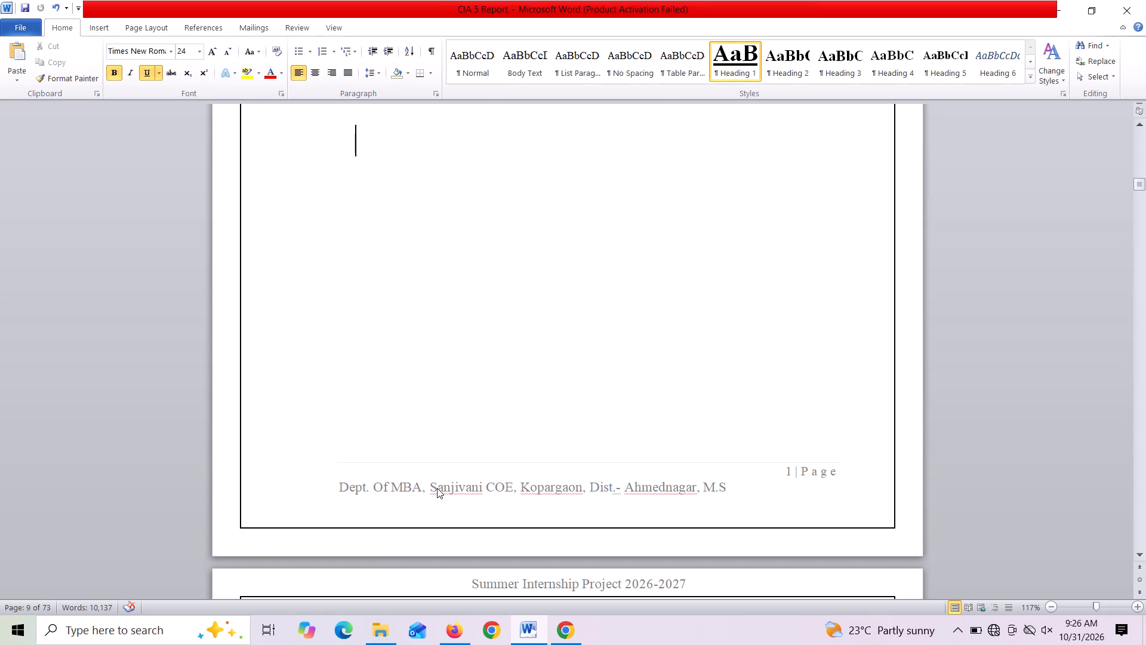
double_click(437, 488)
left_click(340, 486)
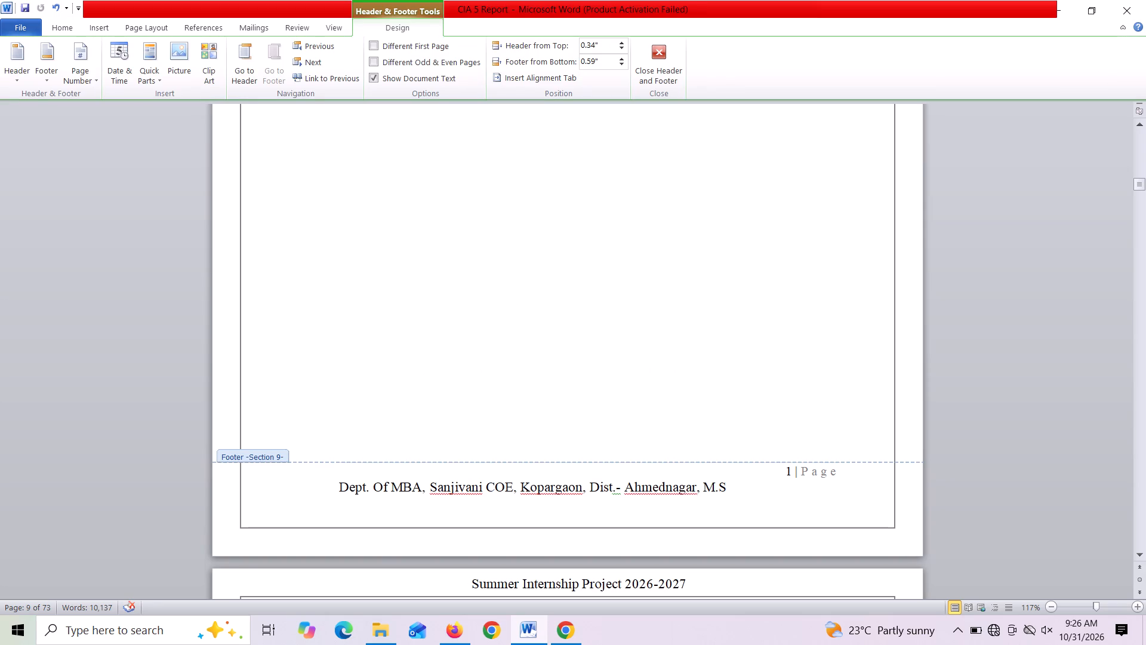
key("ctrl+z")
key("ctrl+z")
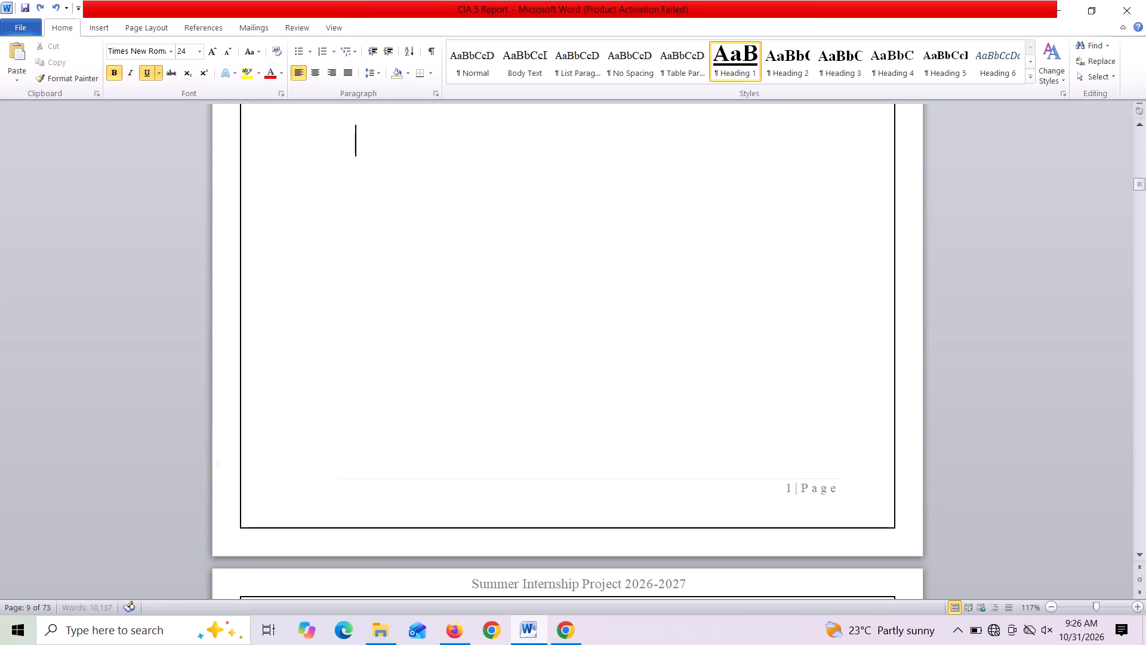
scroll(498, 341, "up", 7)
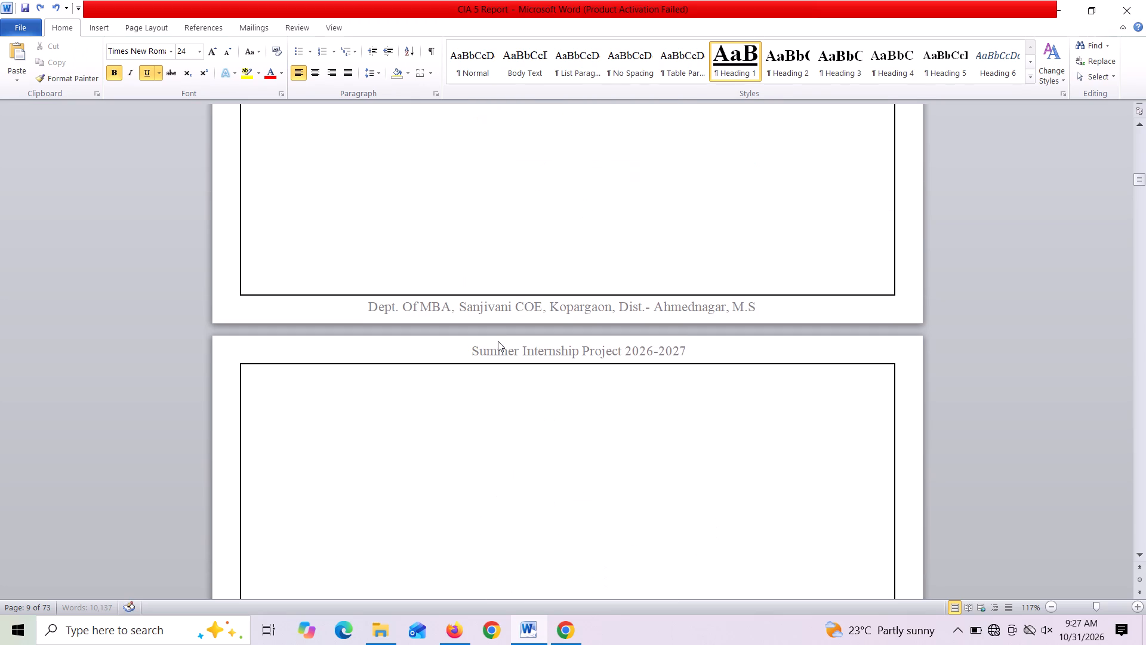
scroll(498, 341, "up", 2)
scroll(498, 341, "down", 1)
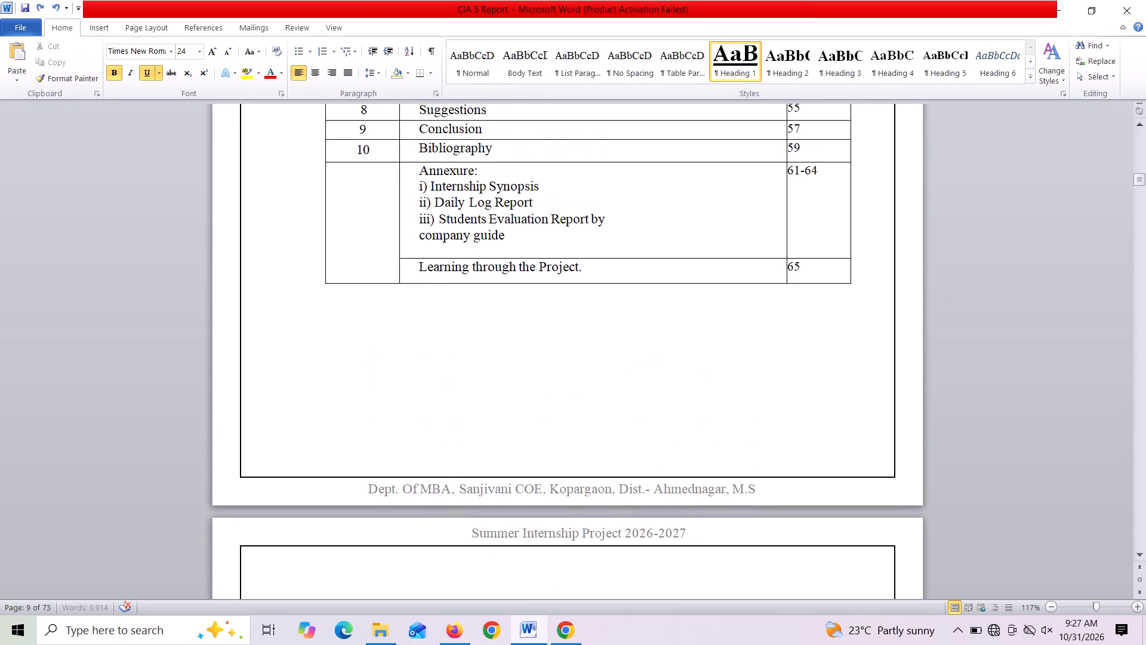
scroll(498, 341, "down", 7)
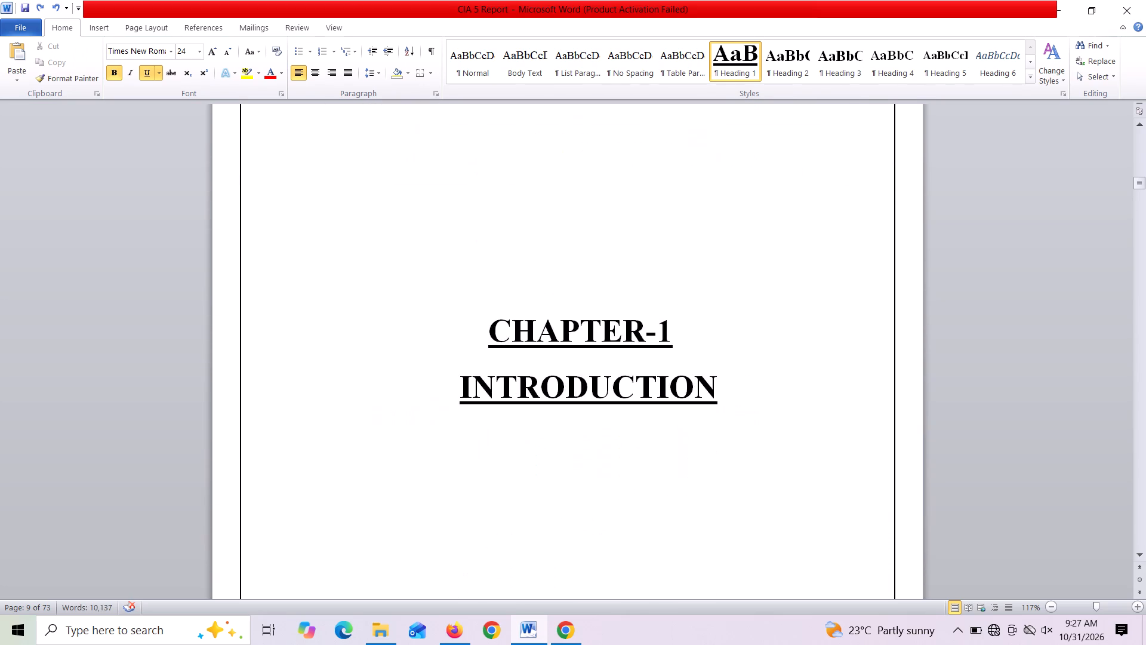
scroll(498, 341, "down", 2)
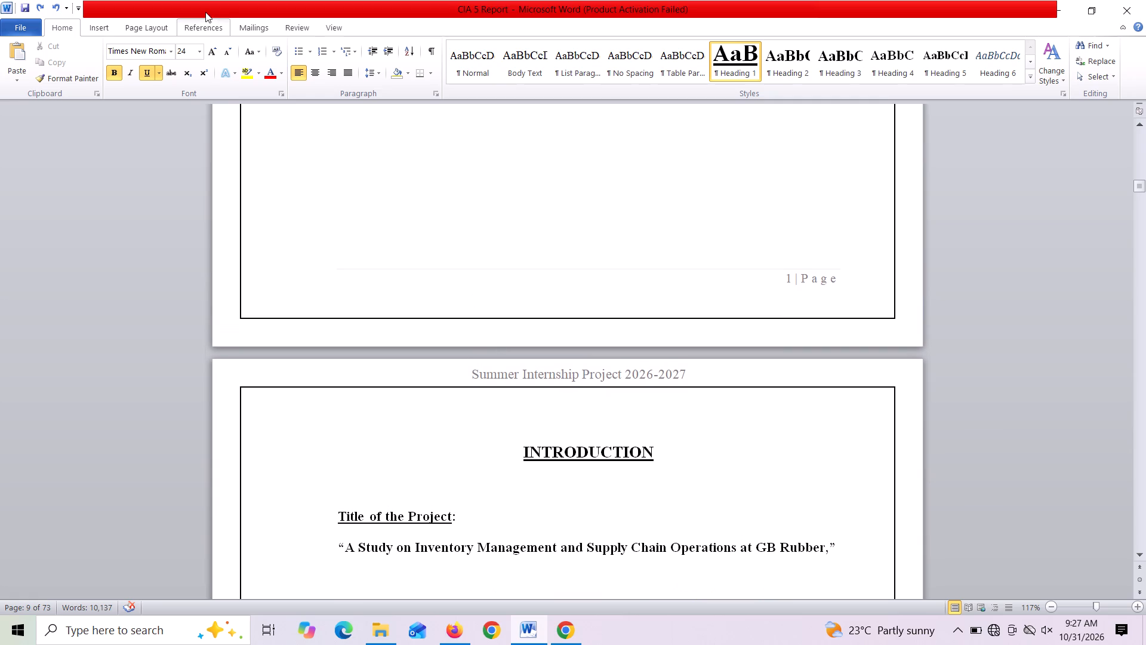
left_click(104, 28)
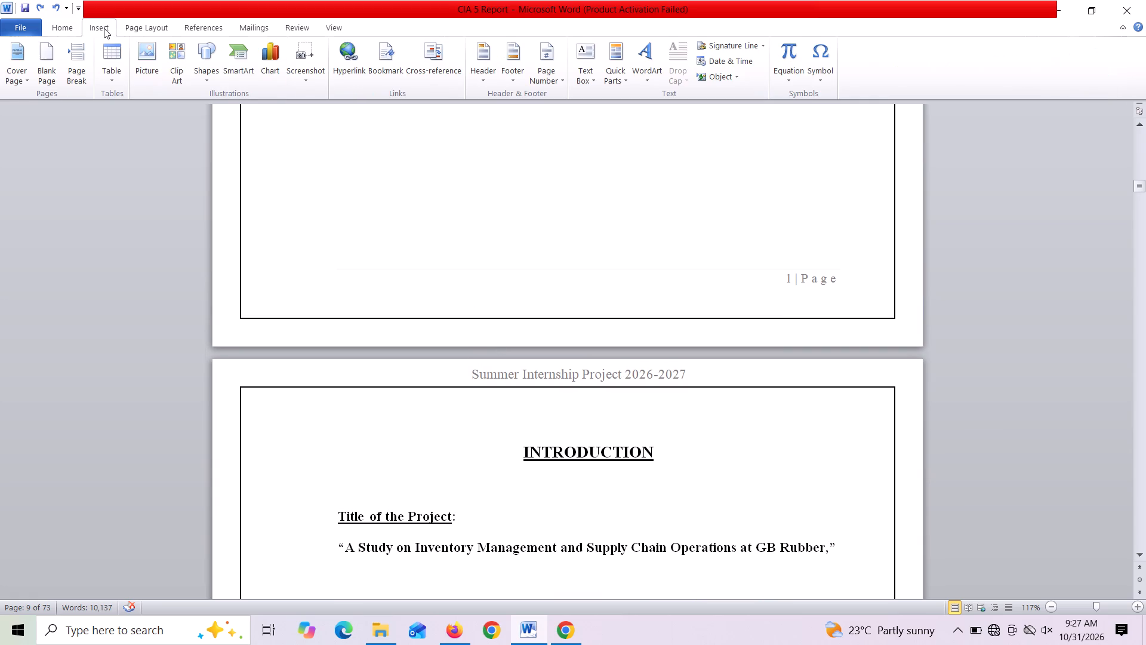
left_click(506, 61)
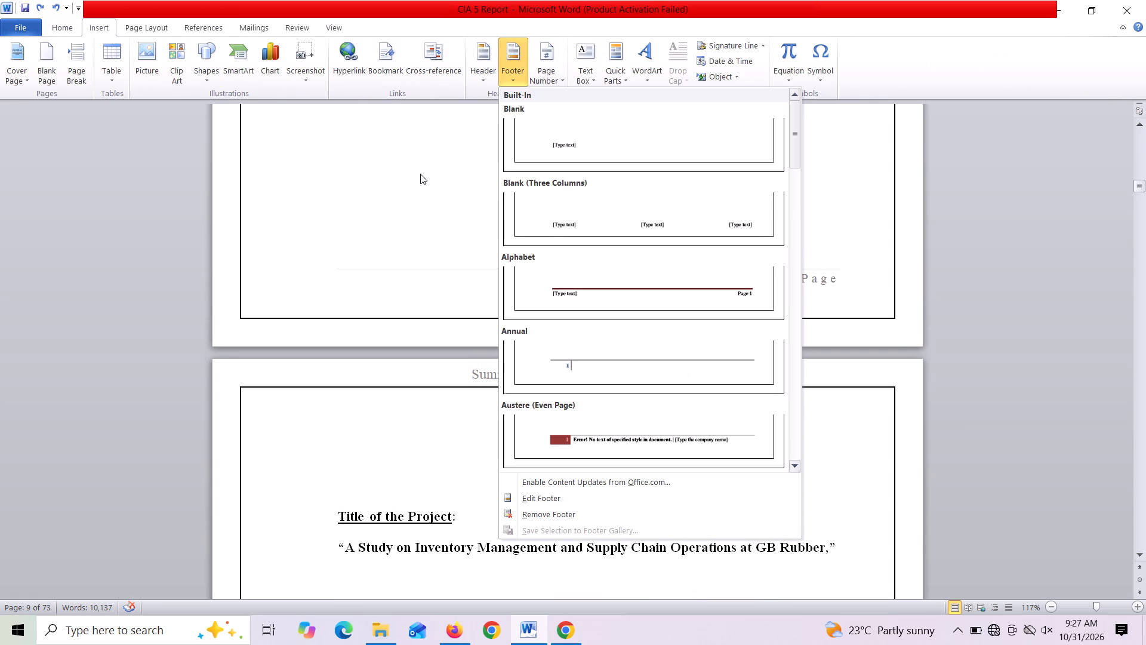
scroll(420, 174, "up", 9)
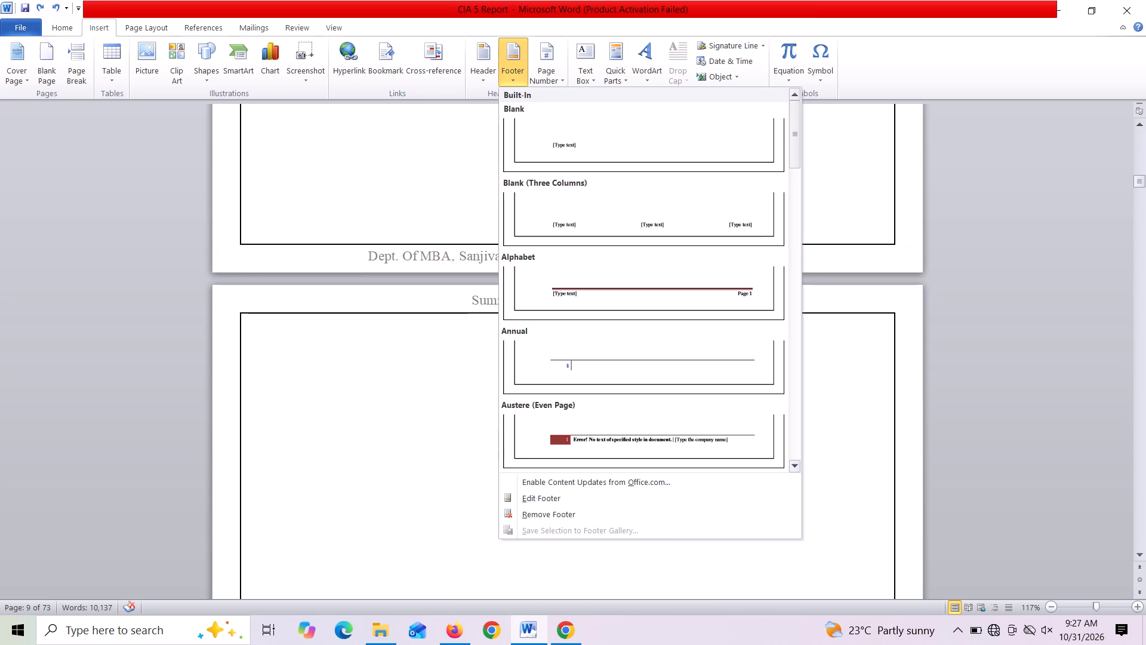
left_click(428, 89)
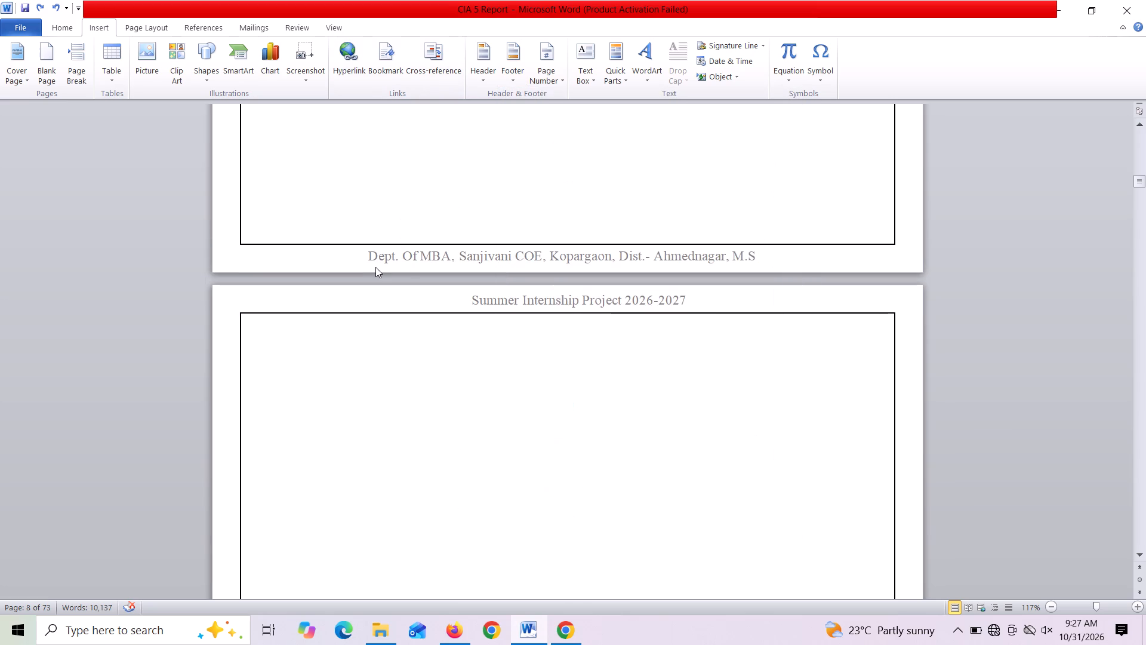
Copy the text "Dept. Of MBA, Sanjivani COE, Kopargaon, Dist.- Ahmednagar, M.S" from the section 8 footer and close footer editing.
double_click(366, 250)
left_click_drag(372, 257, 478, 257)
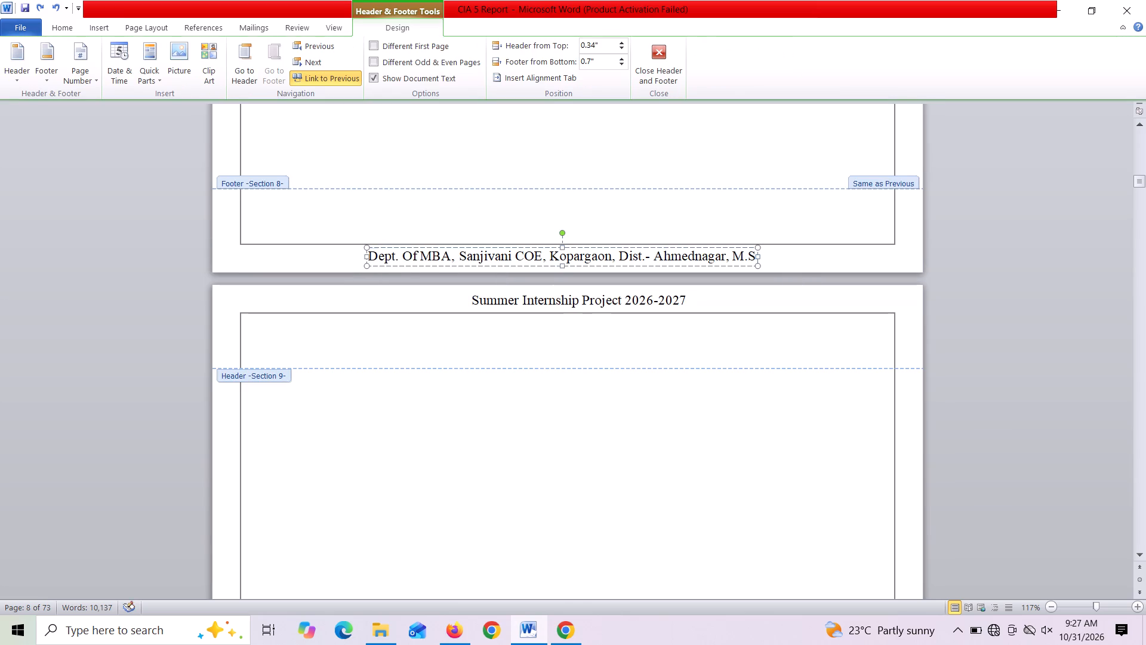
left_click_drag(478, 257, 756, 250)
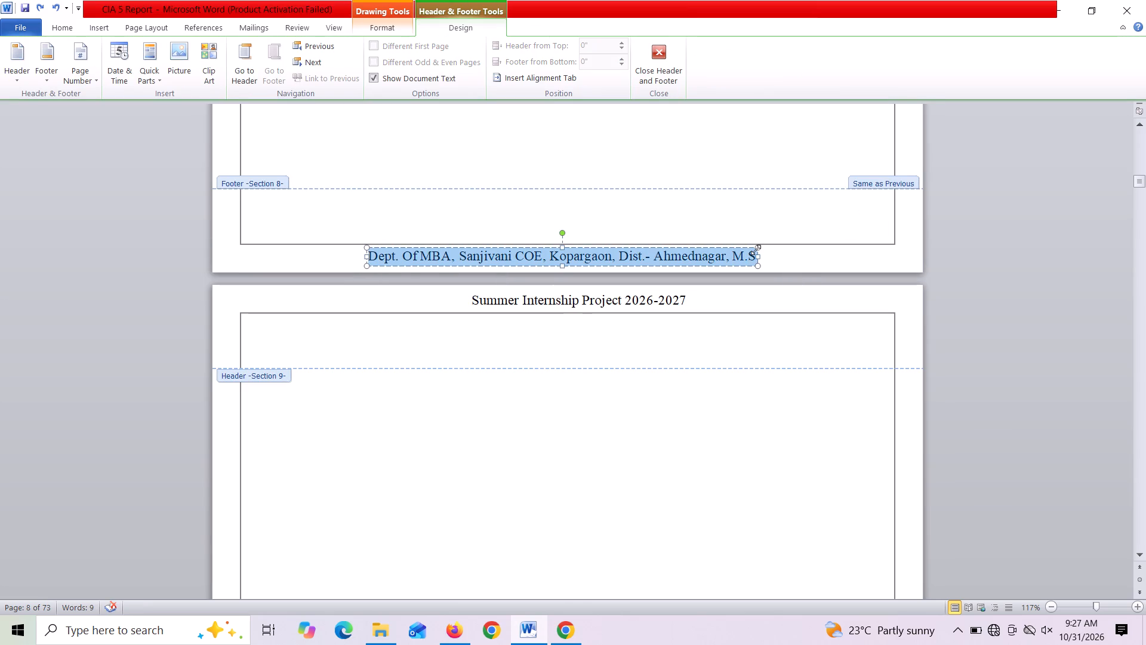
key("ctrl+c")
double_click(577, 494)
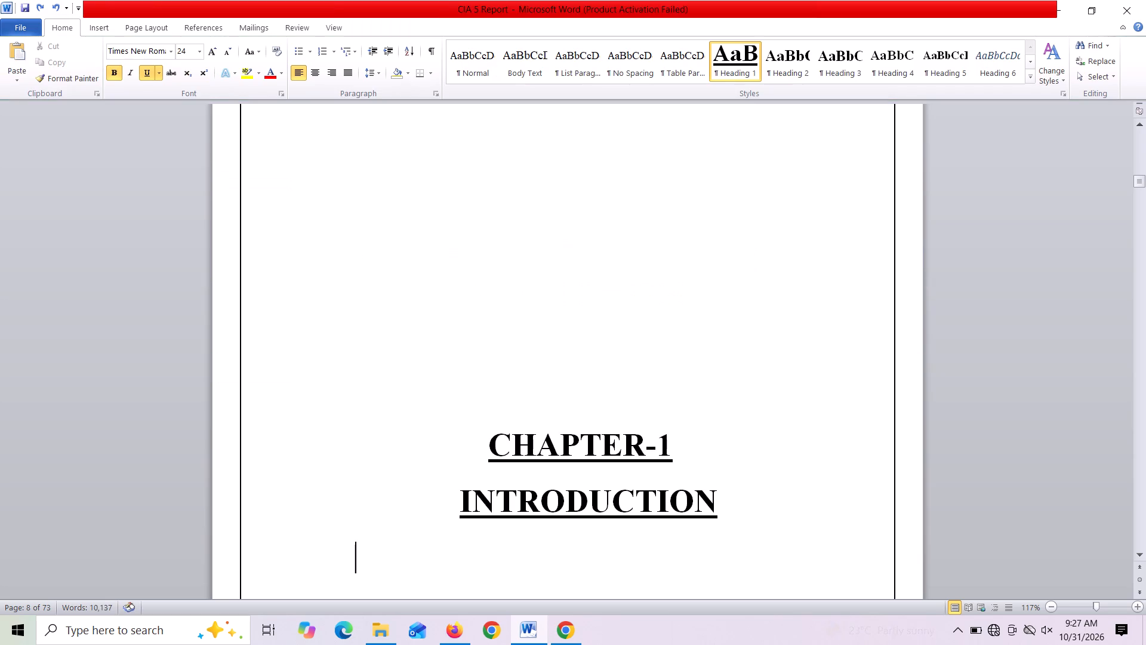
Insert the built-in Blank footer on the Chapter-1 page, section 9, and paste the copied department text over its placeholder.
left_click(94, 26)
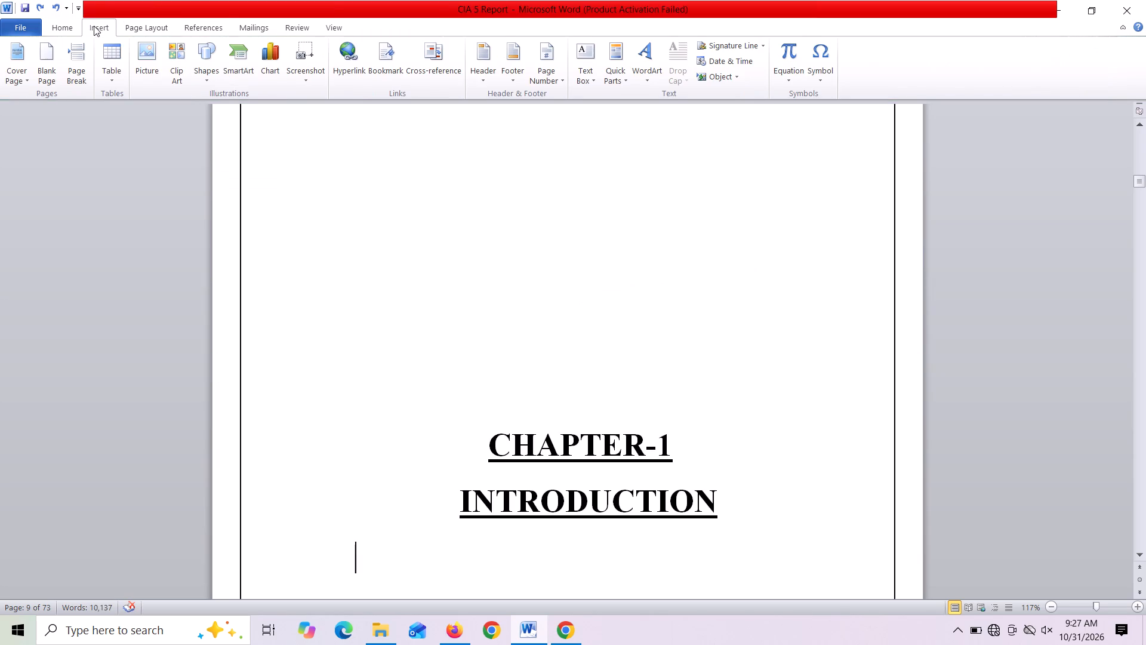
left_click(514, 59)
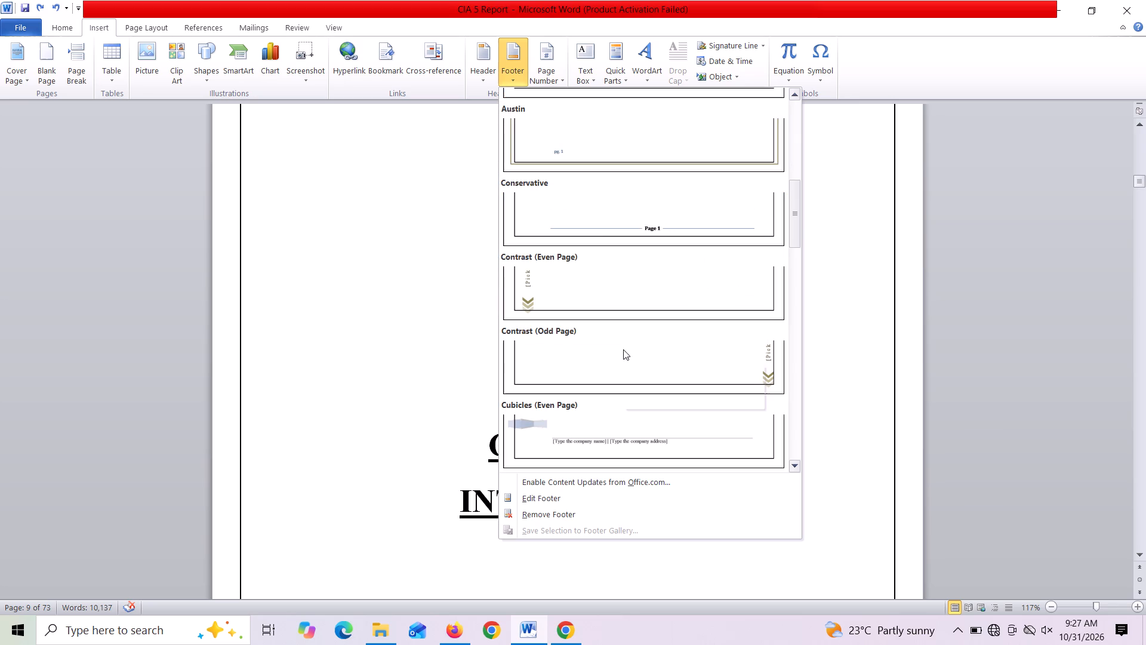
scroll(642, 222, "up", 1)
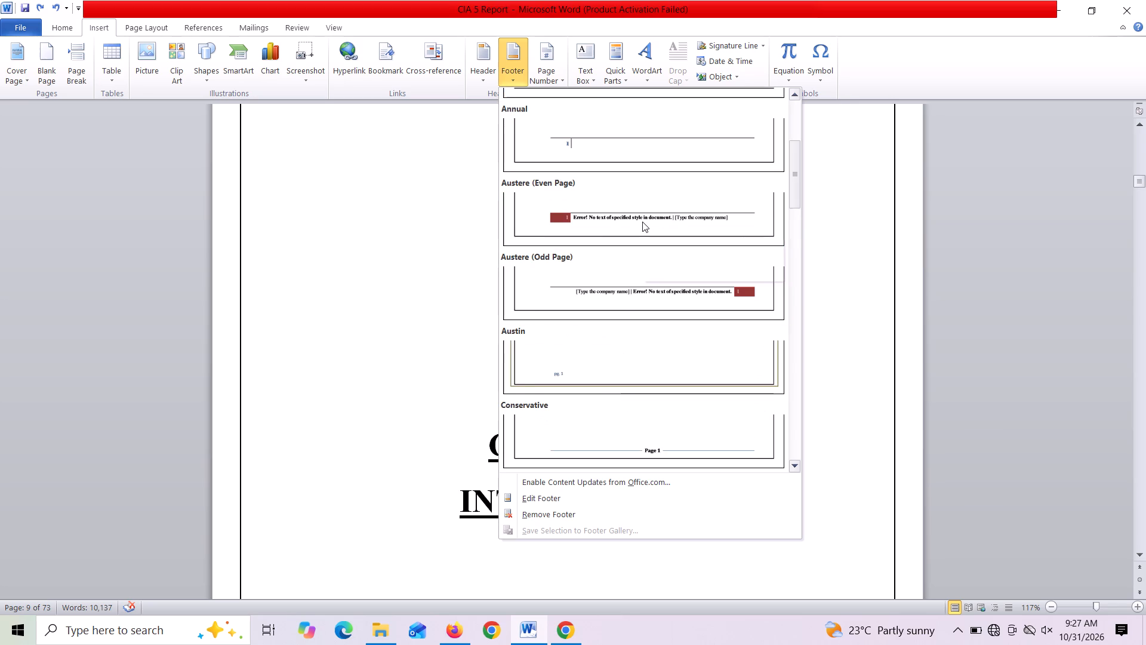
scroll(642, 222, "up", 2)
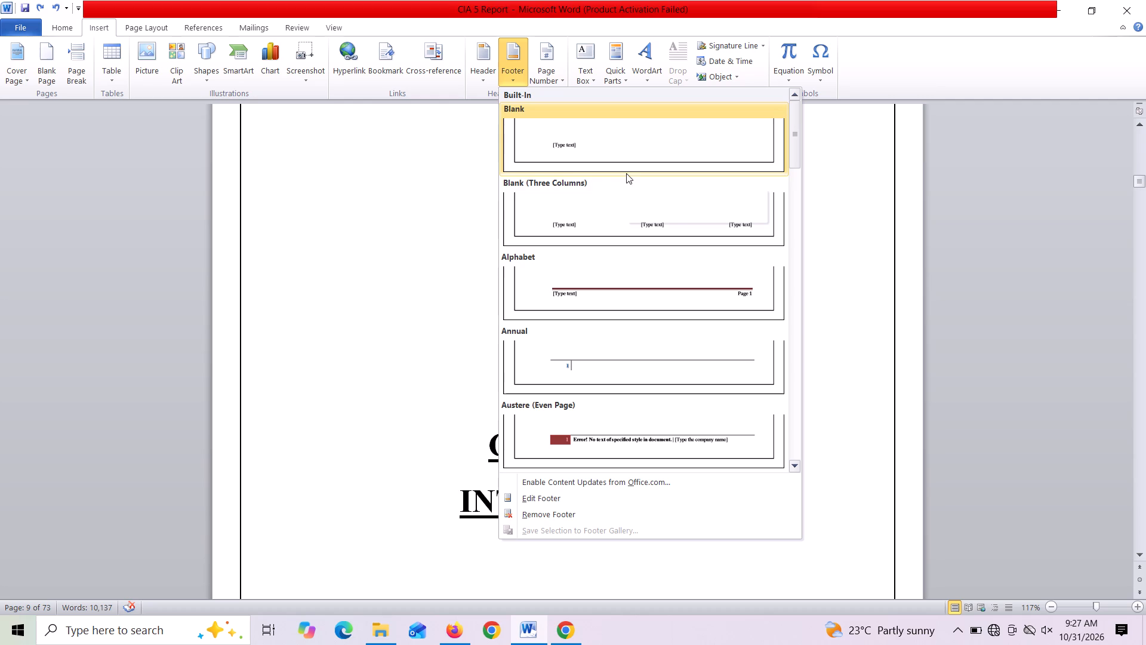
scroll(779, 172, "up", 1)
left_click_drag(792, 164, 799, 177)
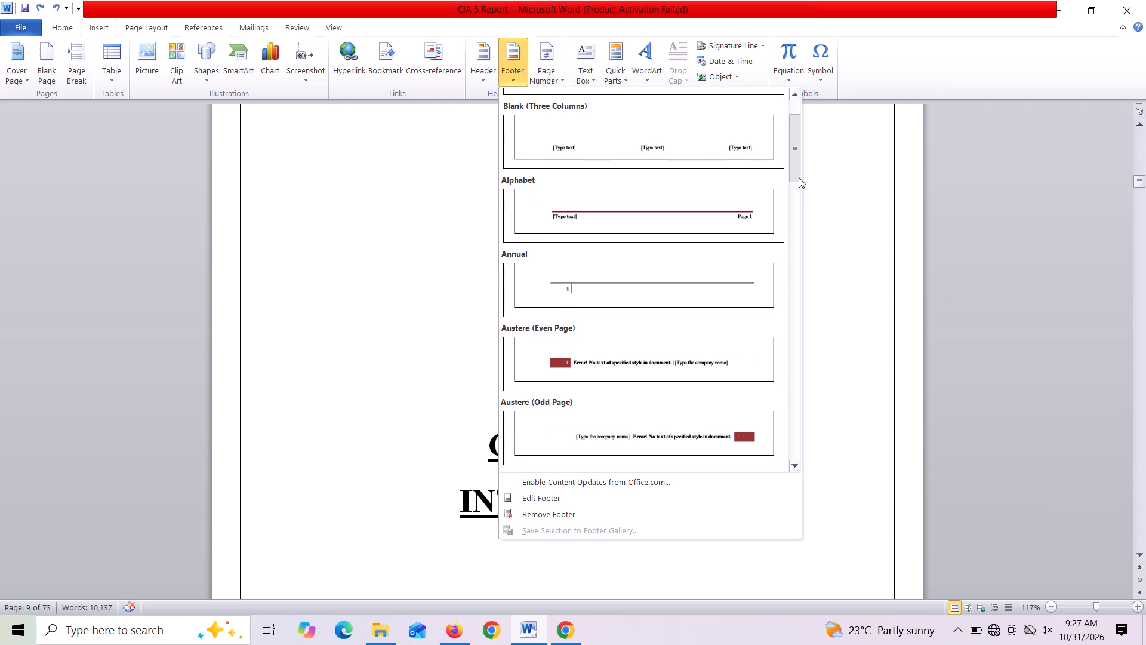
left_click_drag(799, 177, 803, 195)
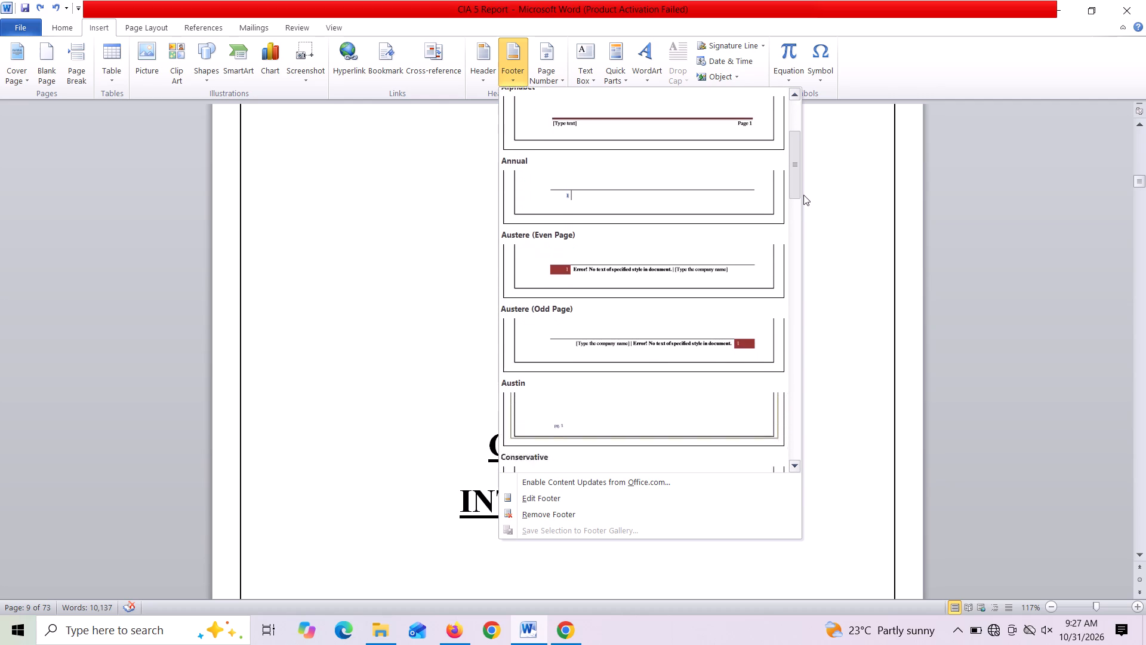
left_click_drag(803, 195, 806, 239)
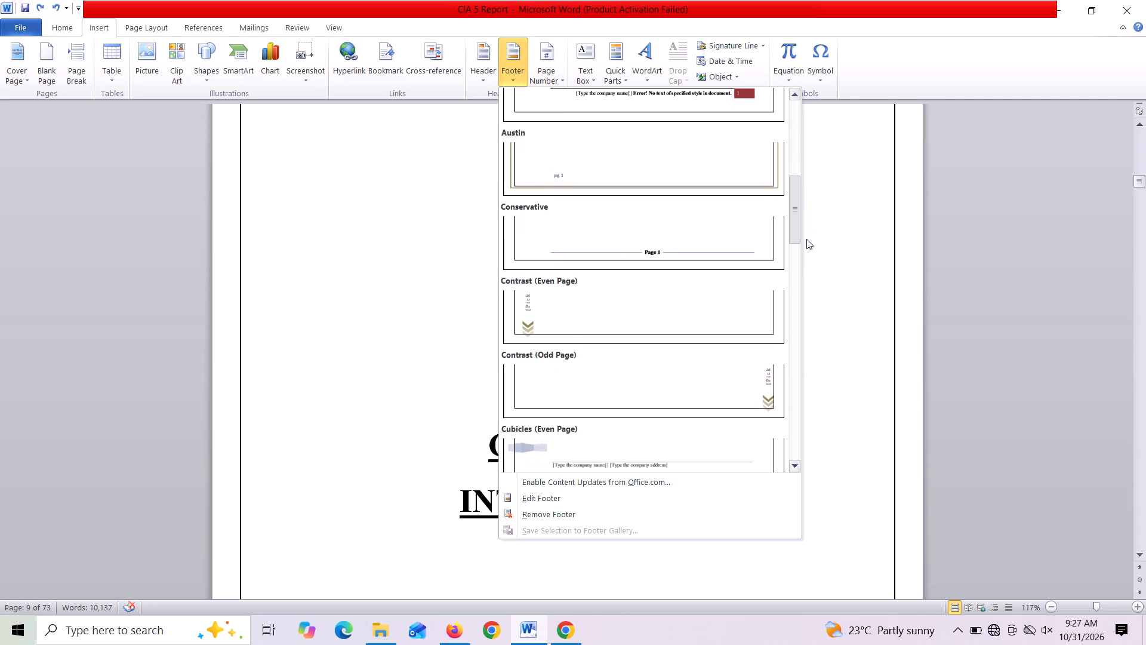
left_click_drag(806, 239, 757, 38)
left_click(593, 142)
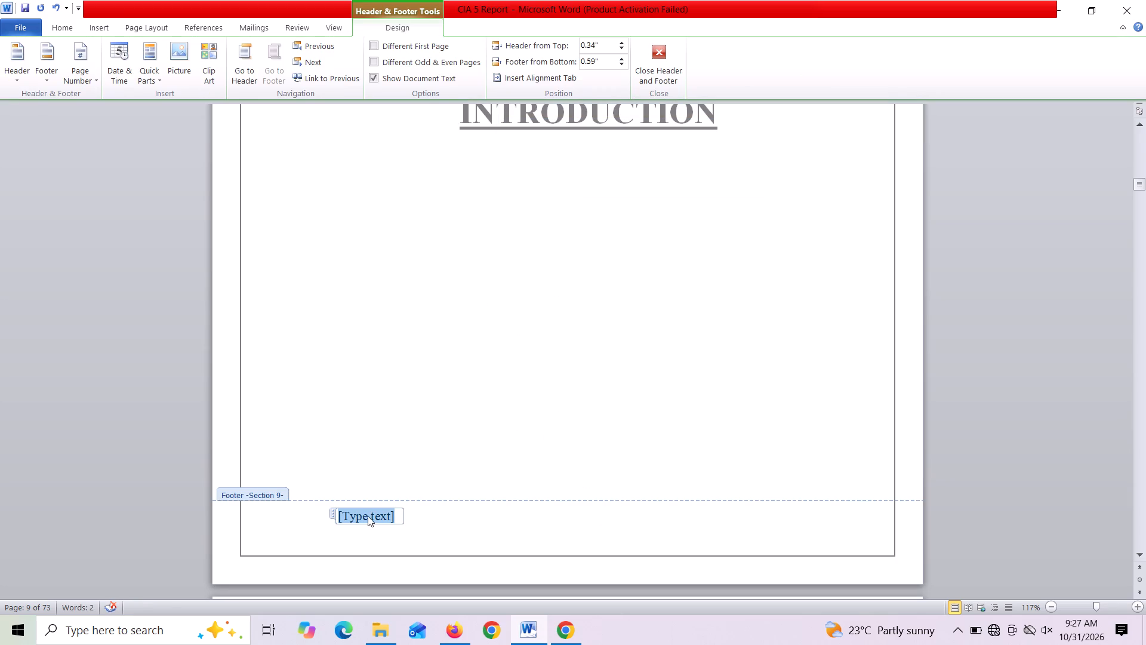
key("ctrl+v")
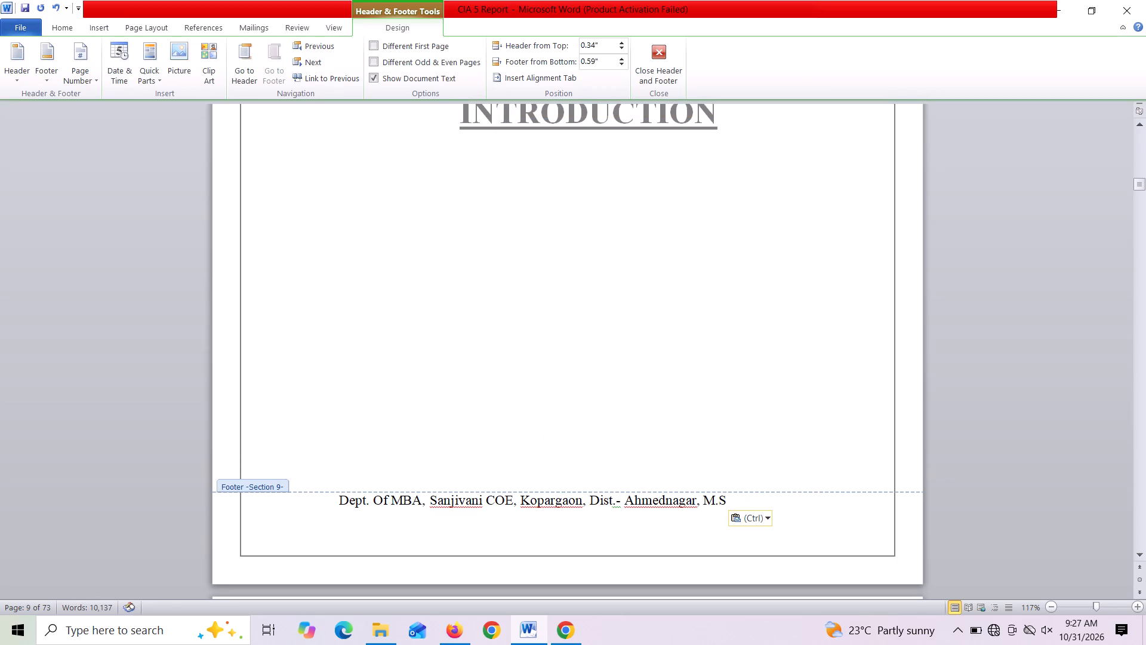
double_click(440, 384)
Examine the department footer on the Chapter-1 page and the Introduction pages that follow it.
scroll(483, 329, "up", 7)
scroll(483, 329, "down", 12)
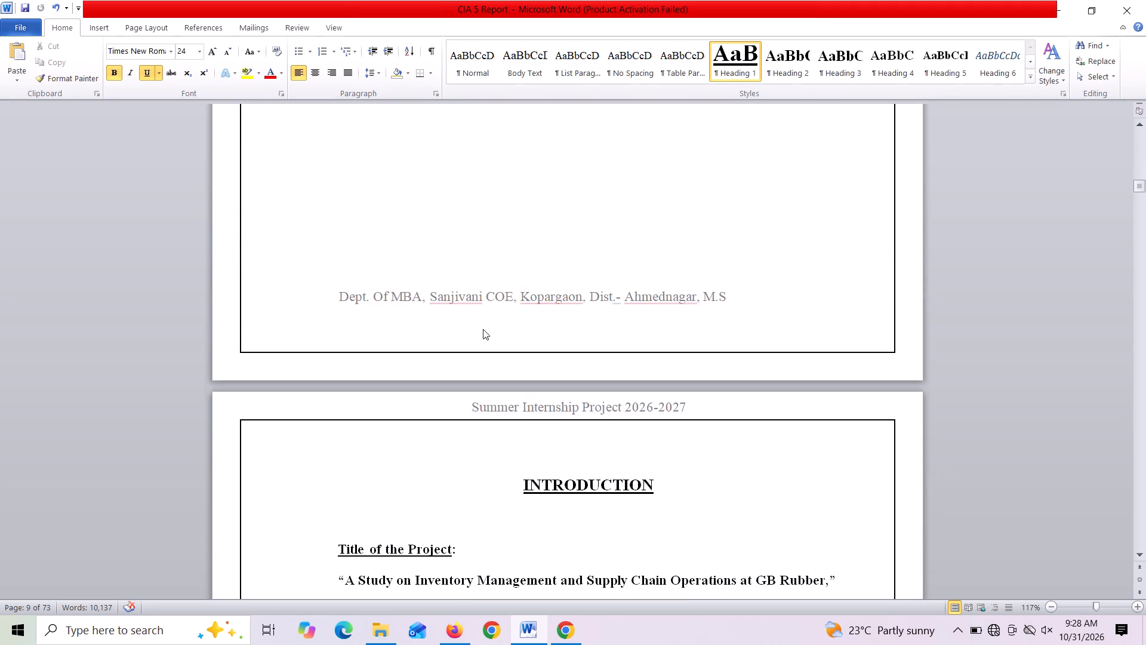
scroll(483, 329, "down", 12)
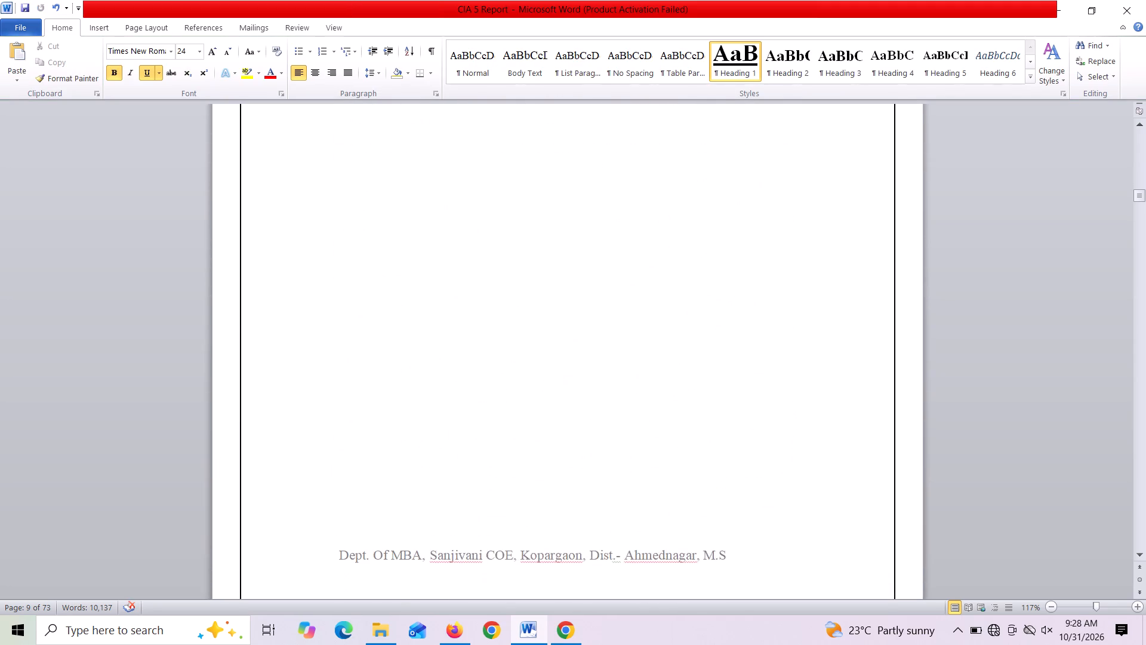
scroll(483, 329, "down", 2)
scroll(483, 329, "up", 9)
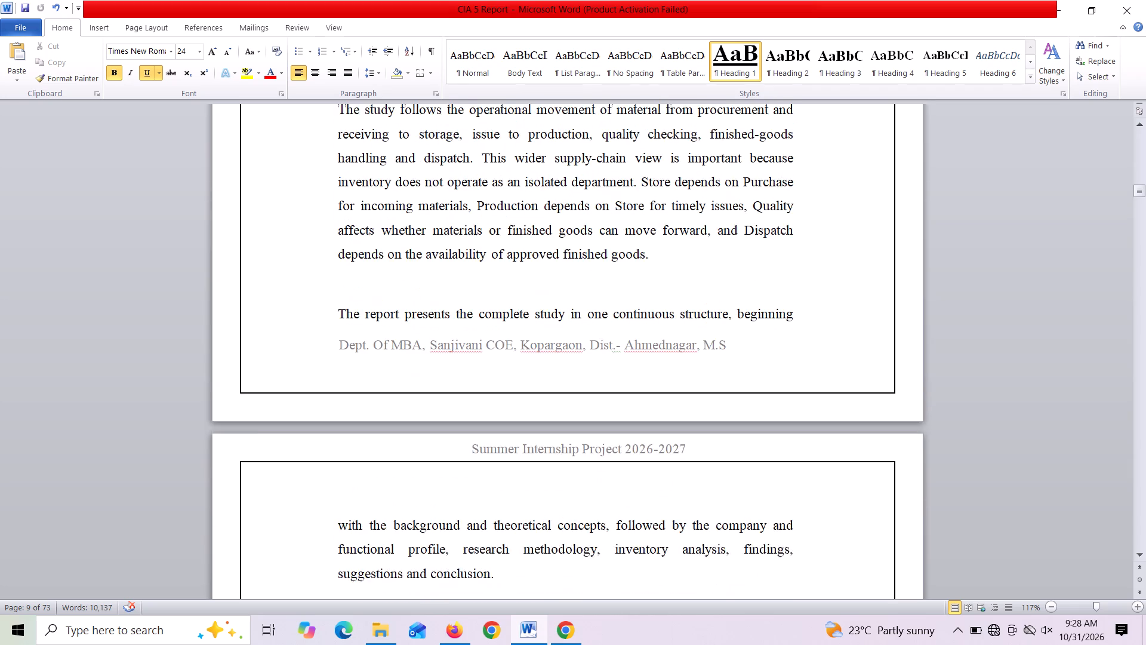
scroll(483, 329, "up", 12)
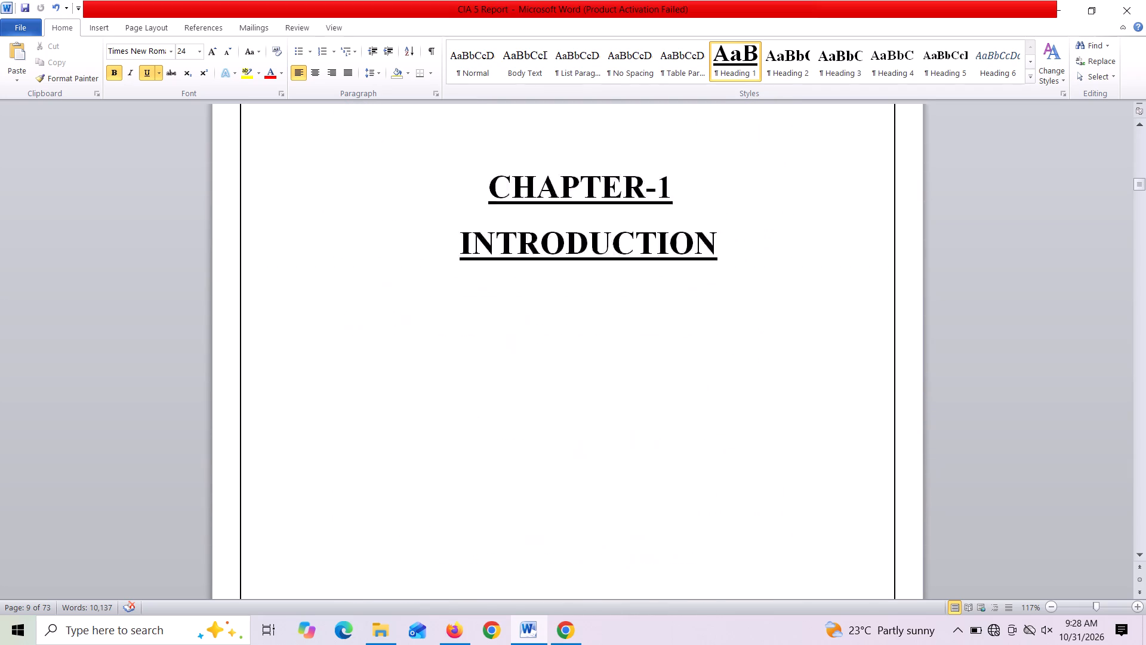
scroll(483, 329, "up", 5)
scroll(483, 329, "down", 6)
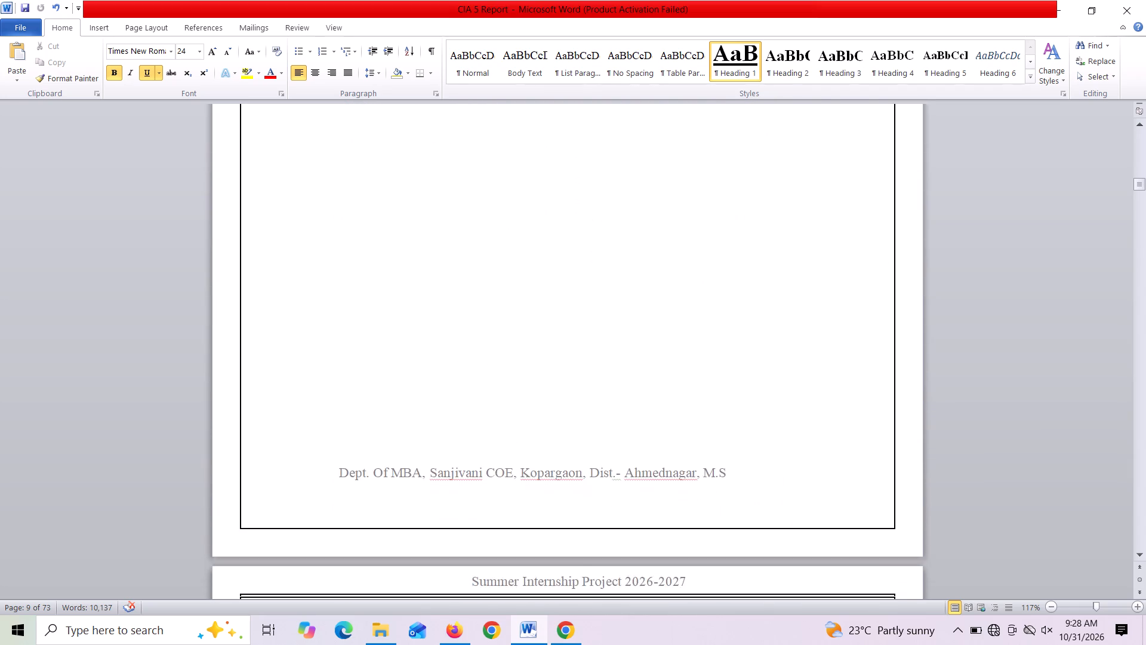
scroll(483, 329, "down", 2)
Reopen the section 9 footer and inspect its department text's placement against the section 8 footer.
left_click(494, 398)
double_click(494, 398)
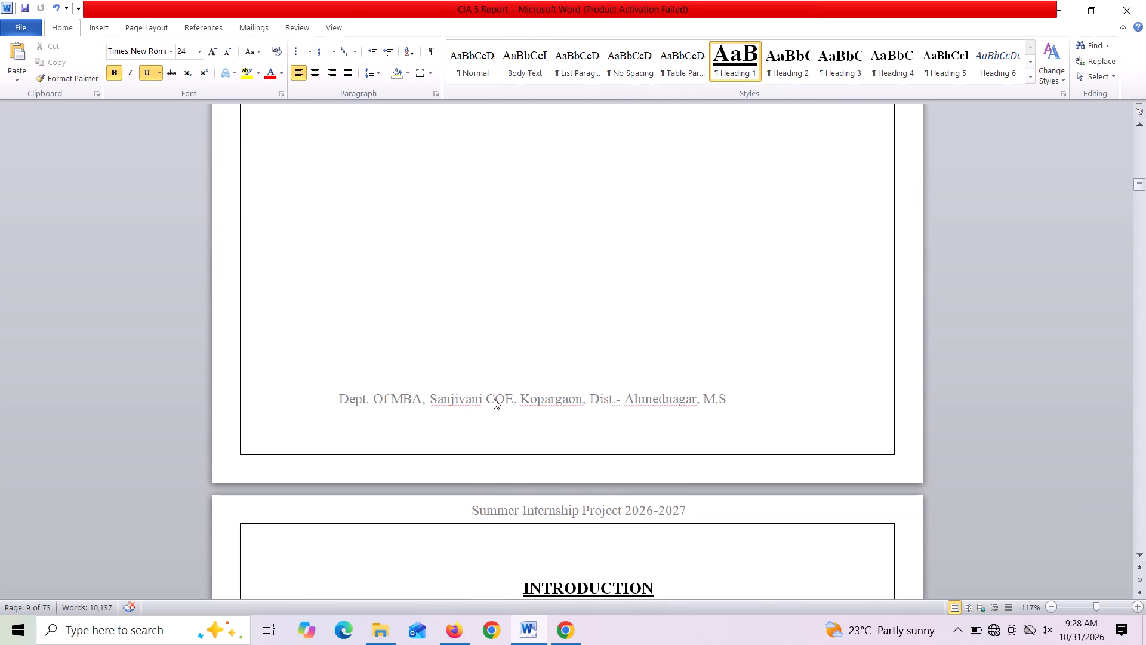
left_click_drag(494, 398, 510, 487)
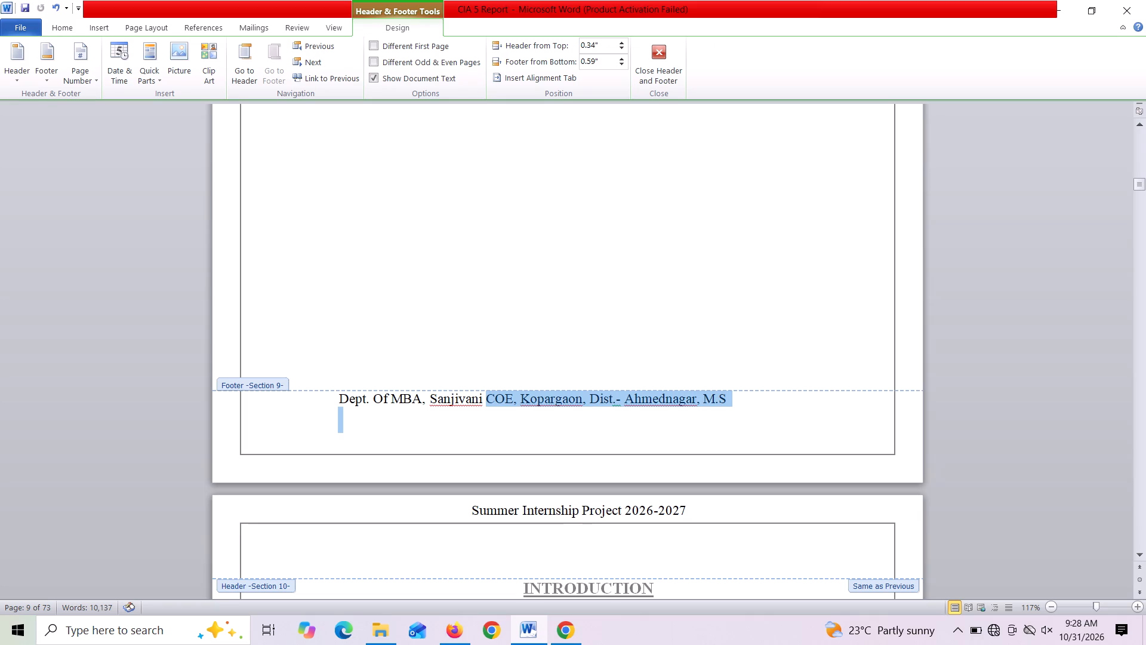
left_click_drag(510, 487, 499, 469)
left_click(499, 469)
double_click(446, 247)
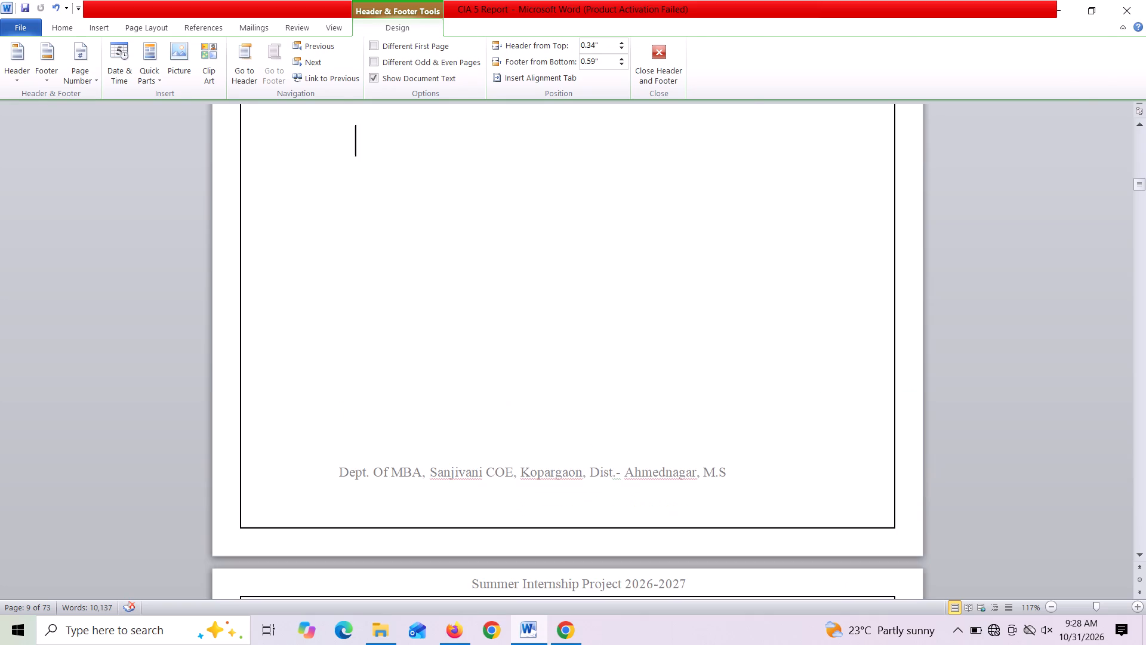
triple_click(402, 475)
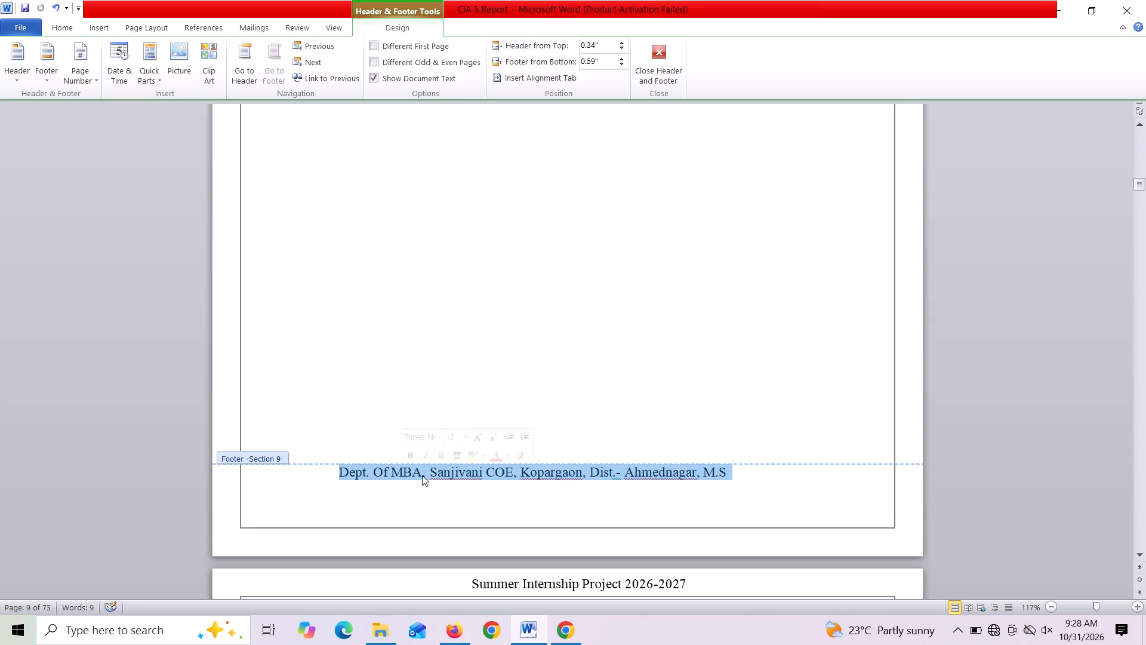
double_click(375, 419)
double_click(342, 469)
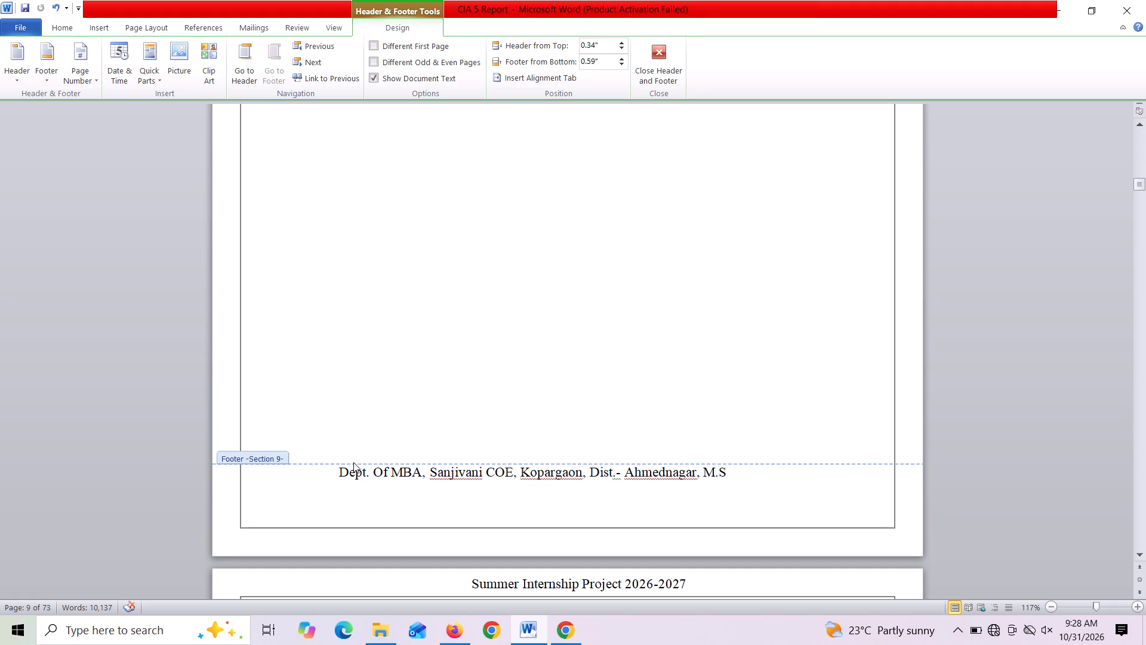
left_click(412, 381)
scroll(412, 381, "down", 1)
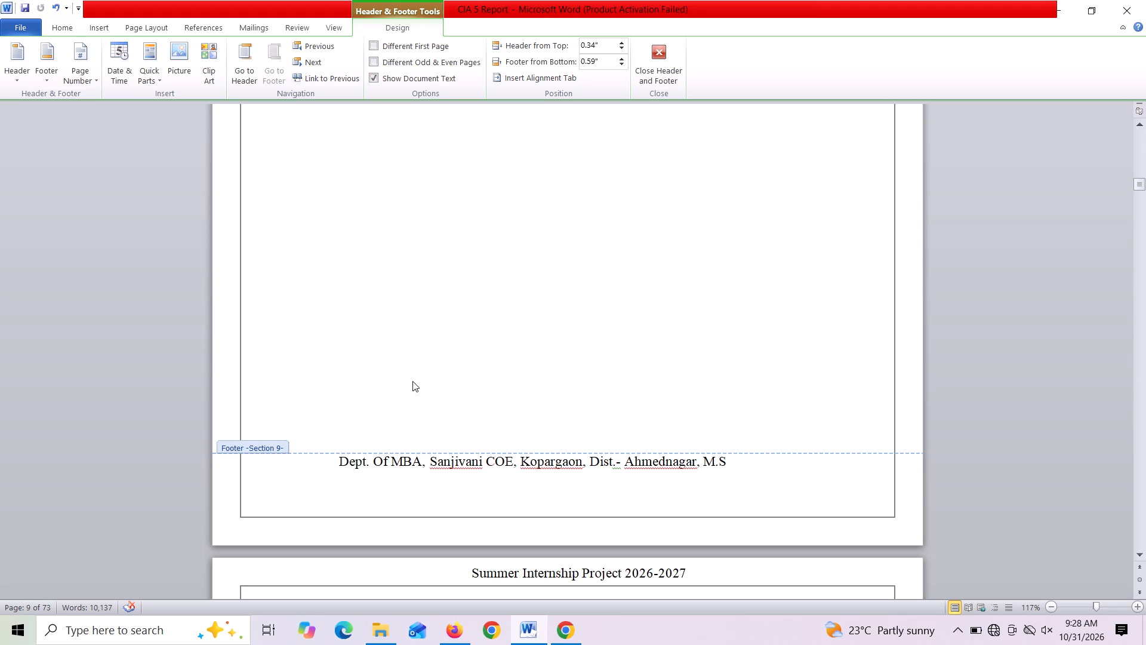
scroll(412, 381, "up", 6)
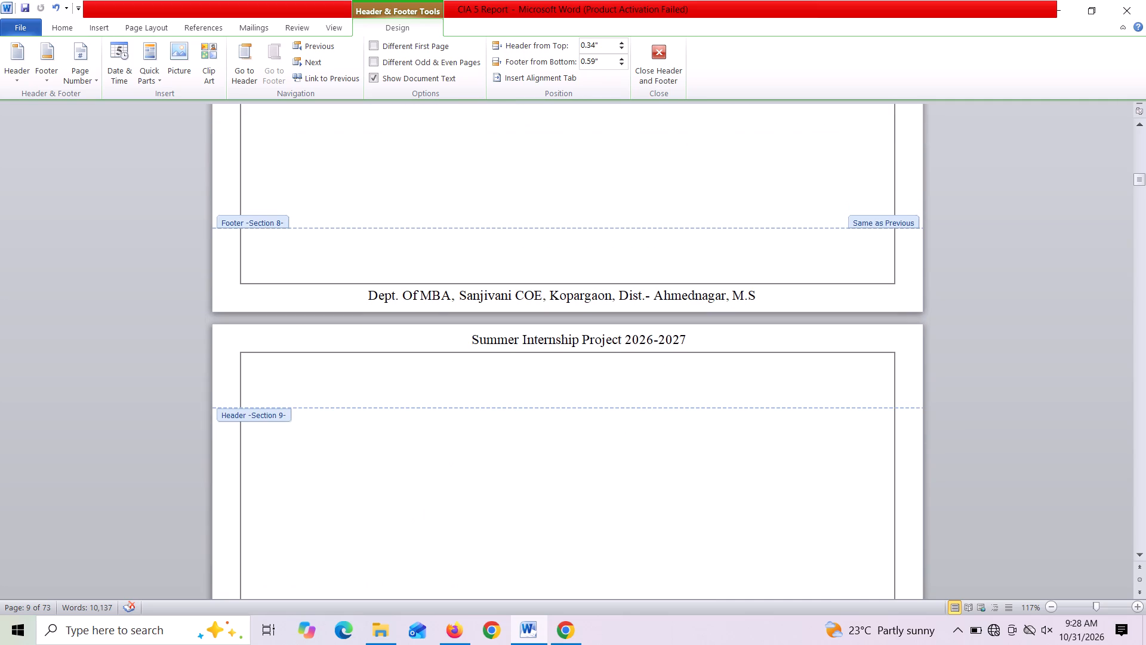
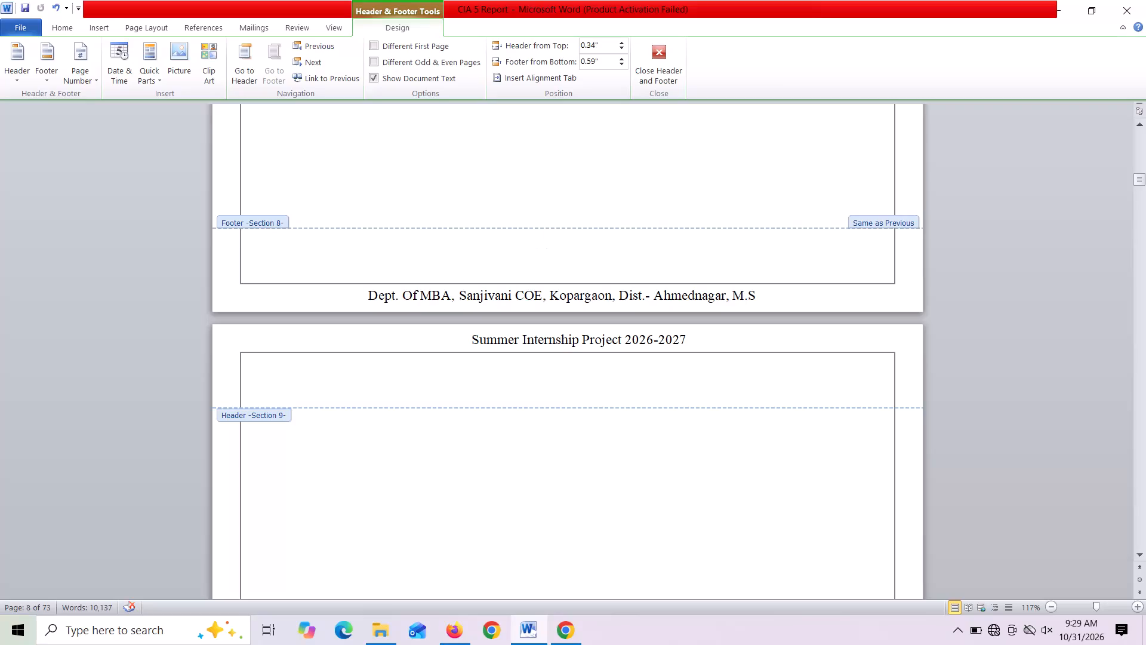
Adjust the section 9 footer's distance from the bottom, trying 0.4" and 0.8", settle below 0.7", and close footer editing.
left_click(627, 66)
left_click(627, 66)
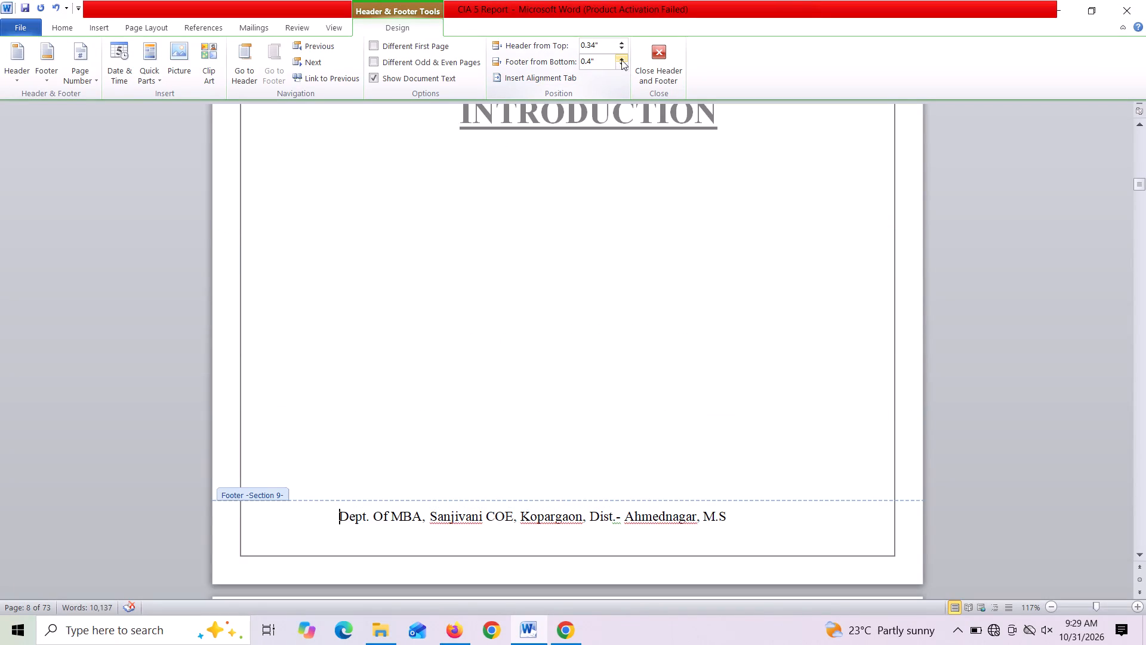
left_click(621, 59)
left_click(621, 59)
double_click(621, 59)
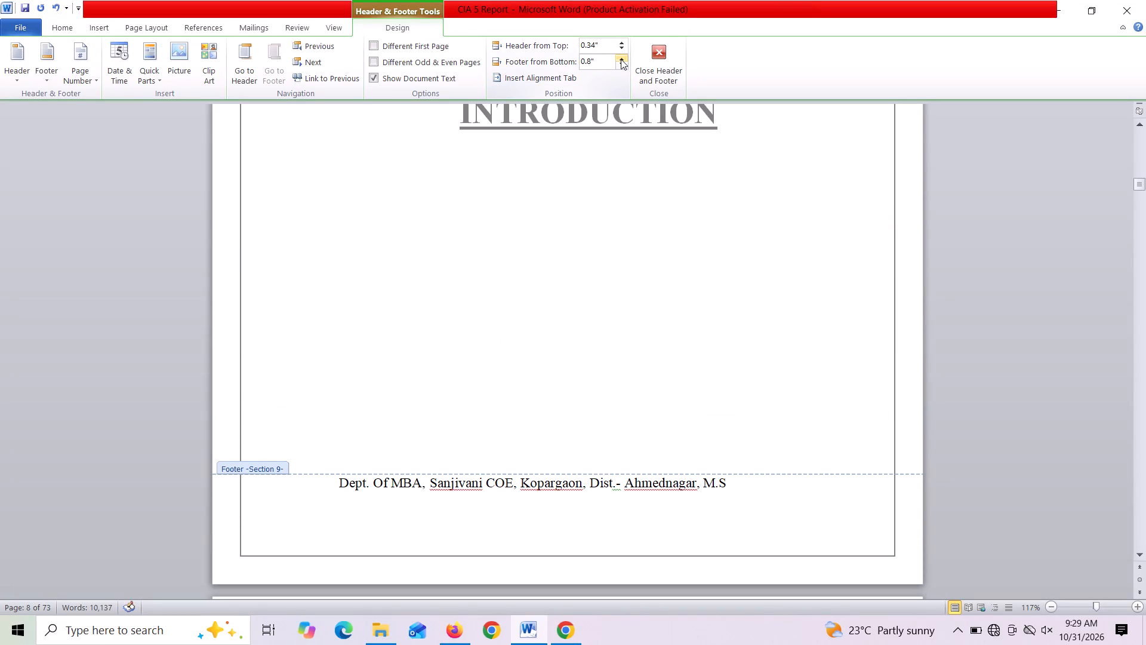
left_click(620, 63)
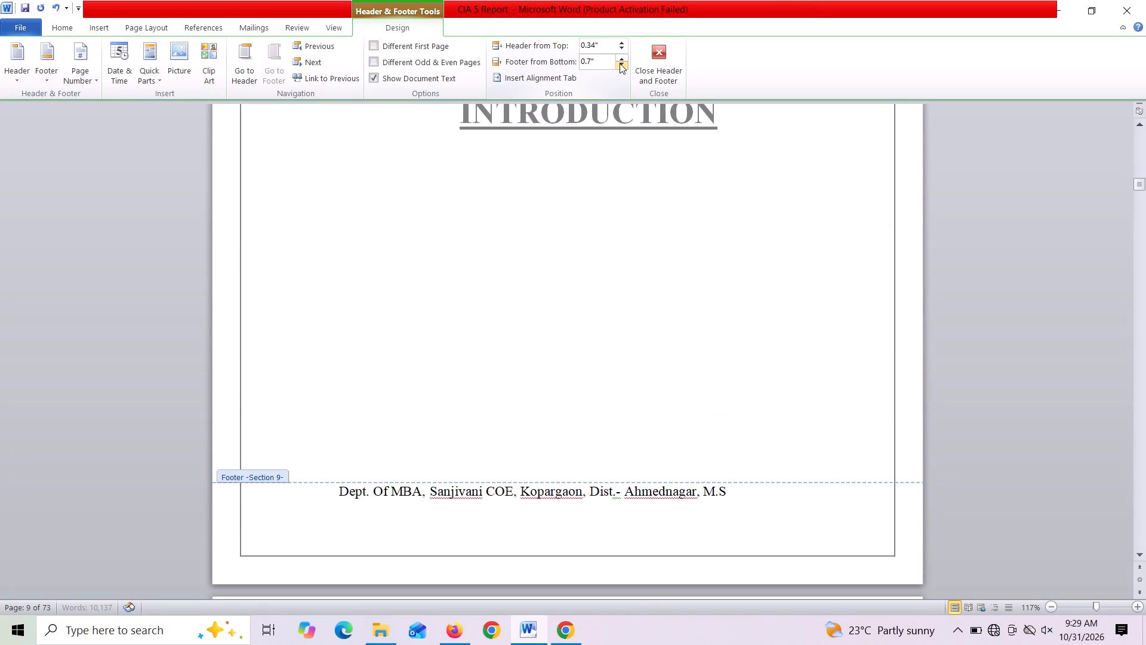
double_click(620, 63)
double_click(563, 345)
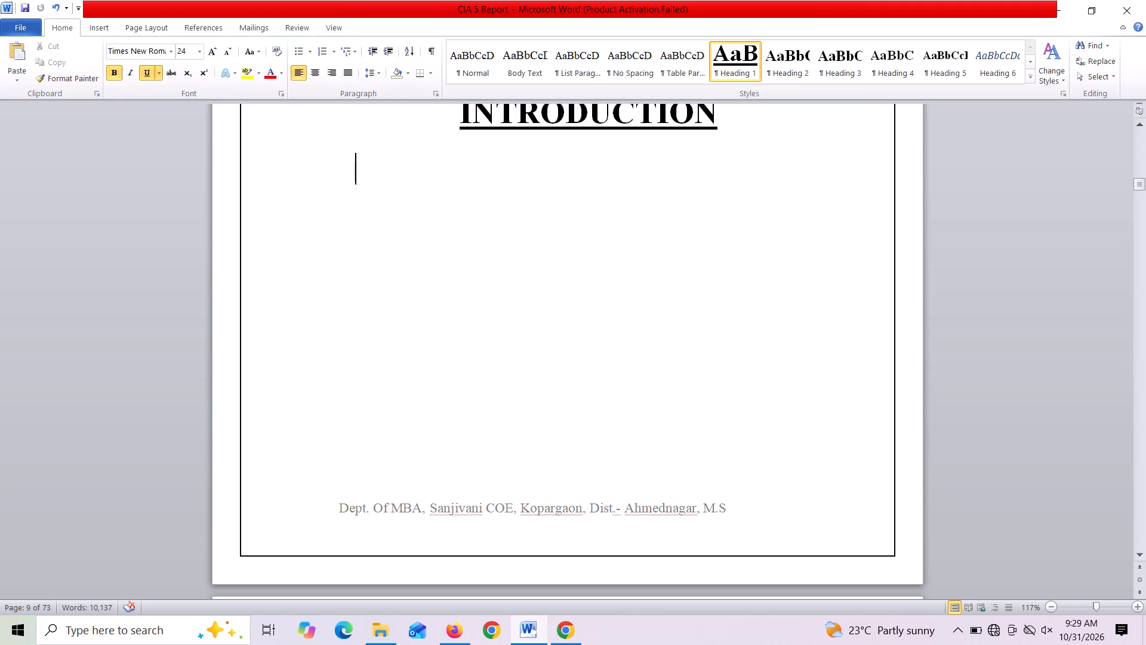
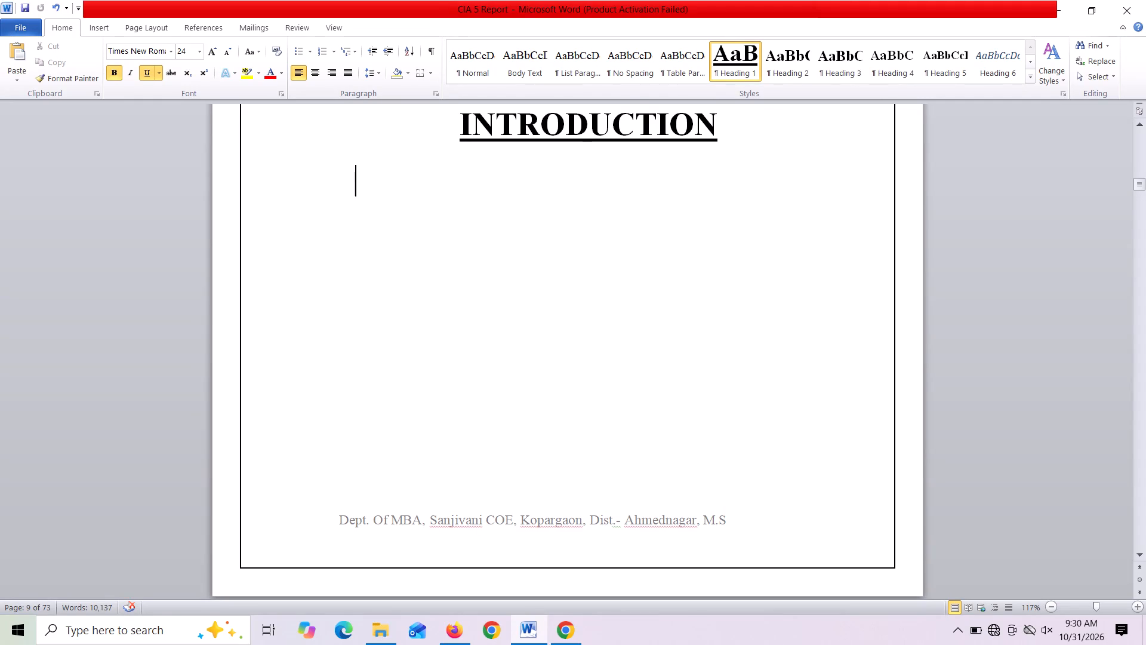
Apply the List Paragraph style to the whole department line in the section 9 footer below the INTRODUCTION heading.
double_click(515, 518)
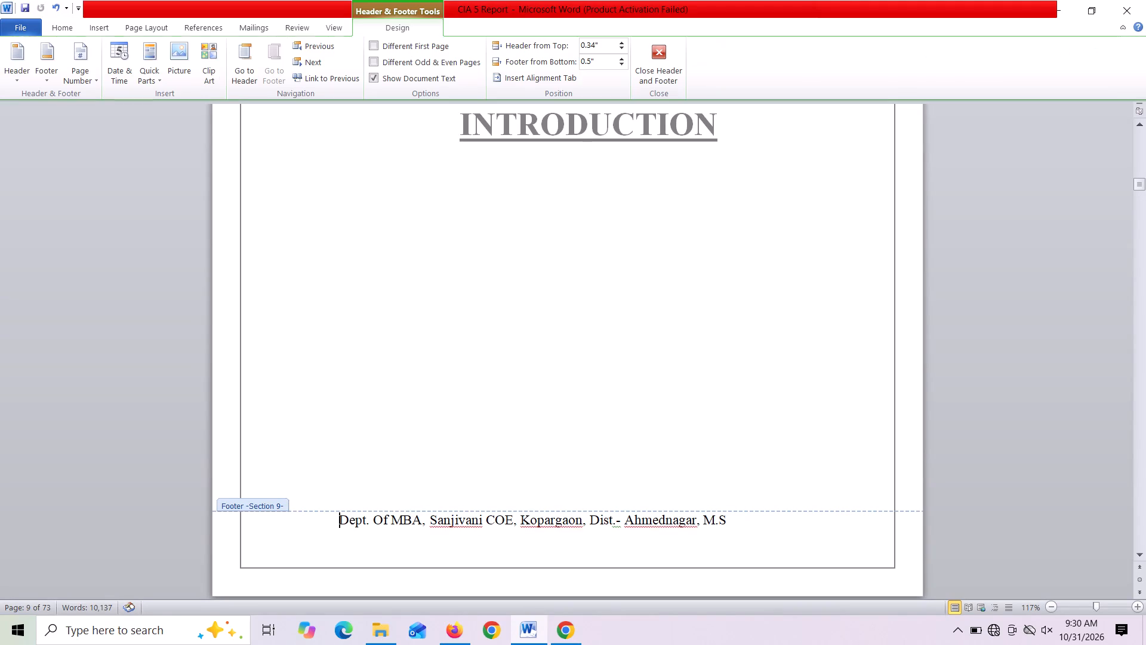
left_click_drag(344, 520, 725, 520)
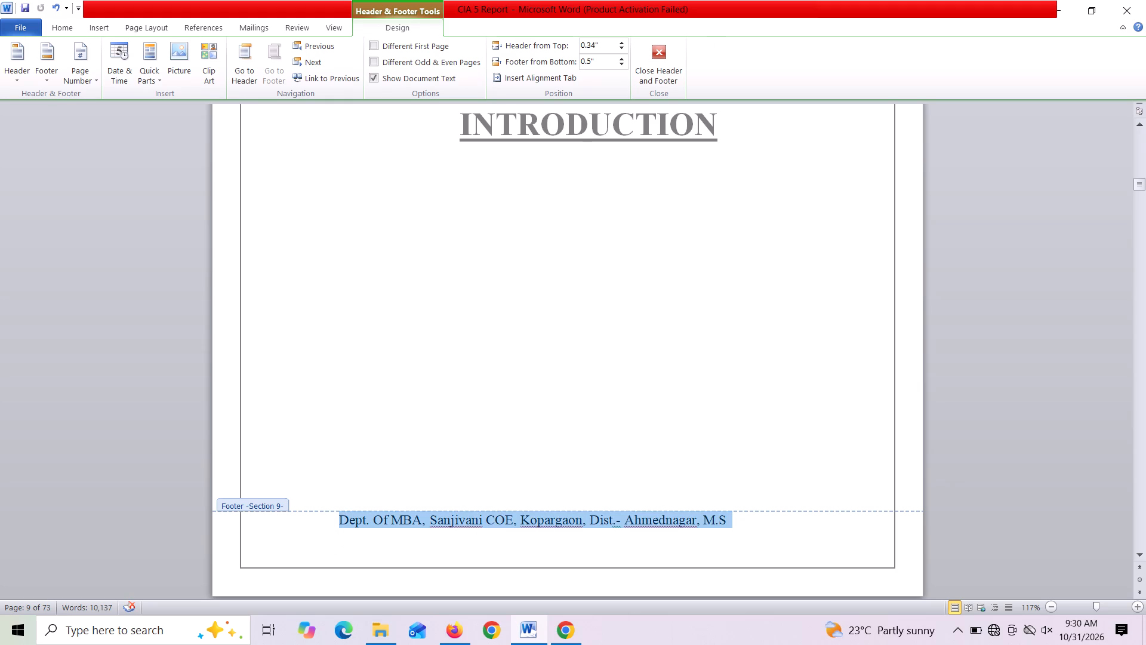
left_click_drag(725, 520, 737, 520)
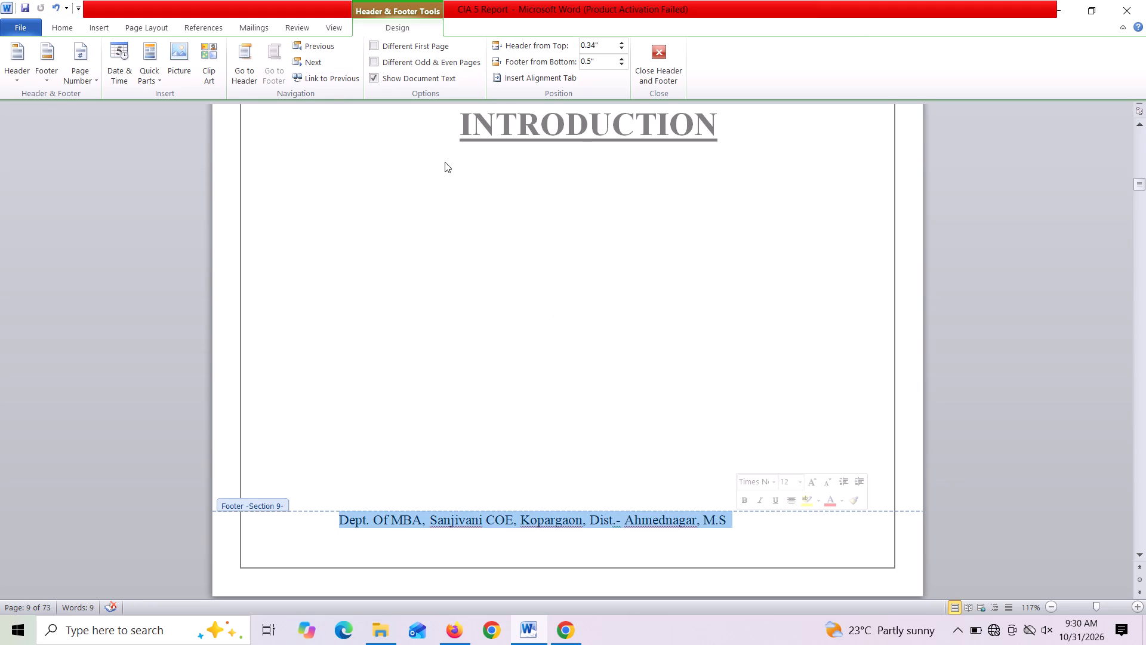
left_click(60, 21)
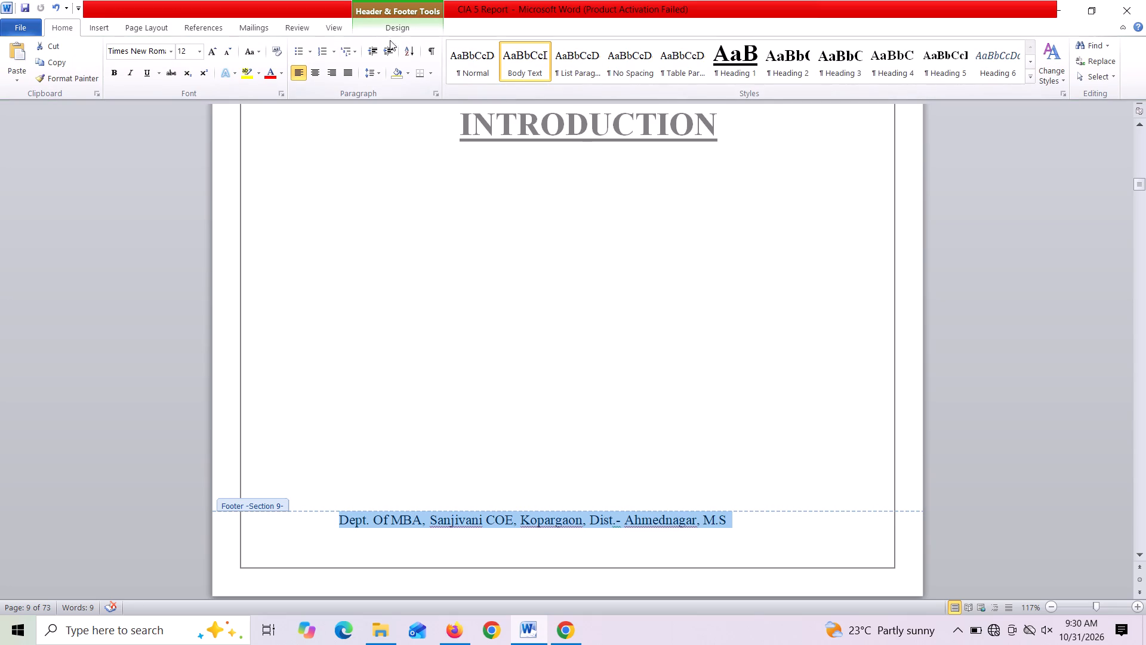
left_click(70, 24)
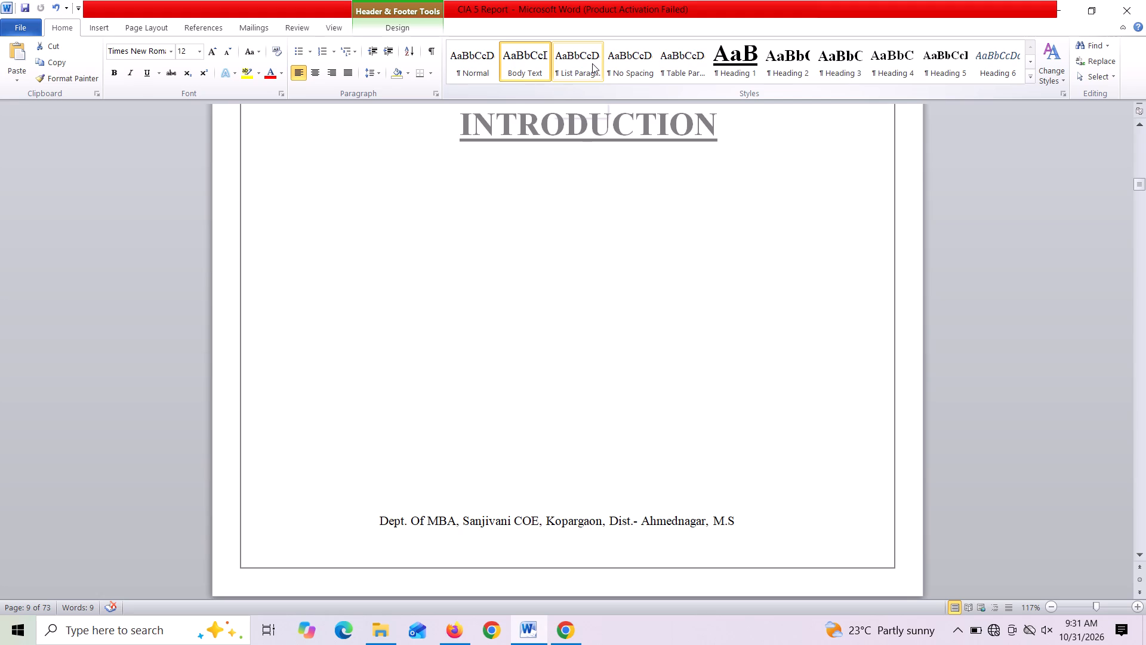
left_click(592, 63)
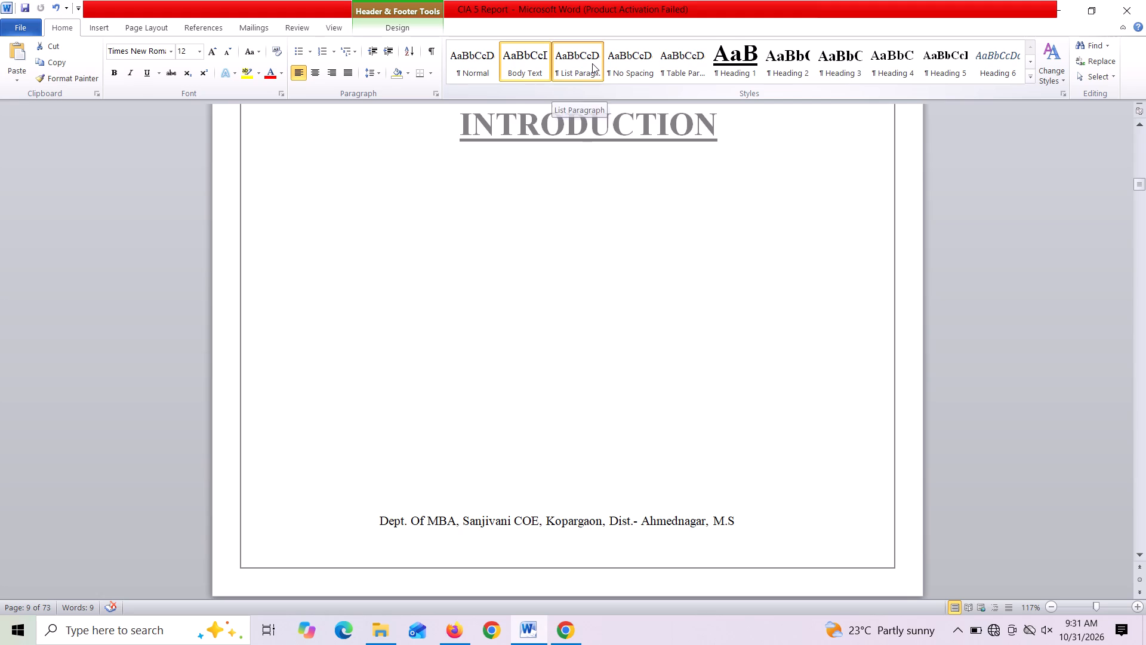
left_click(592, 63)
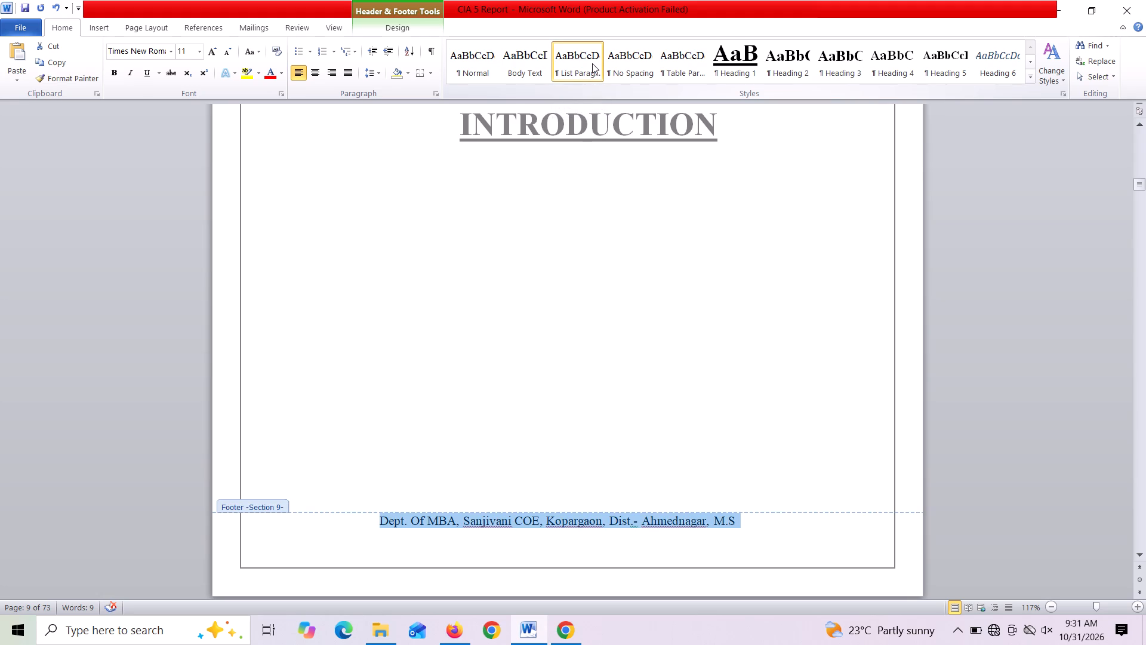
left_click(592, 63)
double_click(592, 63)
left_click(391, 21)
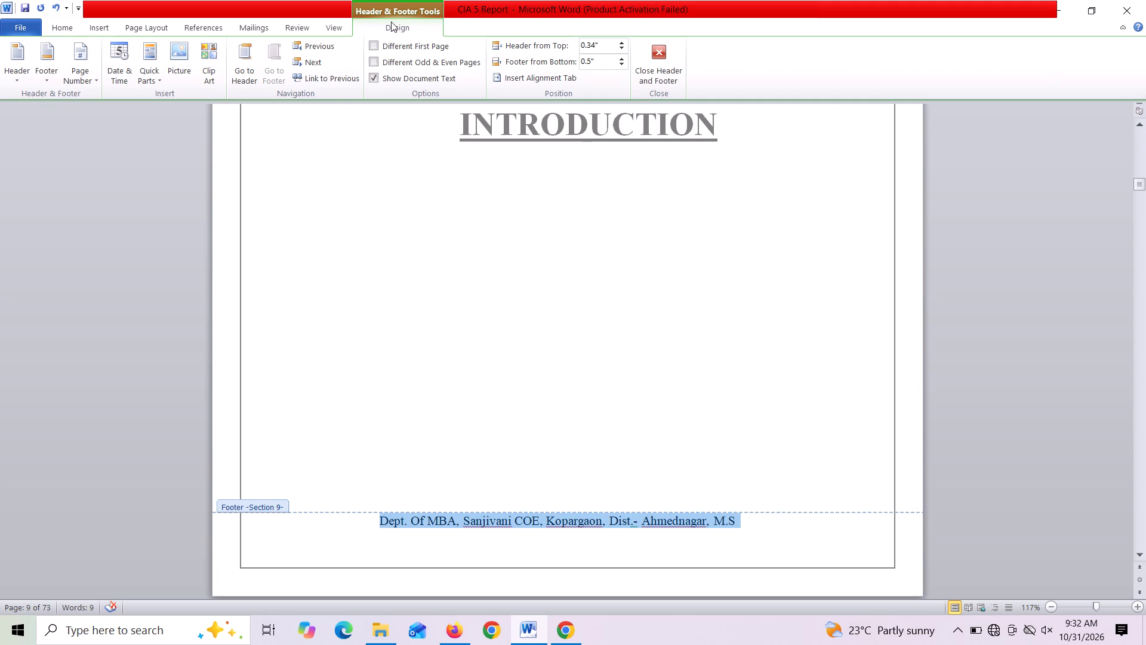
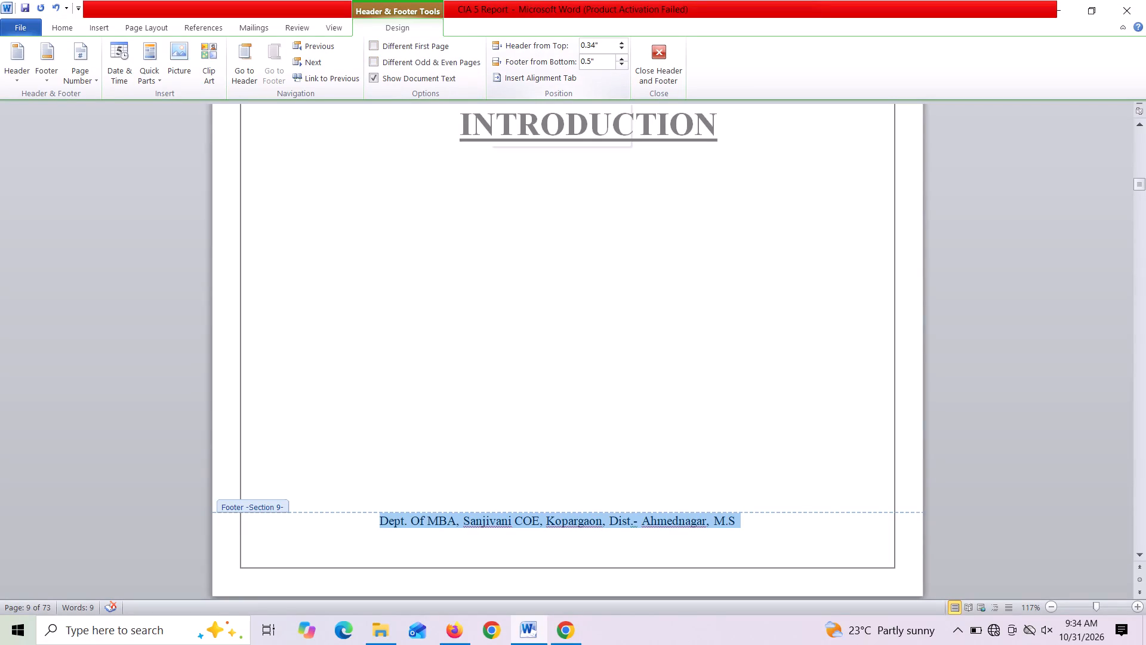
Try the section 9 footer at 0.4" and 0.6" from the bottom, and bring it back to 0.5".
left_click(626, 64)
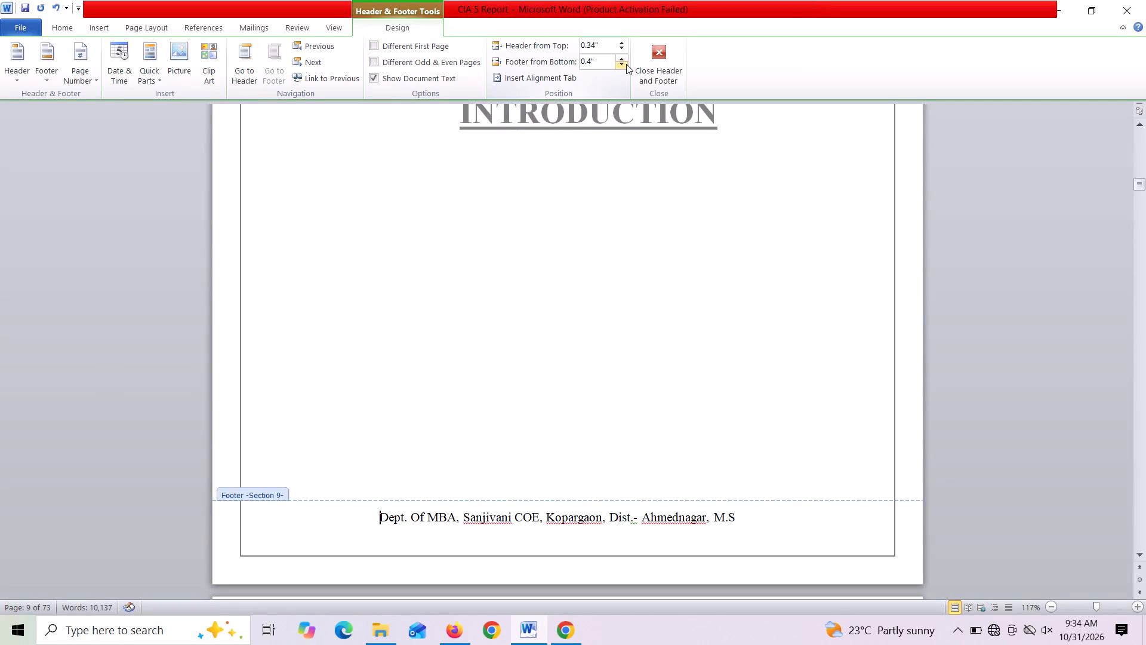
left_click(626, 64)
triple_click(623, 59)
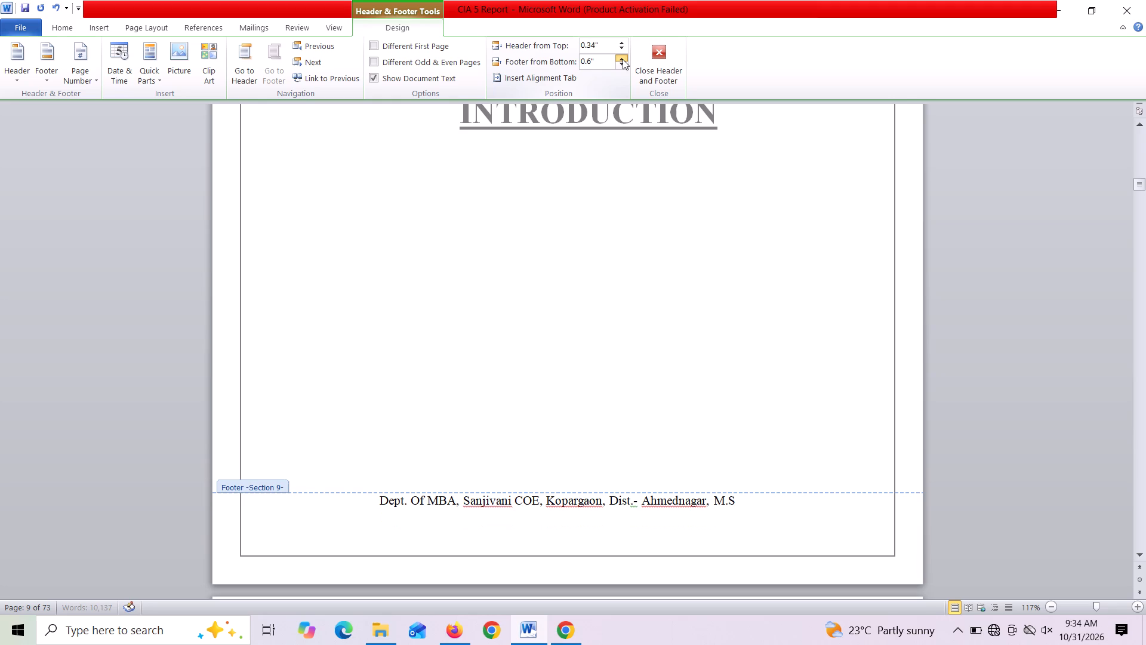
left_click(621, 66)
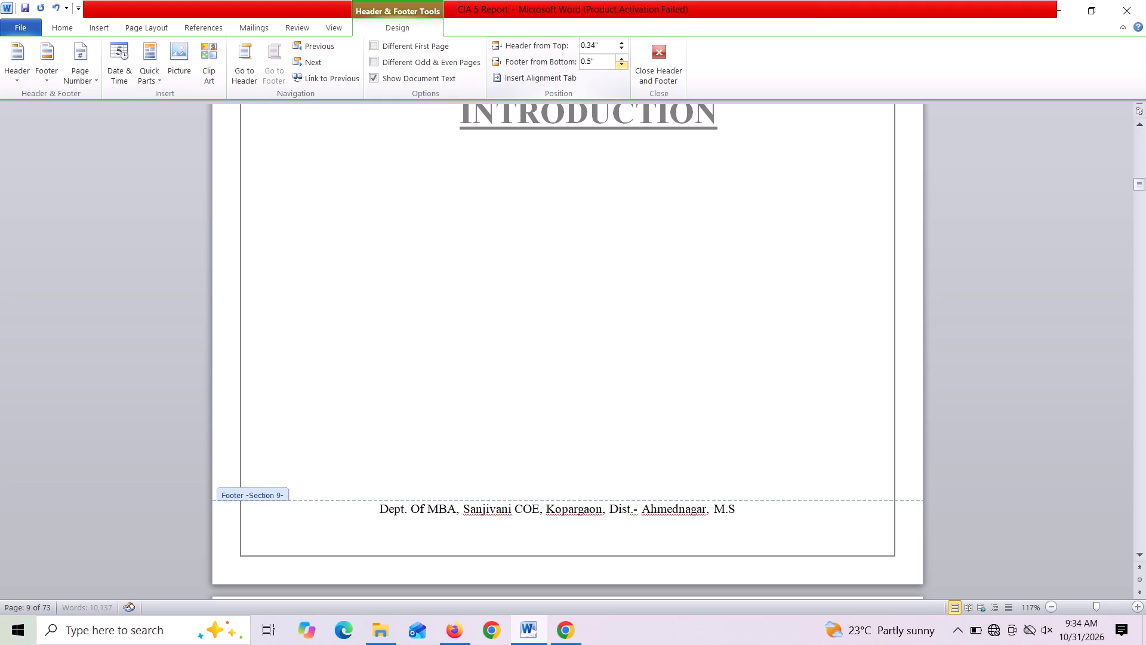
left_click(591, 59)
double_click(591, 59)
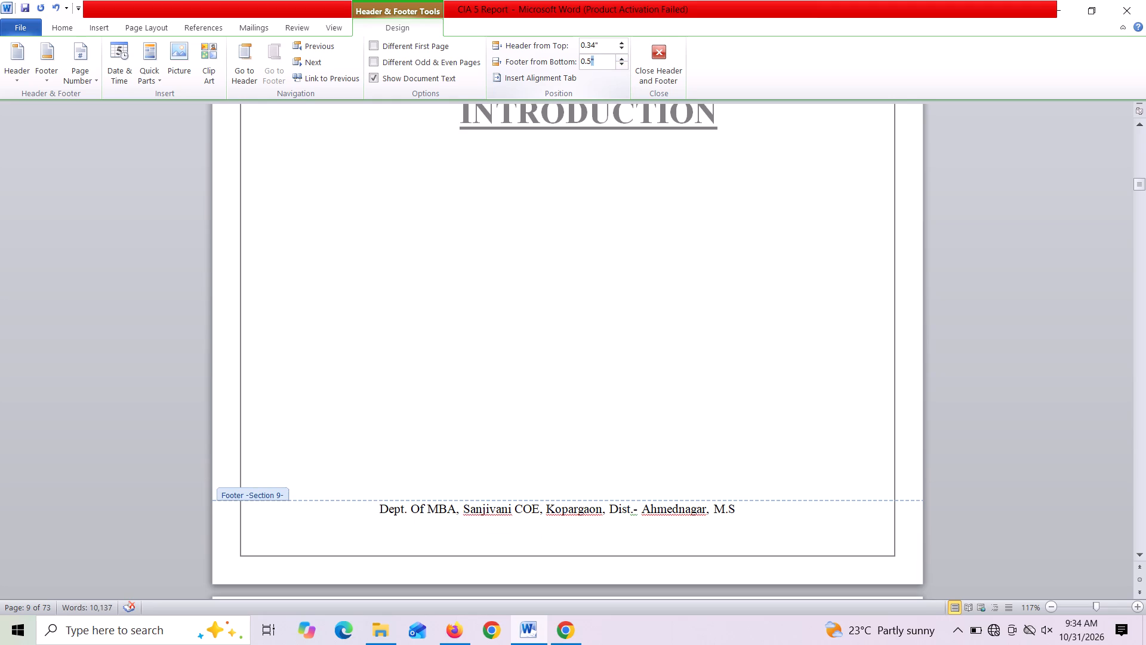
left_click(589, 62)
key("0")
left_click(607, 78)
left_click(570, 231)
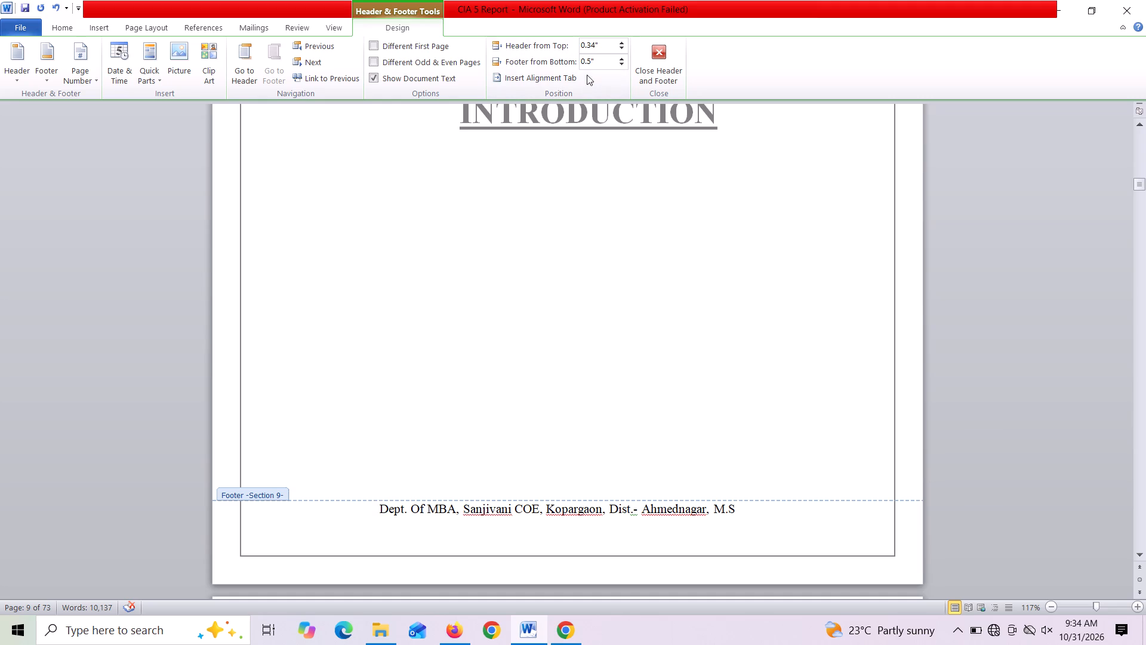
Enter 0.50" as the section 9 footer's distance from the bottom of the page.
left_click(588, 63)
double_click(588, 63)
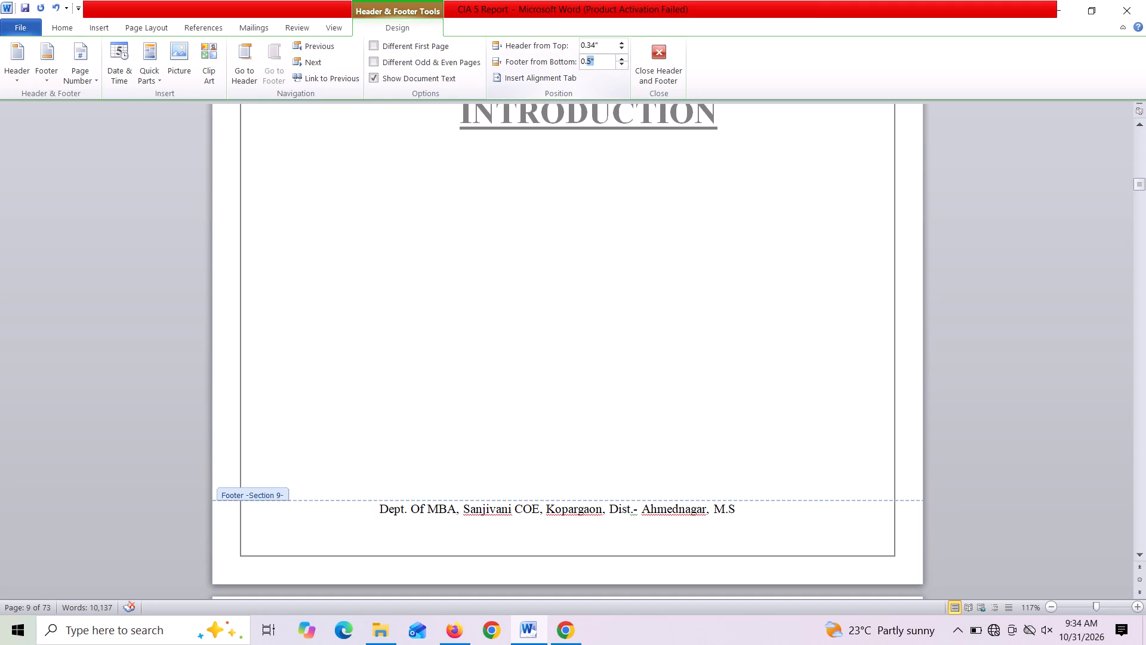
triple_click(588, 63)
triple_click(588, 63)
left_click(588, 63)
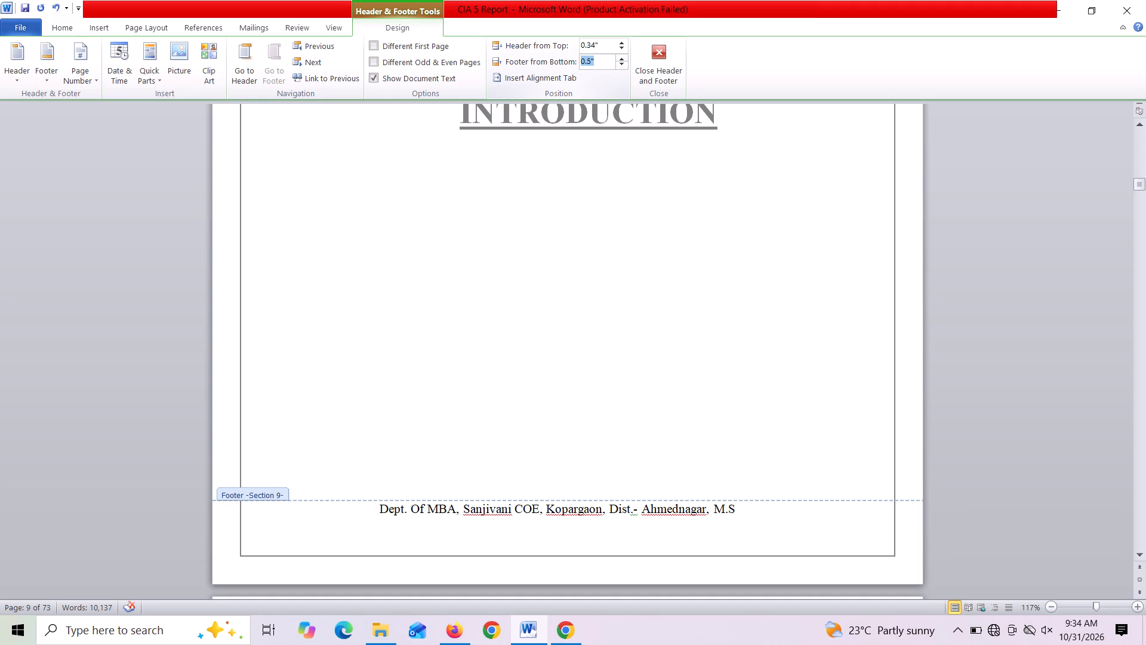
double_click(588, 63)
double_click(588, 63)
left_click(591, 61)
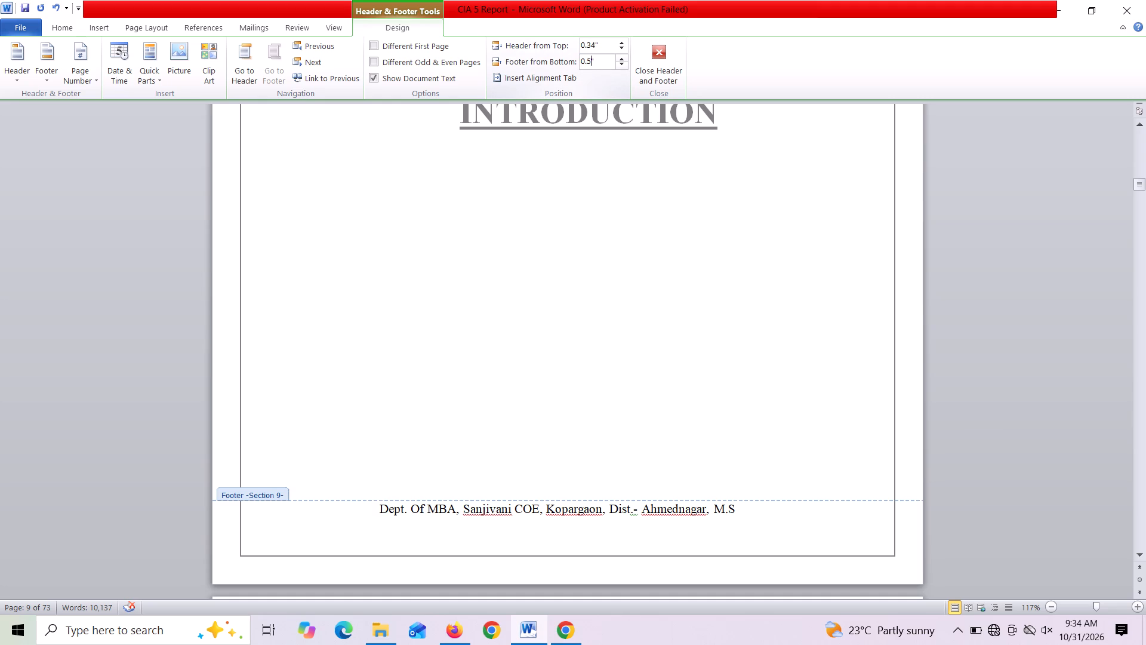
double_click(591, 61)
left_click(591, 61)
key("0")
key("shift+quotedbl")
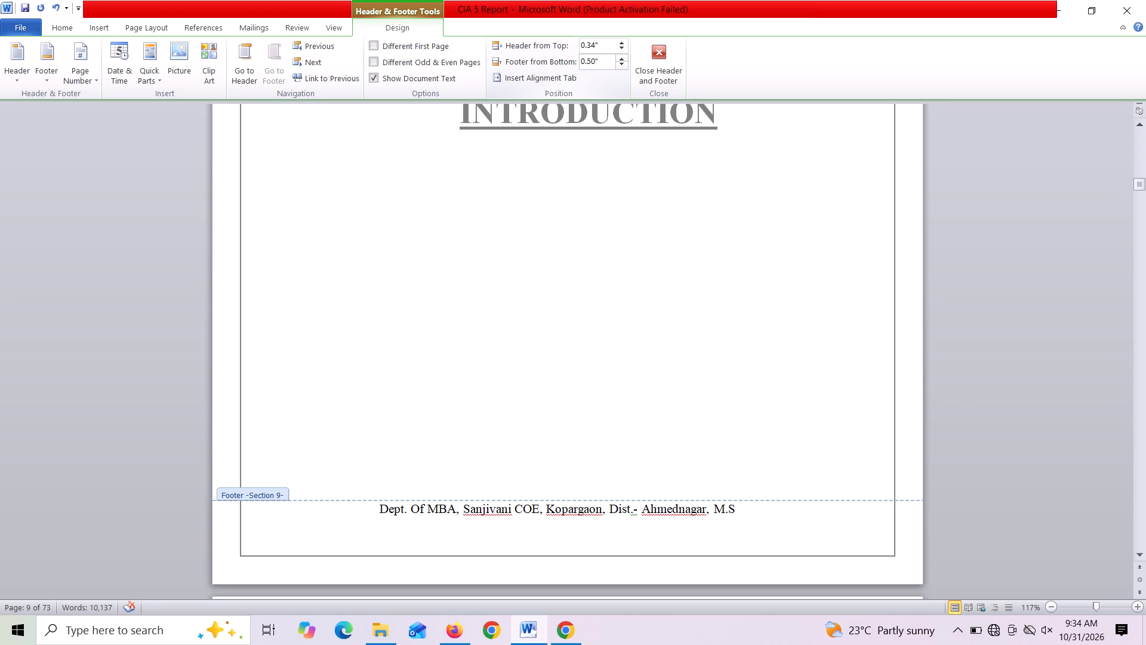
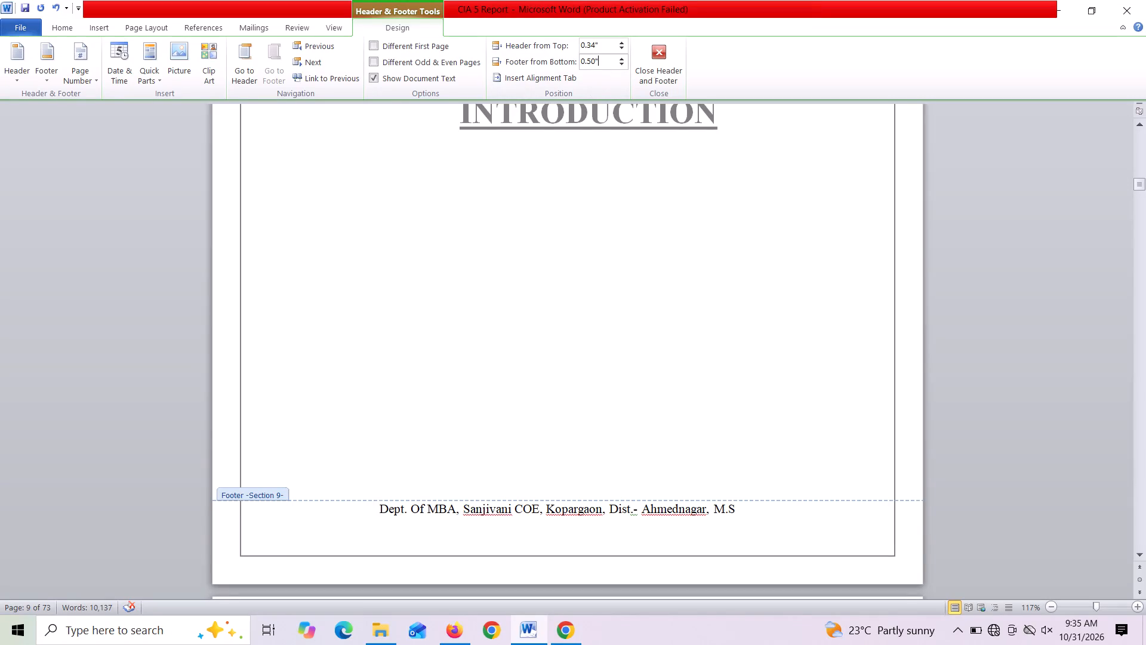
Insert an Accent Bar 4 page number at the bottom of the page in section 9, on the Chapter 1 title page.
scroll(401, 509, "up", 1)
left_click(535, 369)
double_click(535, 369)
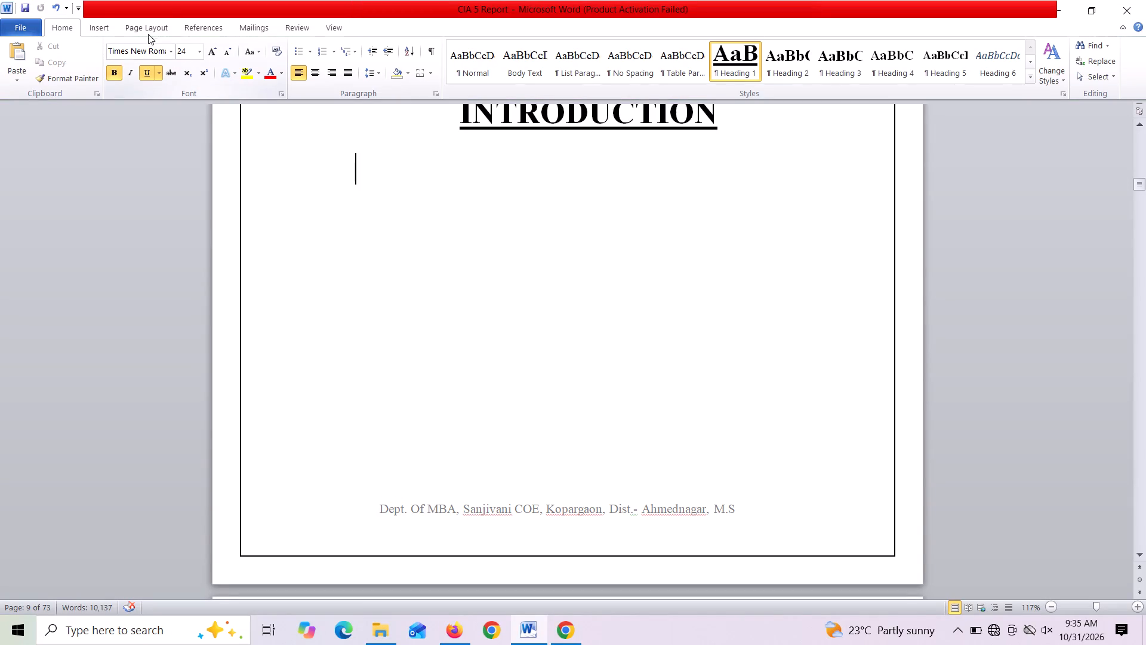
left_click(106, 33)
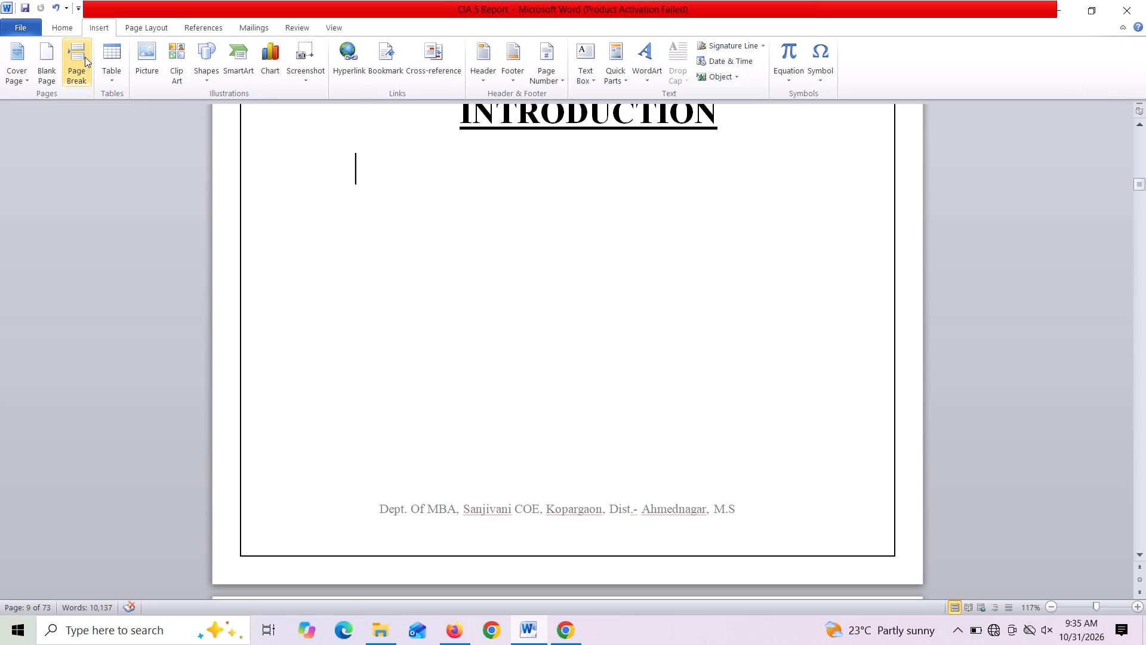
left_click(84, 60)
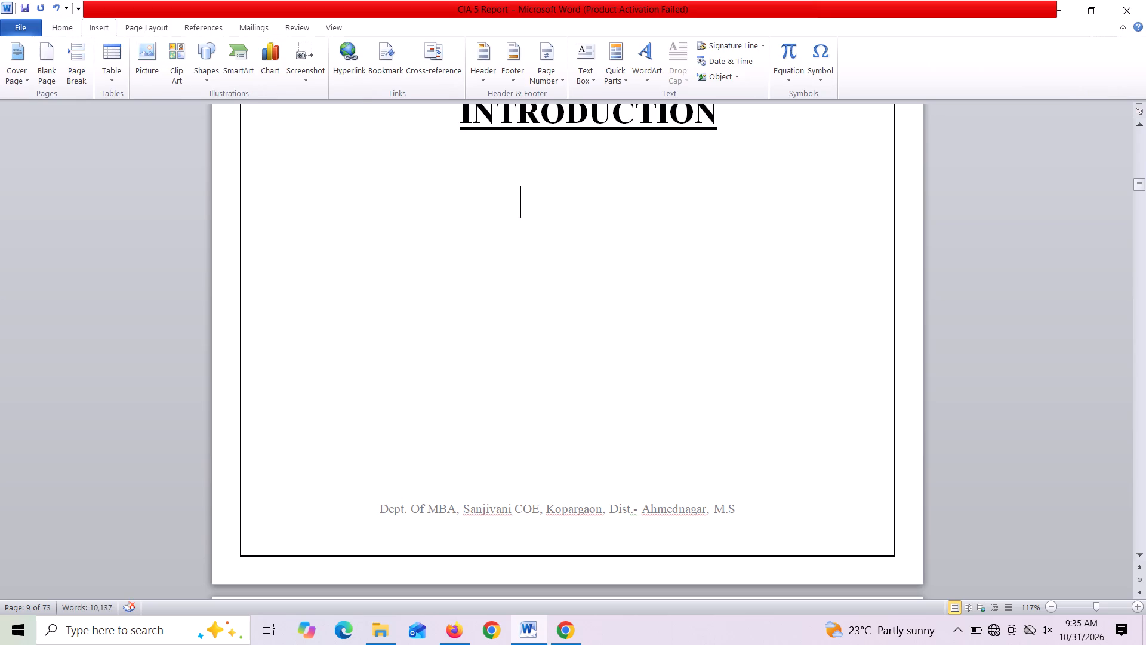
left_click(542, 62)
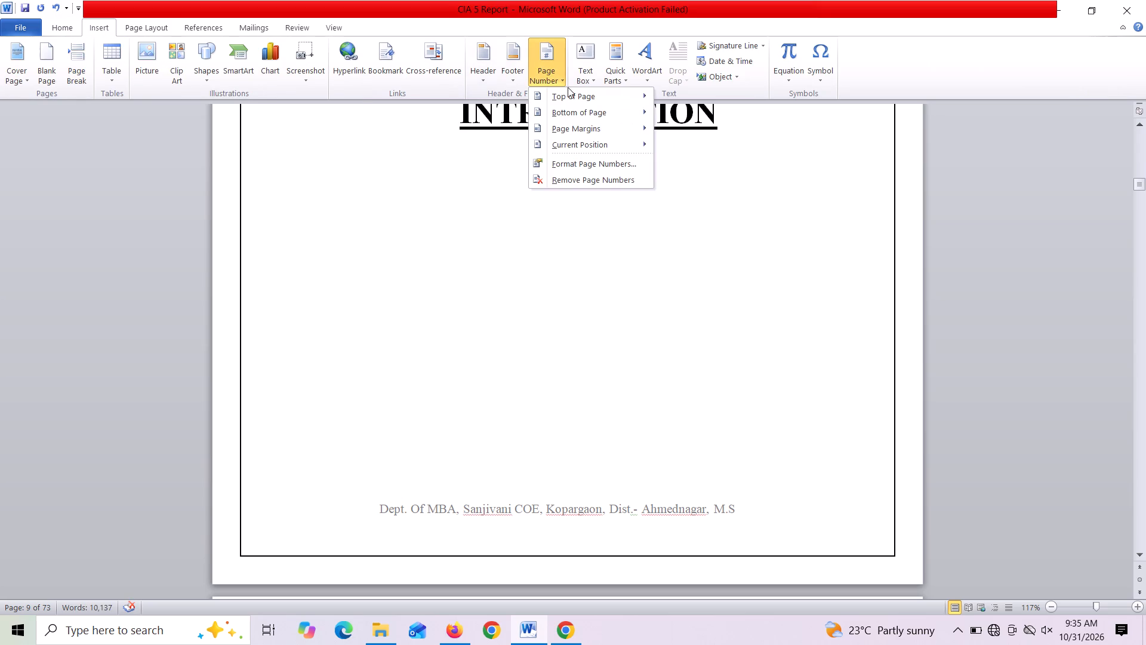
left_click(585, 110)
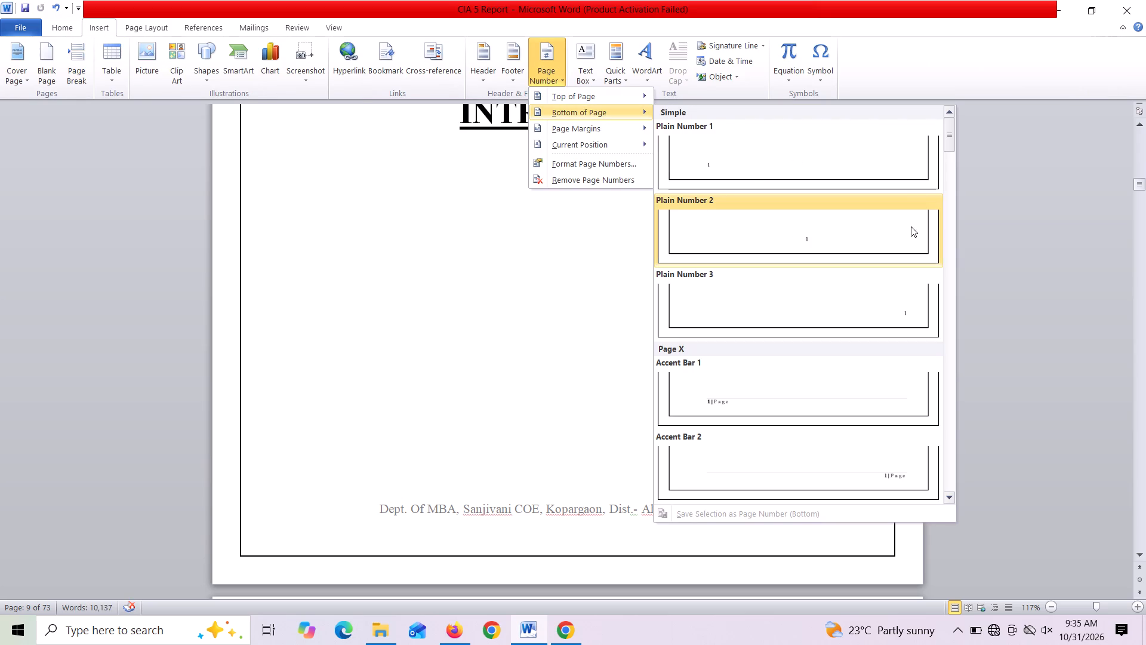
left_click_drag(948, 140, 960, 164)
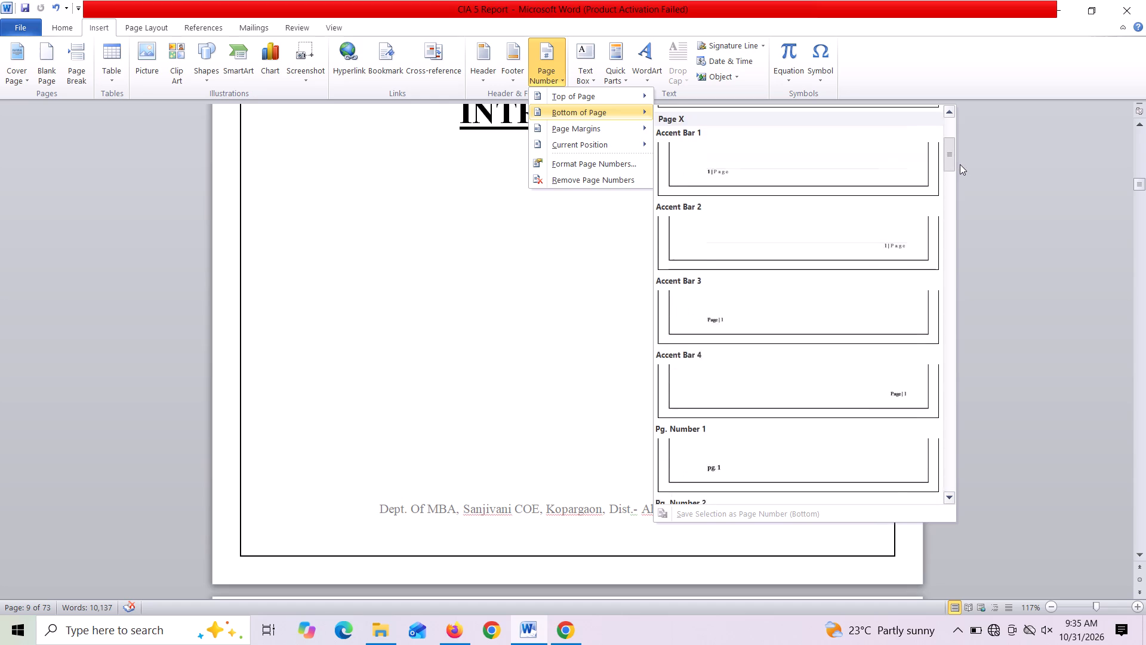
left_click_drag(960, 164, 960, 165)
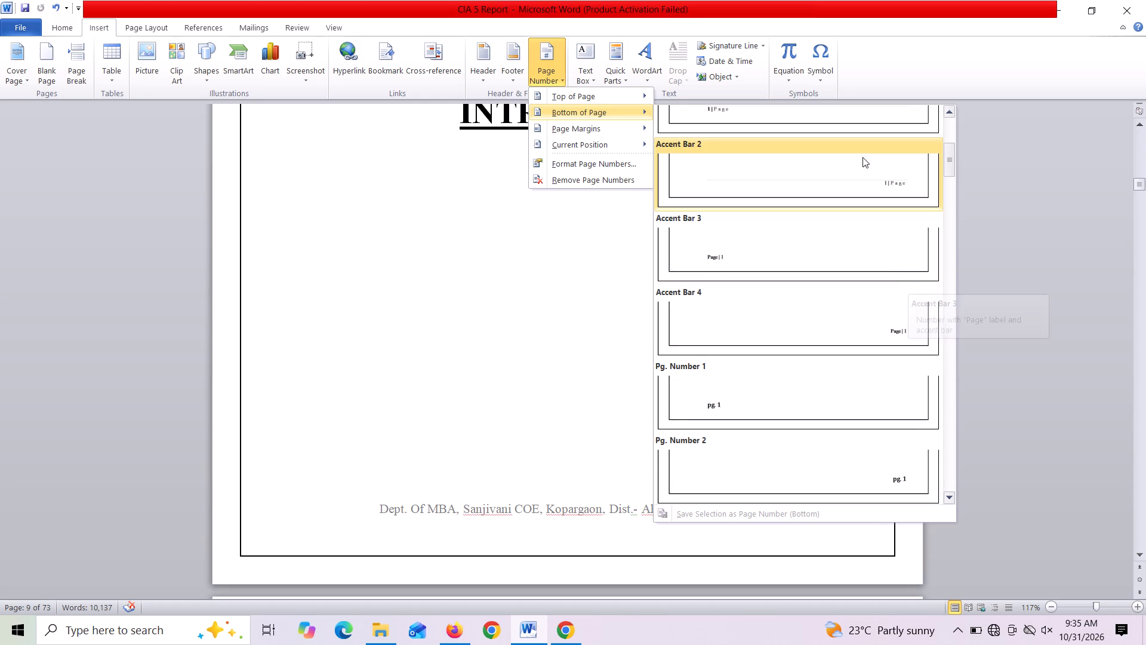
left_click(864, 331)
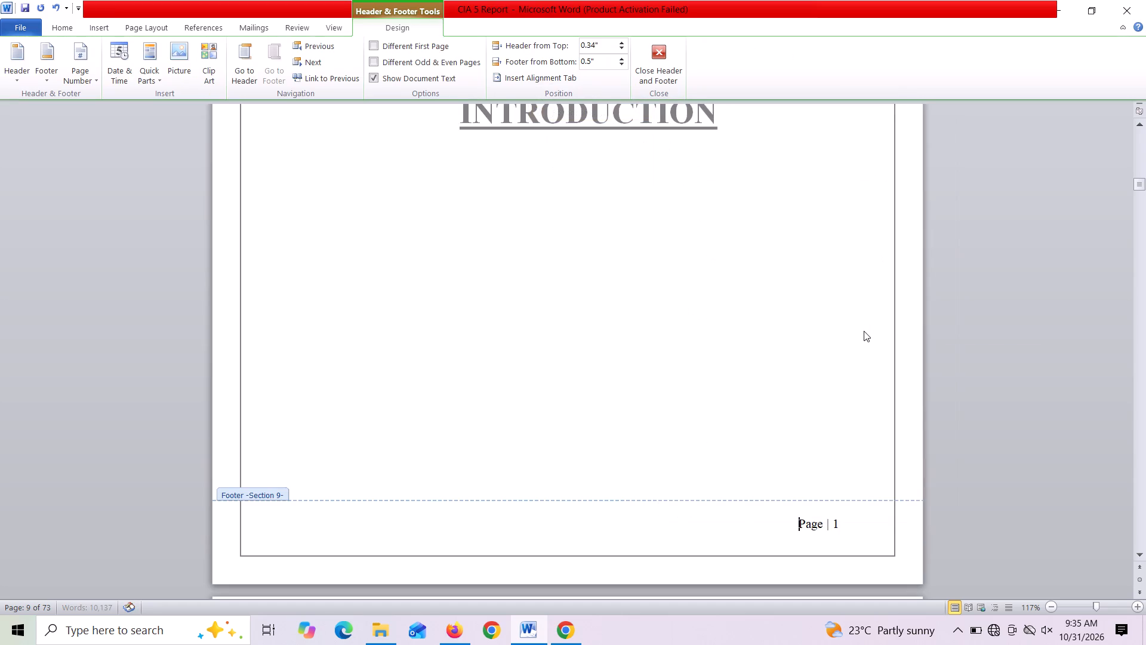
double_click(756, 379)
Check the page numbers on the pages from Chapter 1 onward and compare them with the footer of the preceding page.
scroll(756, 379, "down", 2)
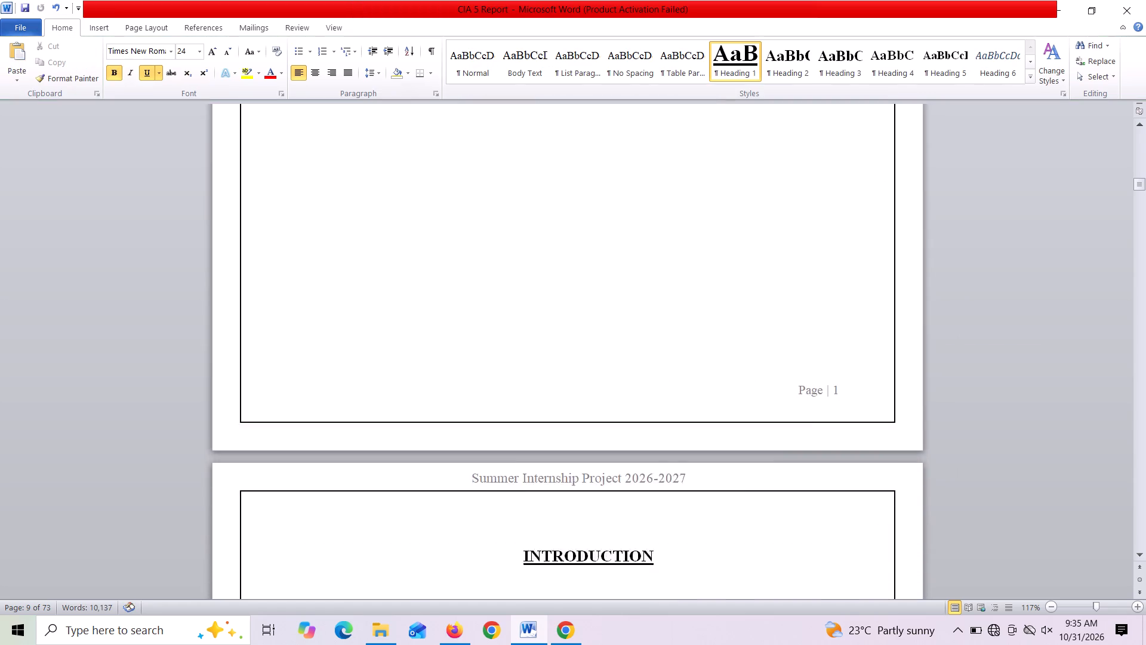
scroll(756, 379, "down", 9)
scroll(756, 379, "up", 3)
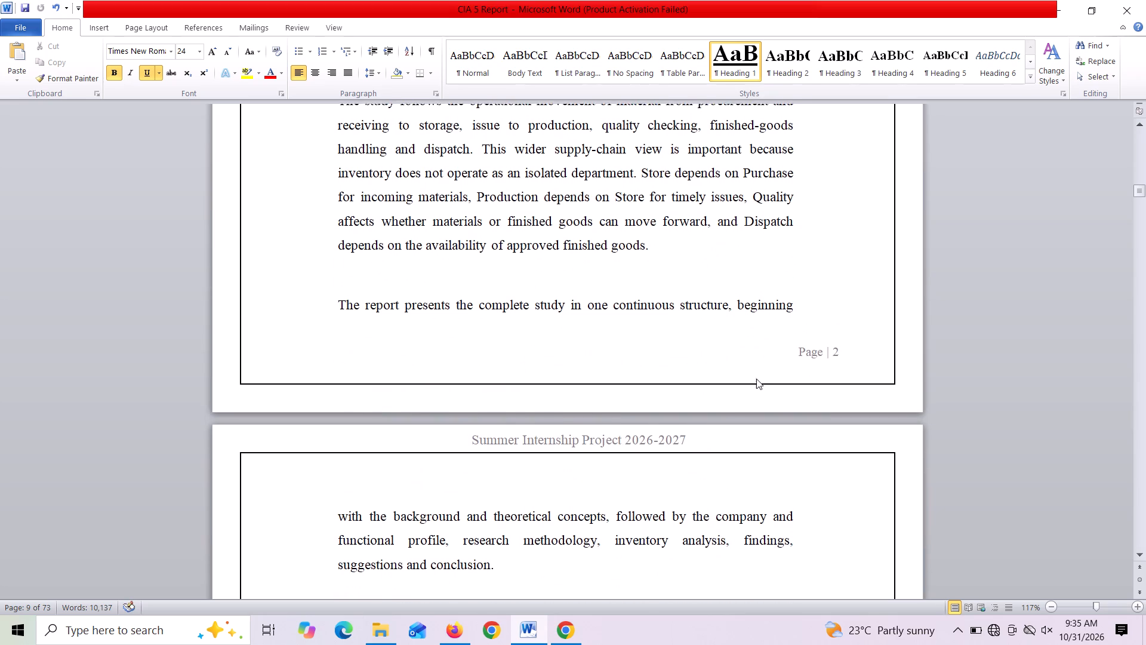
scroll(756, 379, "up", 7)
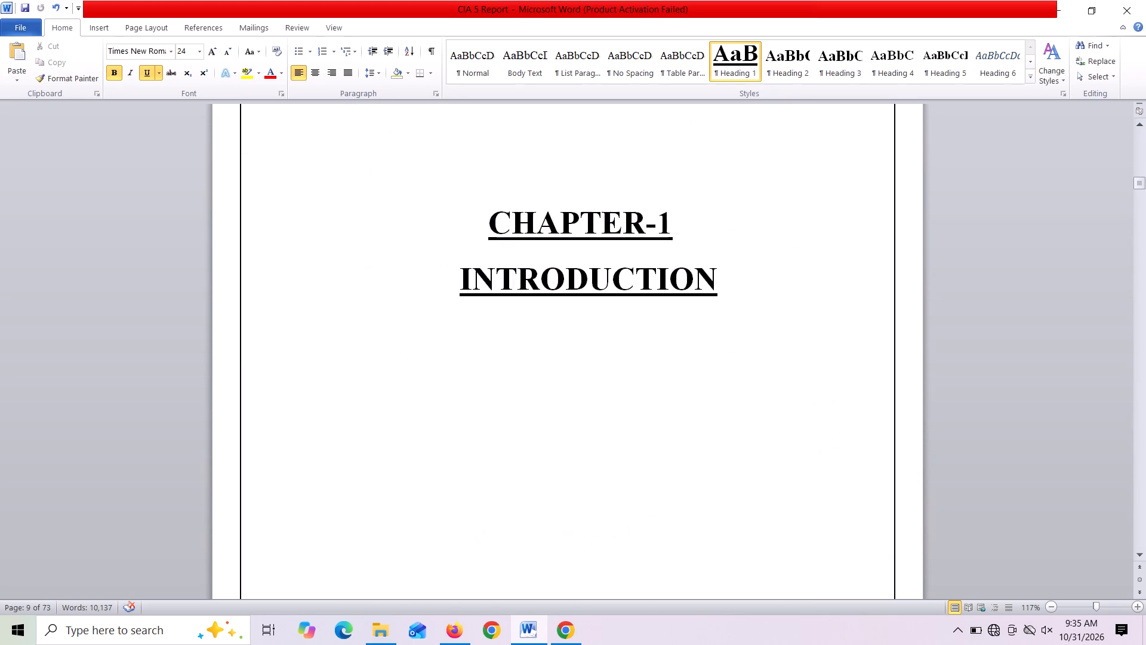
scroll(756, 379, "up", 3)
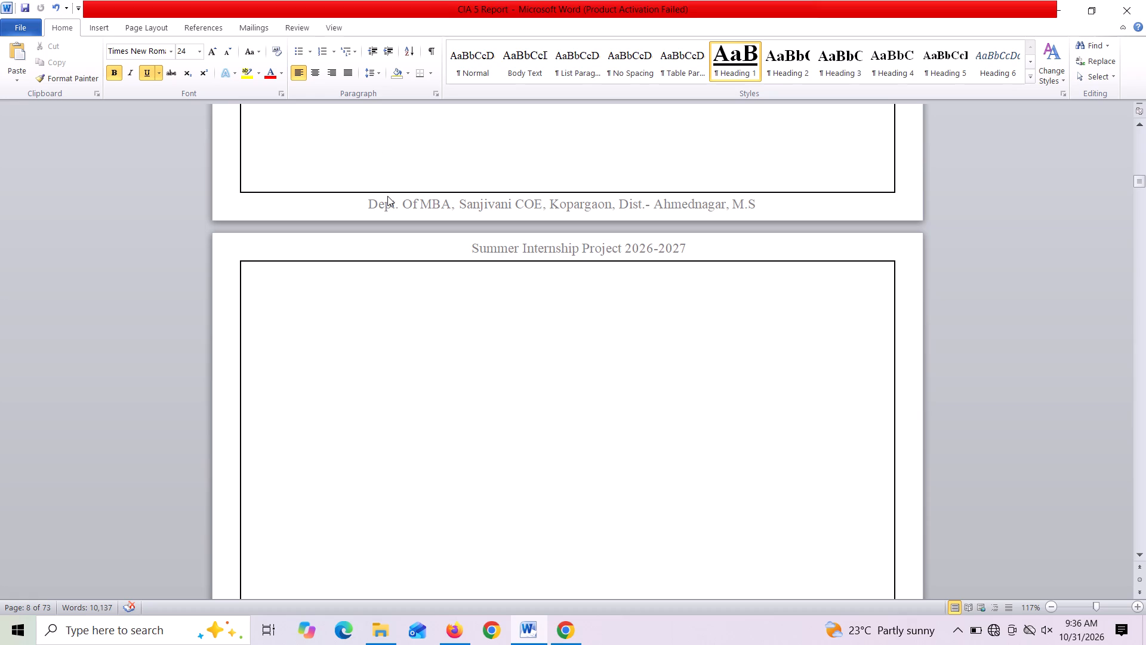
double_click(476, 339)
scroll(476, 339, "down", 1)
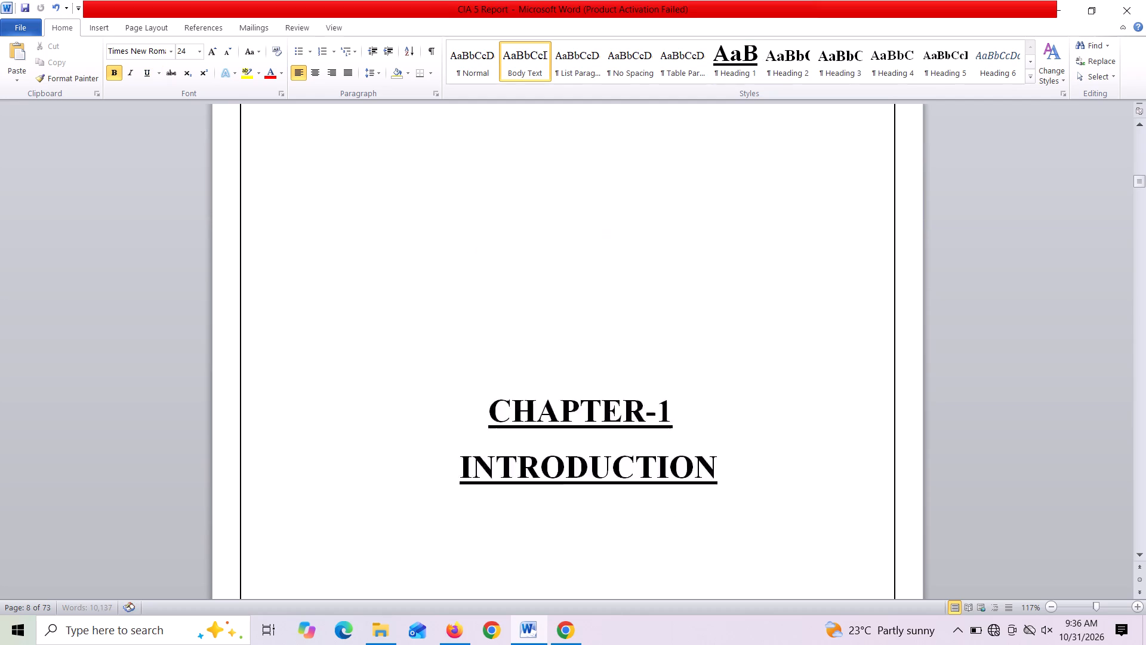
scroll(476, 339, "down", 9)
scroll(476, 339, "up", 1)
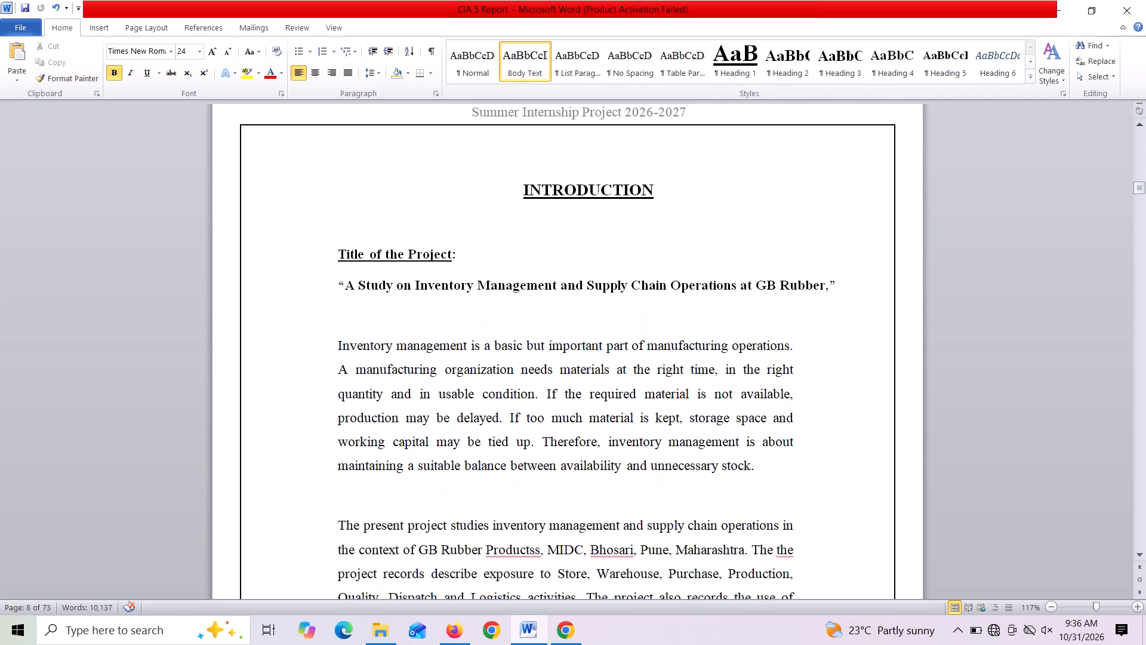
scroll(476, 339, "up", 4)
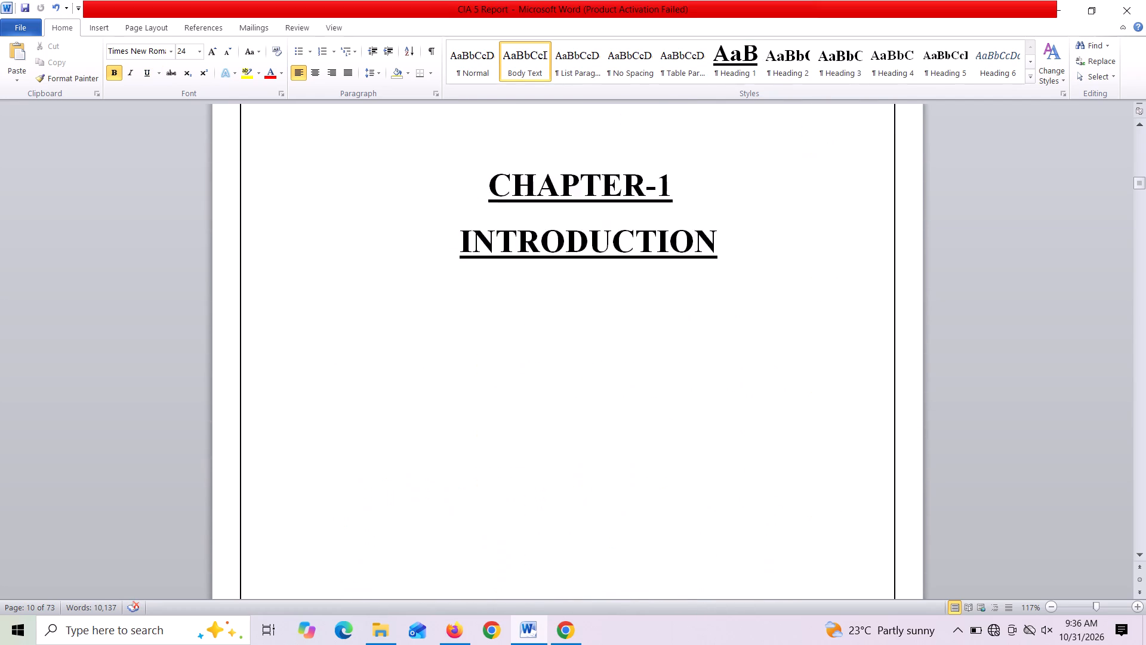
scroll(476, 339, "up", 4)
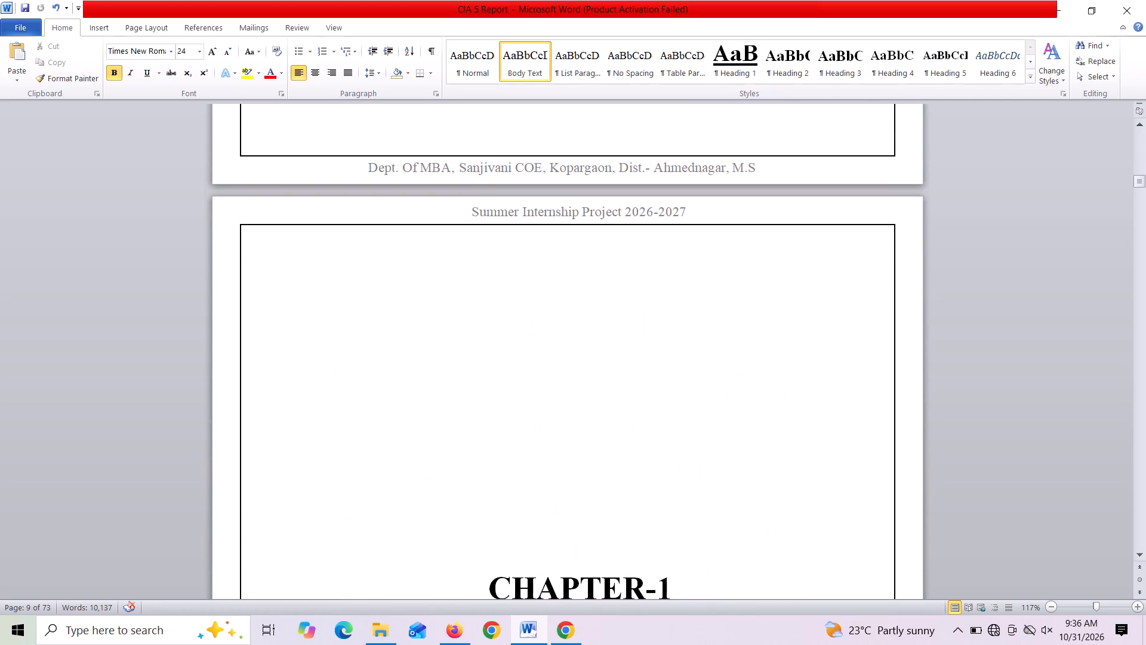
scroll(476, 339, "up", 1)
Copy the full department footer text "Dept. Of MBA, Sanjivani COE, Kopargaon, Dist.- Ahmednagar, M.S" from the page before Chapter 1.
double_click(485, 159)
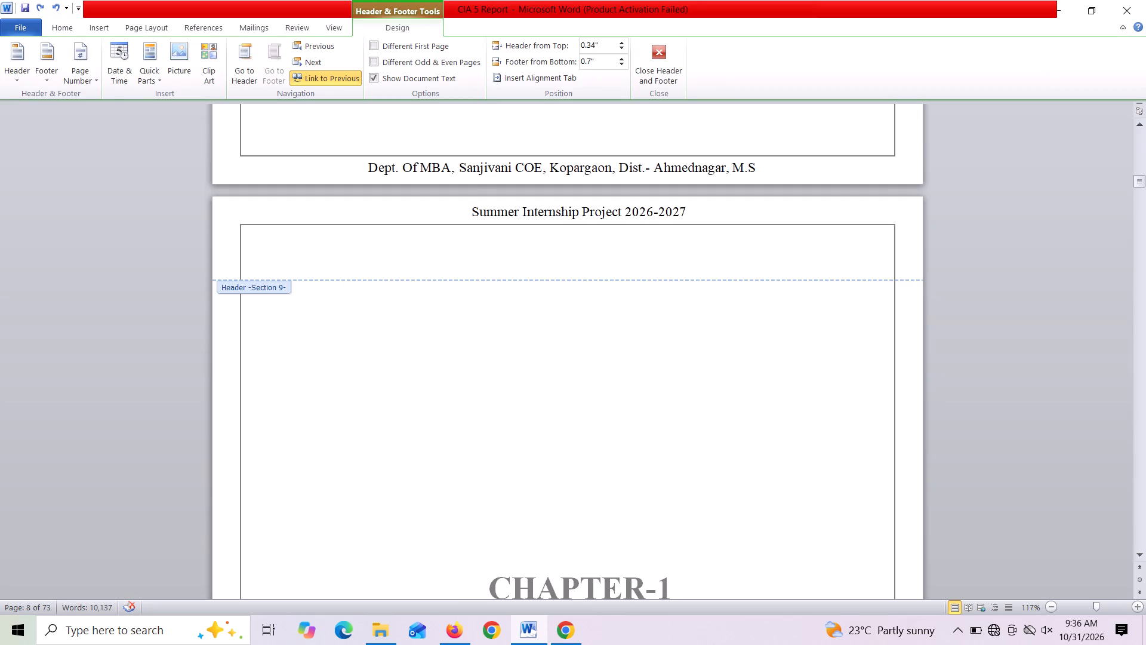
left_click_drag(373, 167, 619, 186)
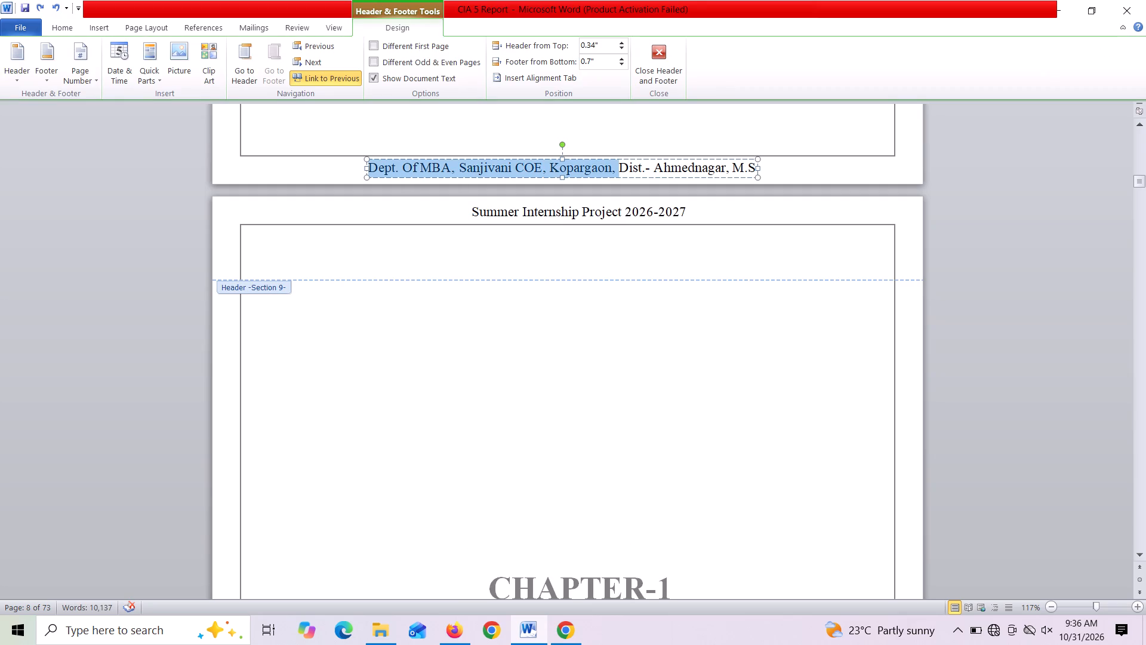
left_click_drag(619, 186, 608, 177)
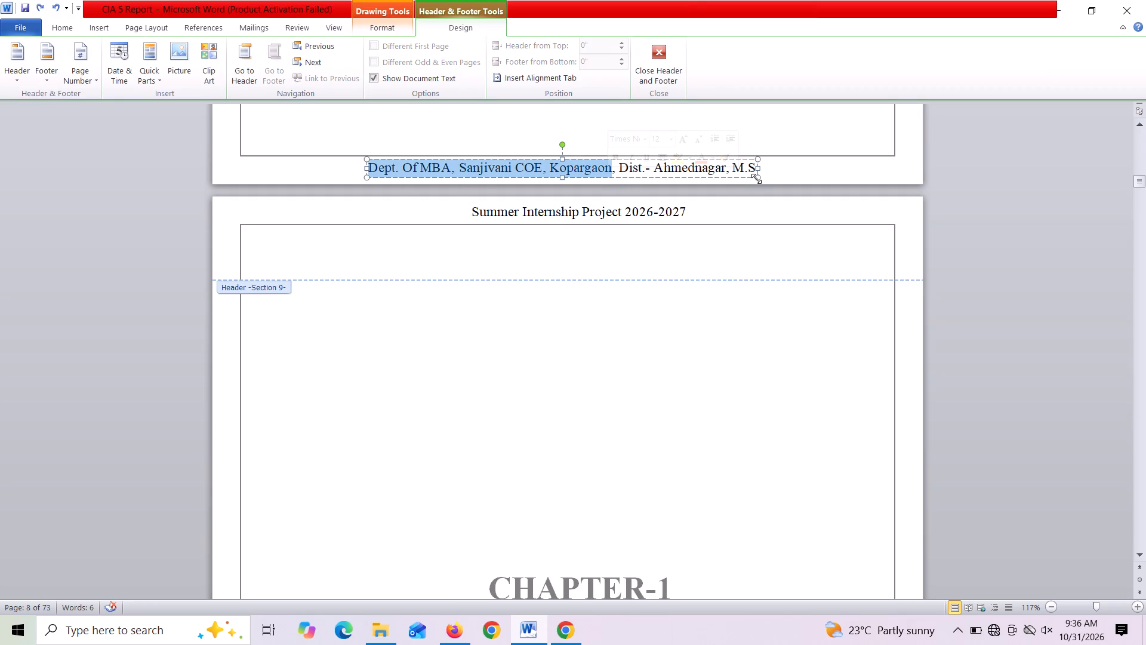
left_click(753, 175)
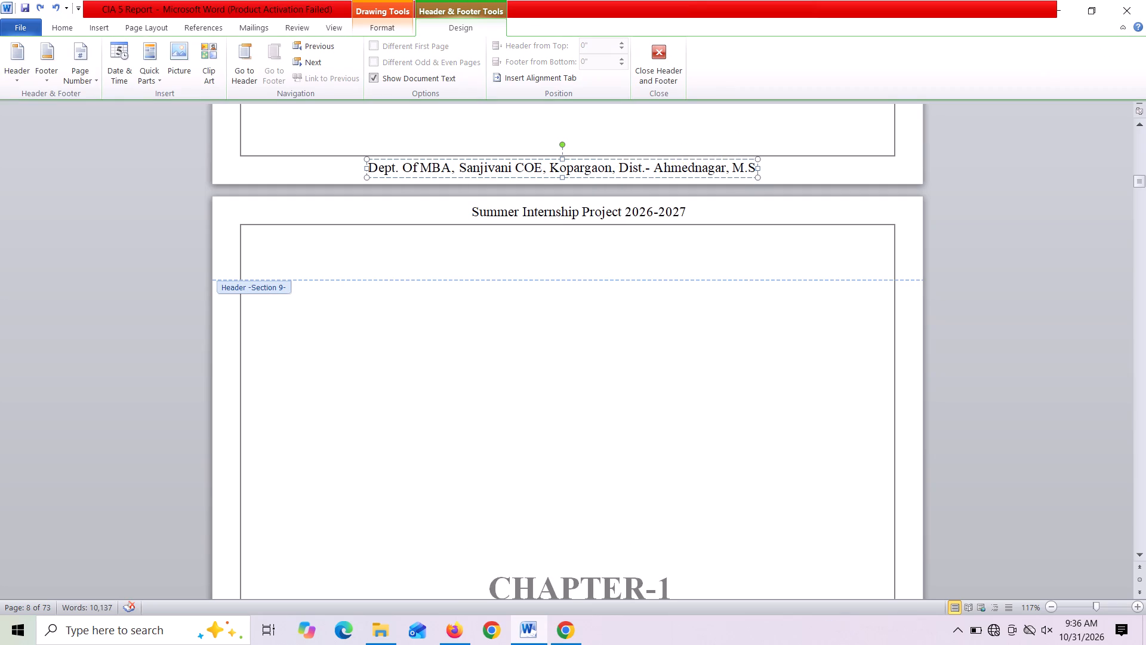
left_click(756, 179)
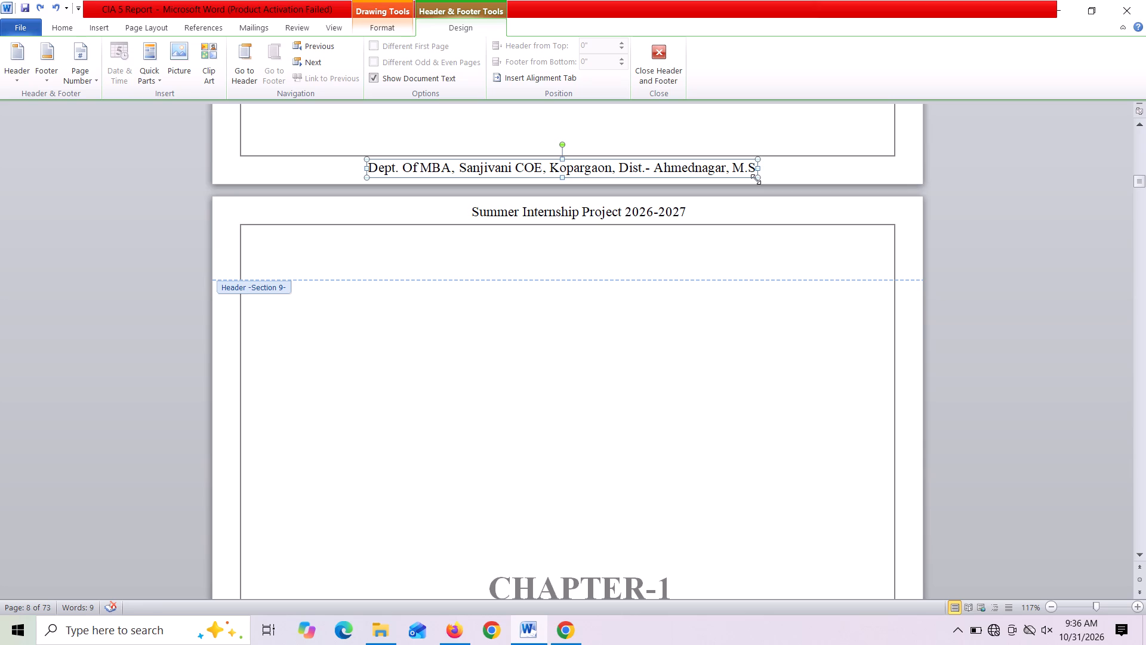
left_click(415, 174)
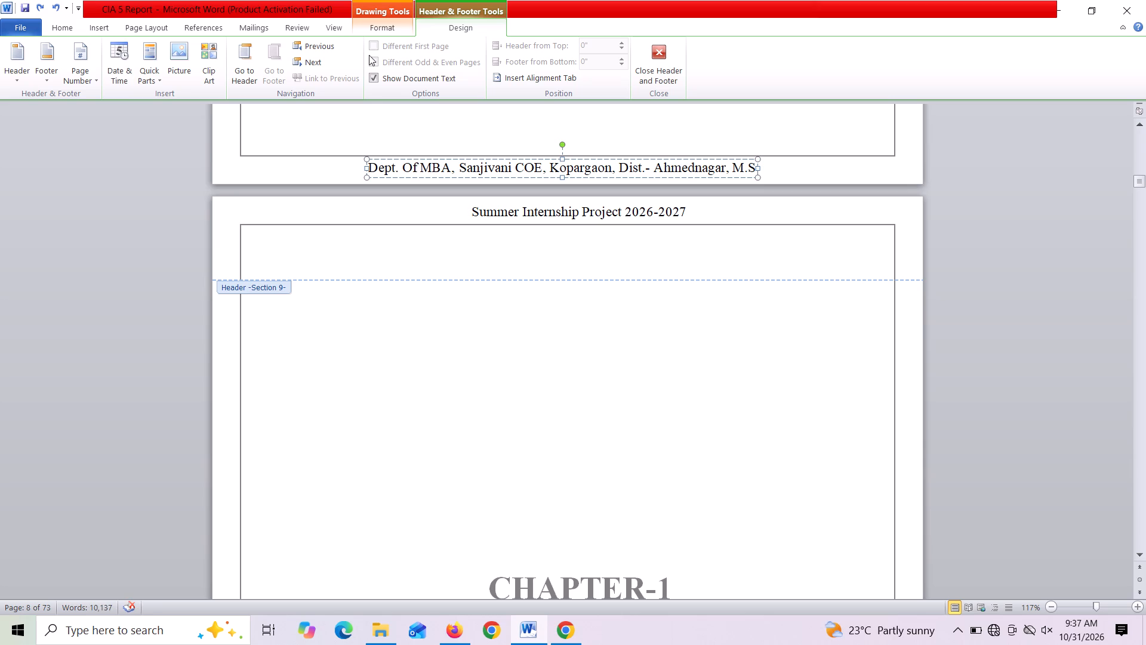
left_click(383, 24)
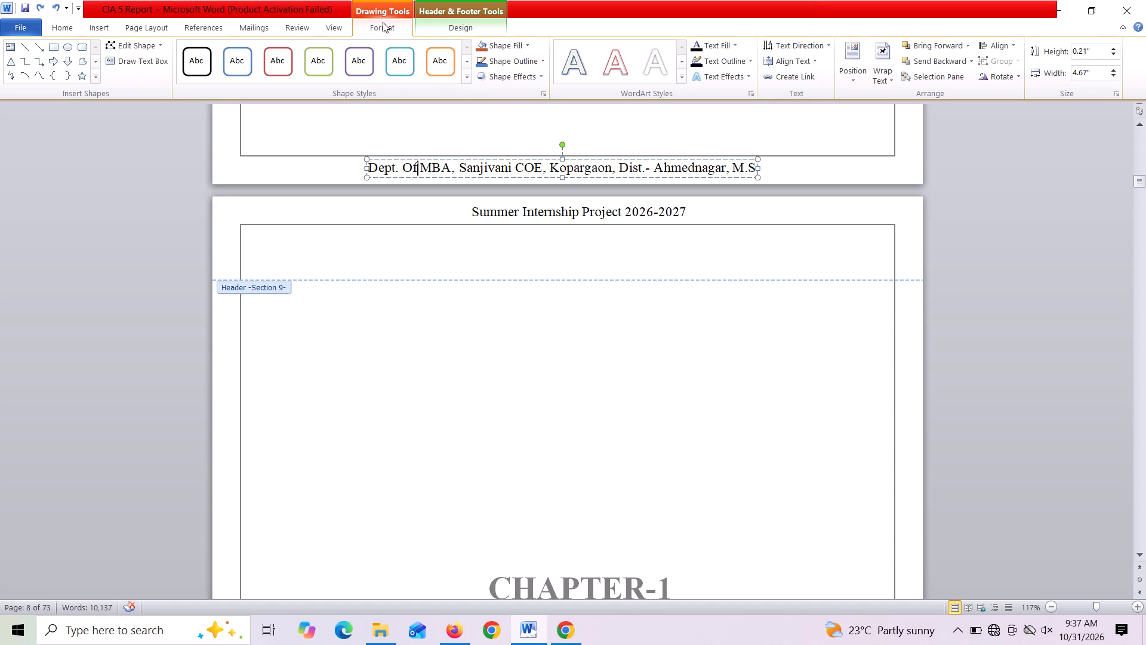
left_click(383, 16)
left_click(377, 0)
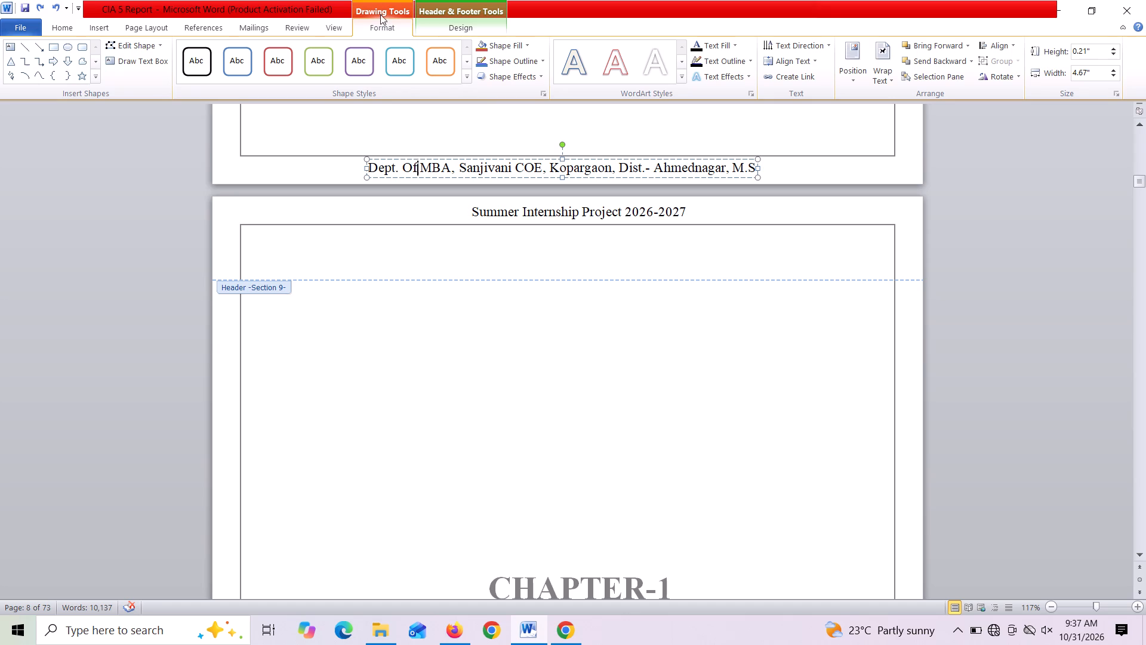
left_click(381, 17)
left_click(438, 165)
left_click_drag(370, 170, 646, 163)
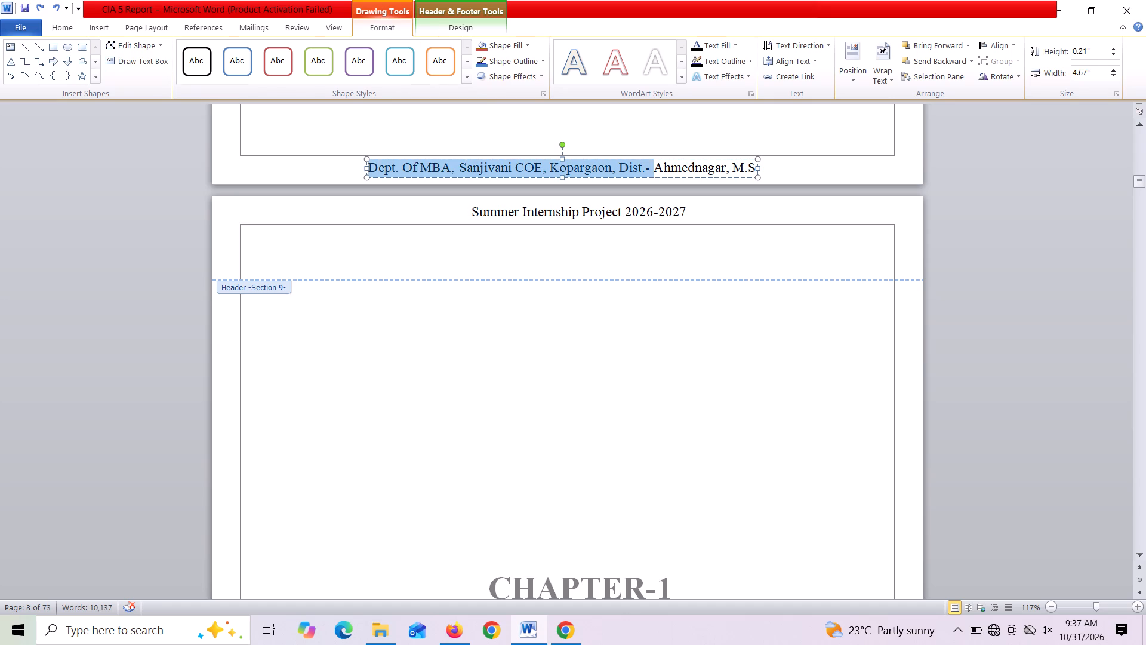
left_click_drag(646, 163, 757, 164)
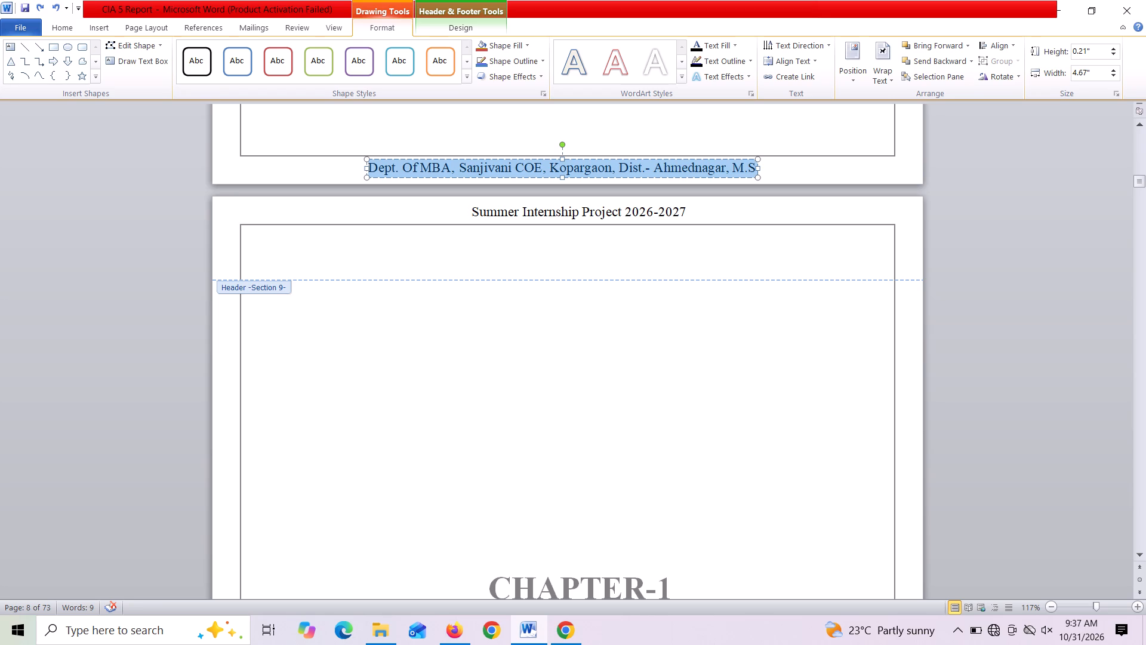
key("ctrl+c")
Paste the copied department text into the section 9 footer, on the line below the page number.
scroll(571, 401, "down", 4)
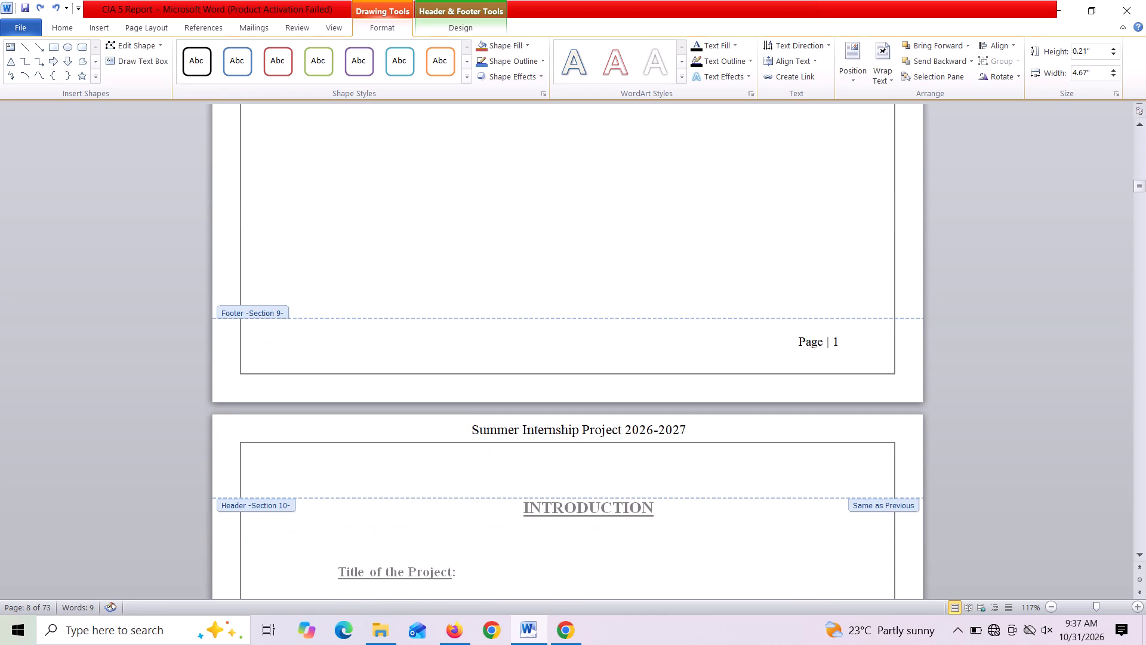
scroll(571, 401, "down", 1)
left_click(520, 392)
double_click(520, 392)
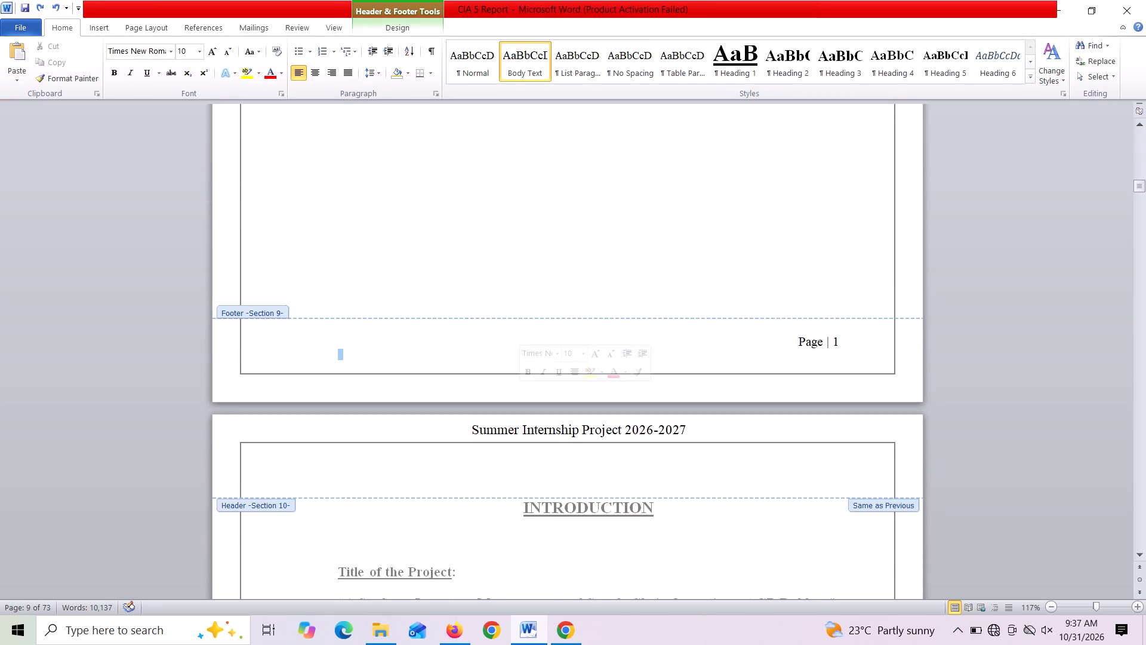
left_click(491, 379)
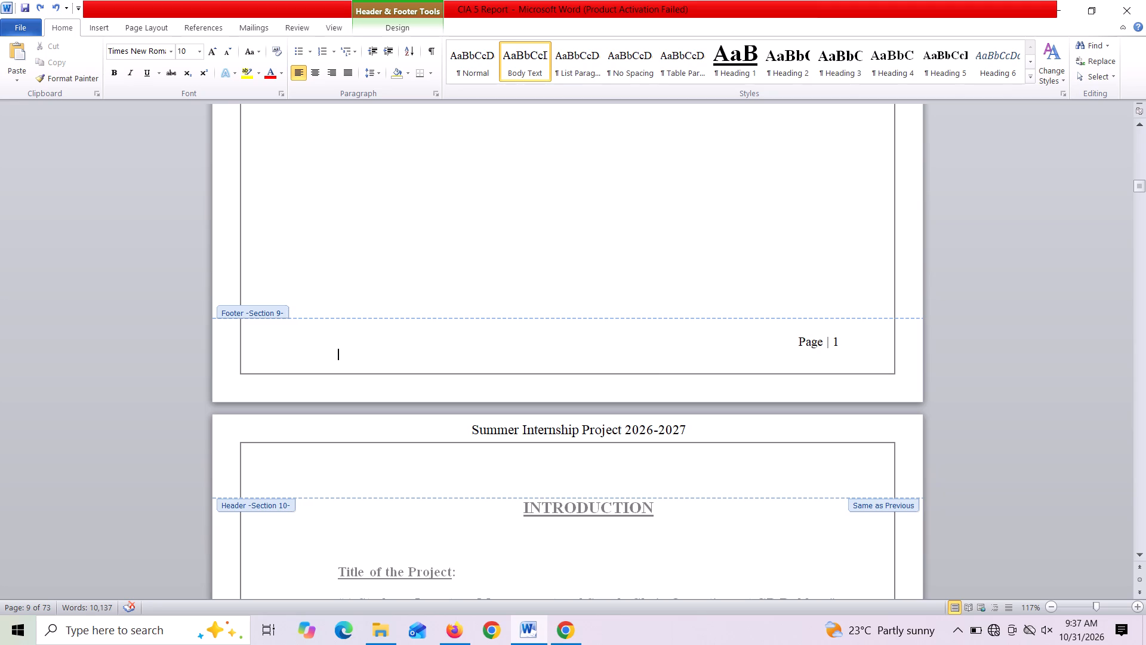
key("ctrl+v")
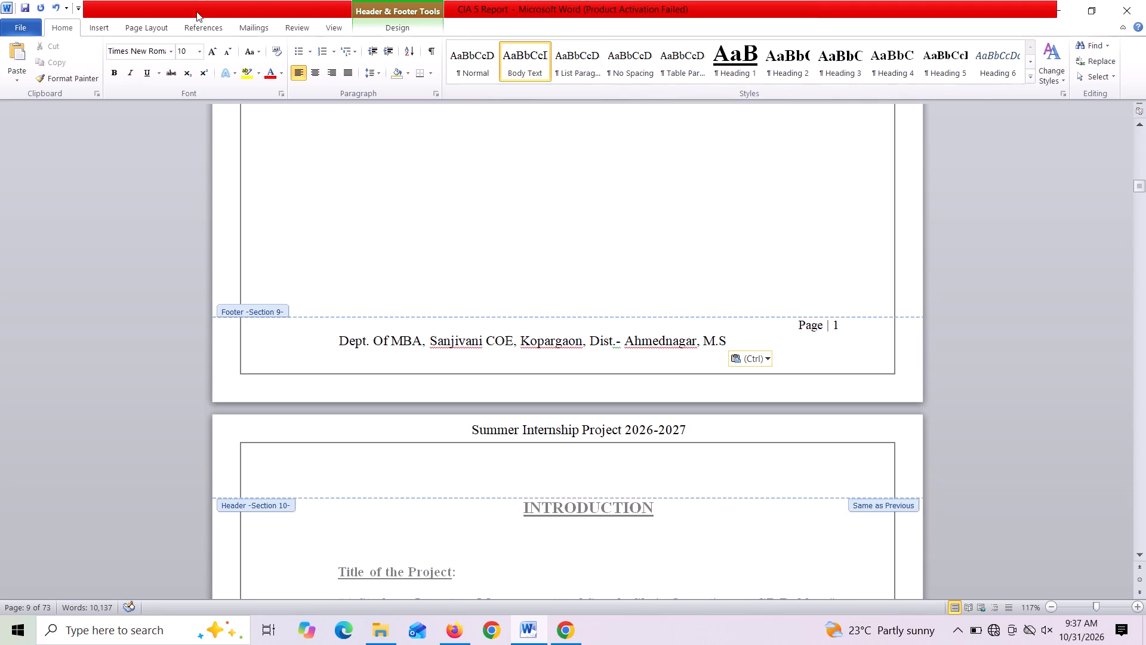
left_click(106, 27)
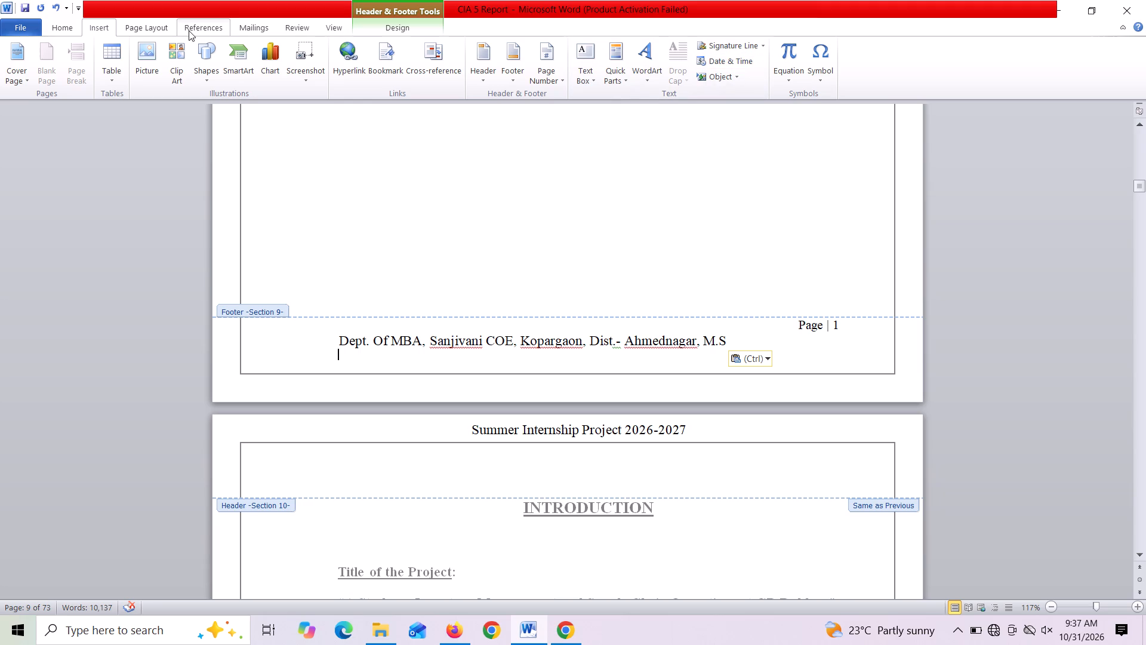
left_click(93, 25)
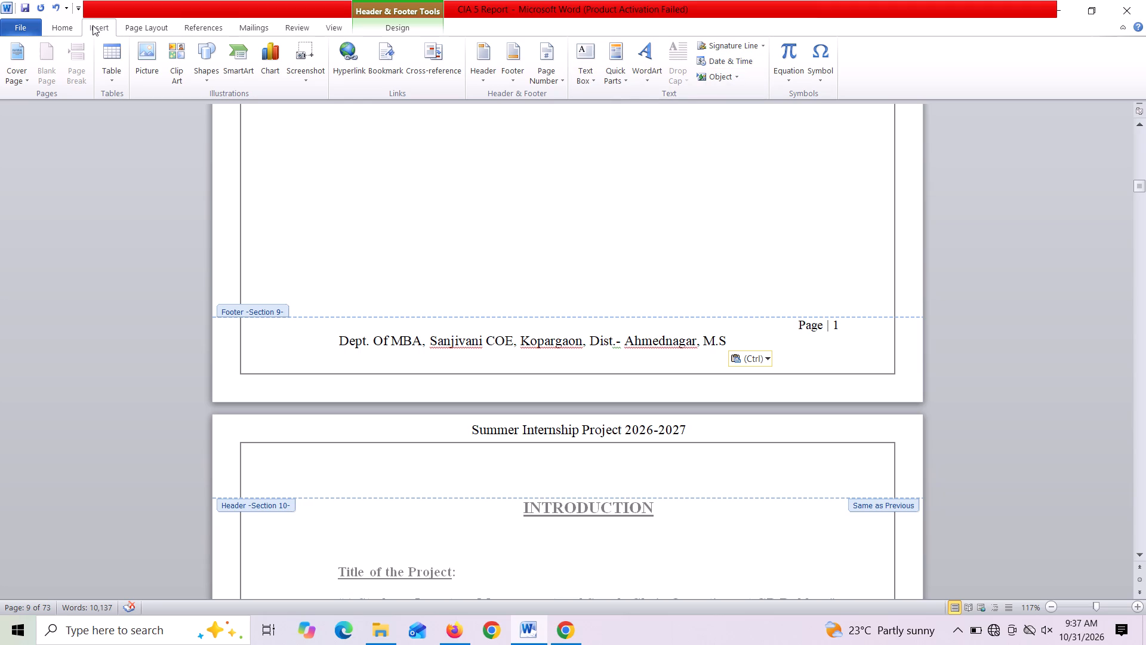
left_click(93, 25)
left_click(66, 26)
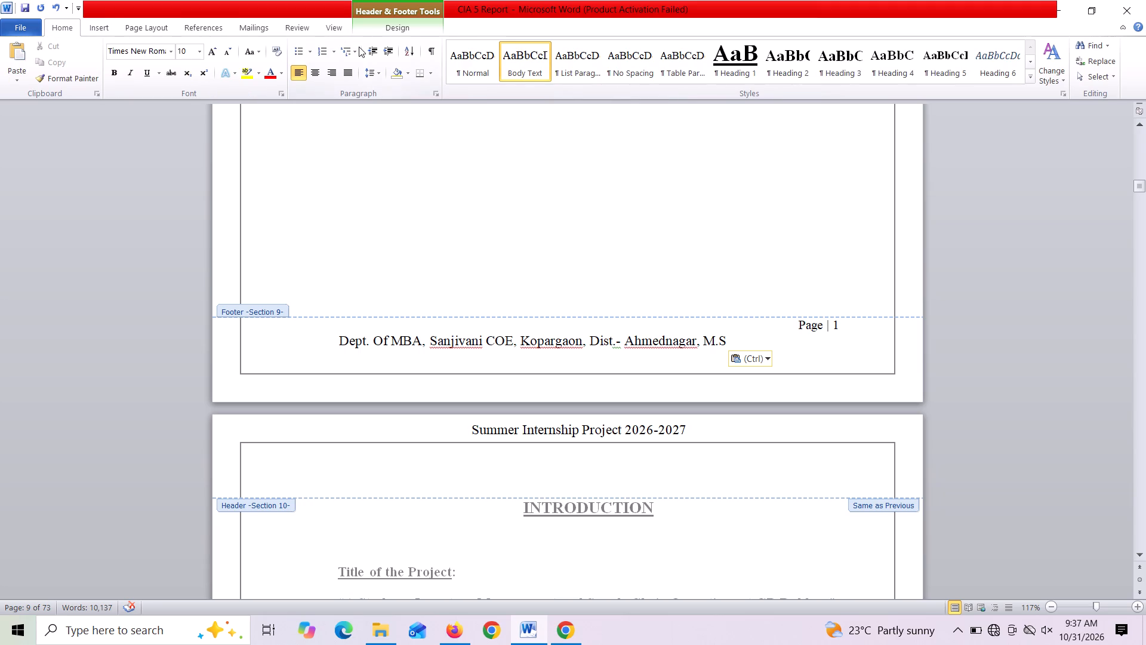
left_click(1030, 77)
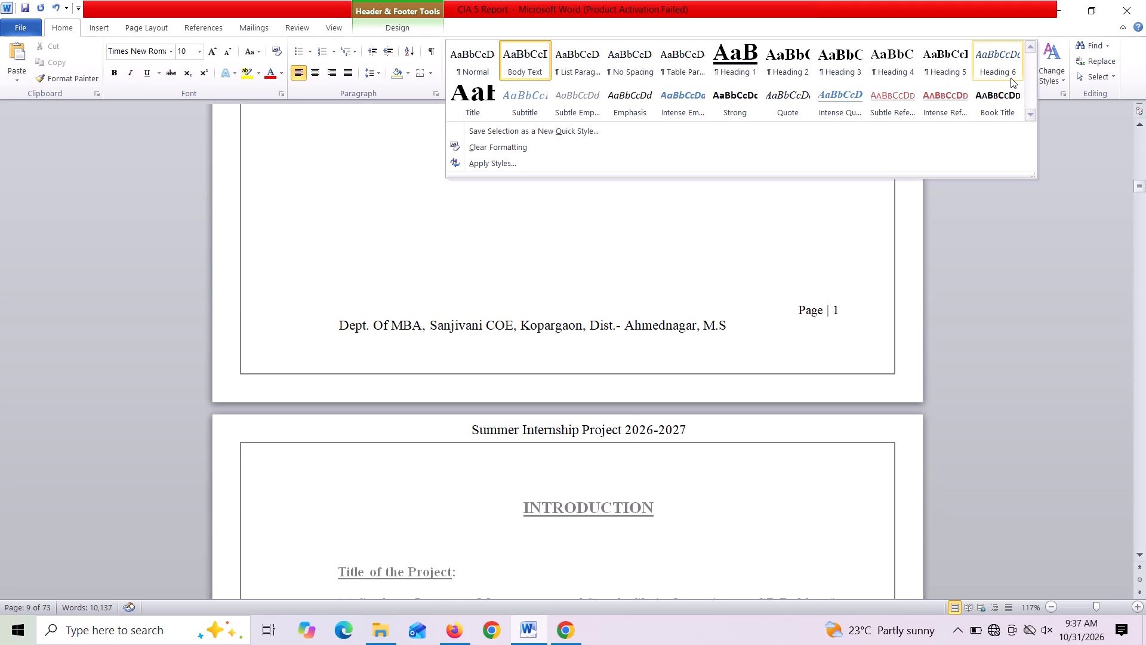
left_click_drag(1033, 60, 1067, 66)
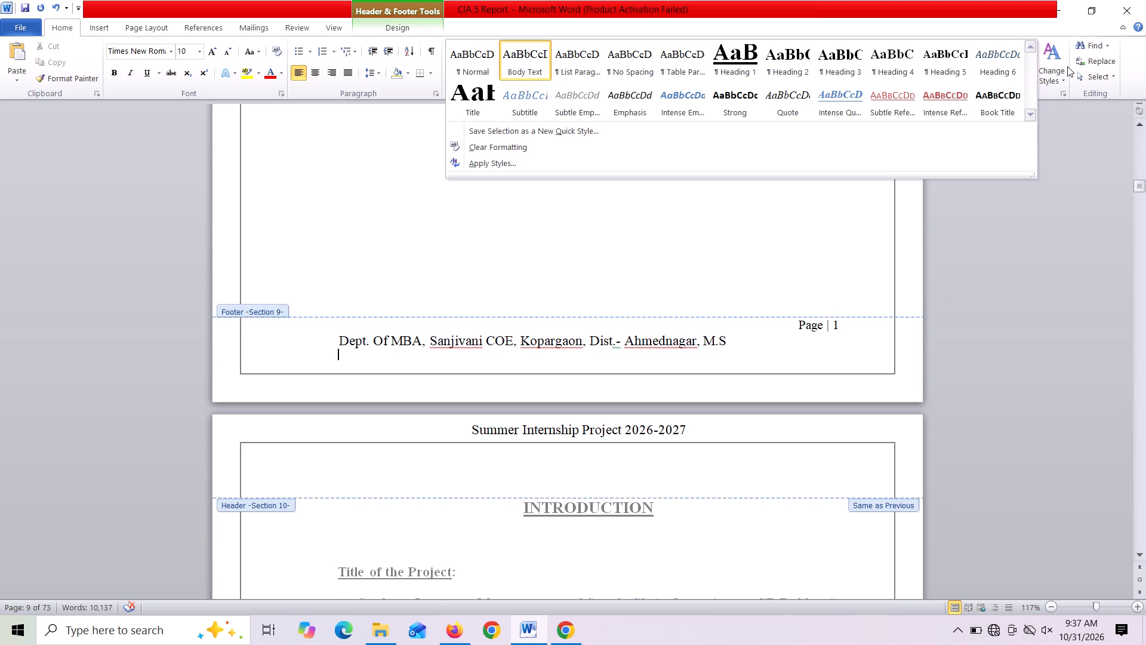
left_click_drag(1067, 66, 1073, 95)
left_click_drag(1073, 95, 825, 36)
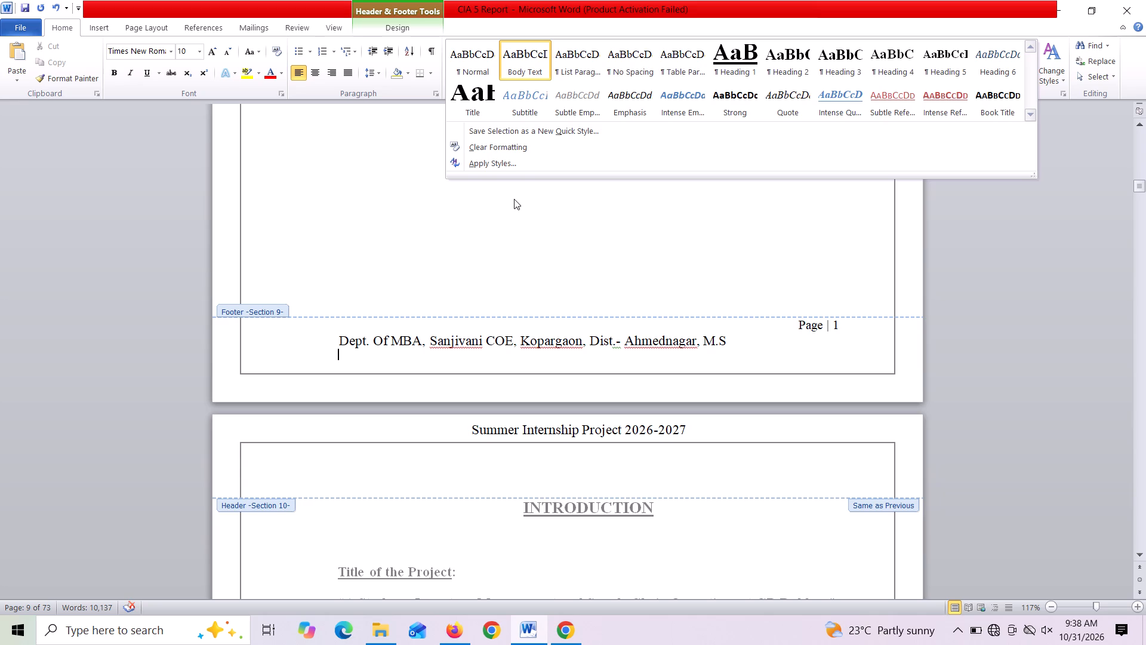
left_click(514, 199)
Compare the department text placement in the section 9 footer with the section 8 footer on the page before Chapter 1.
scroll(514, 199, "up", 2)
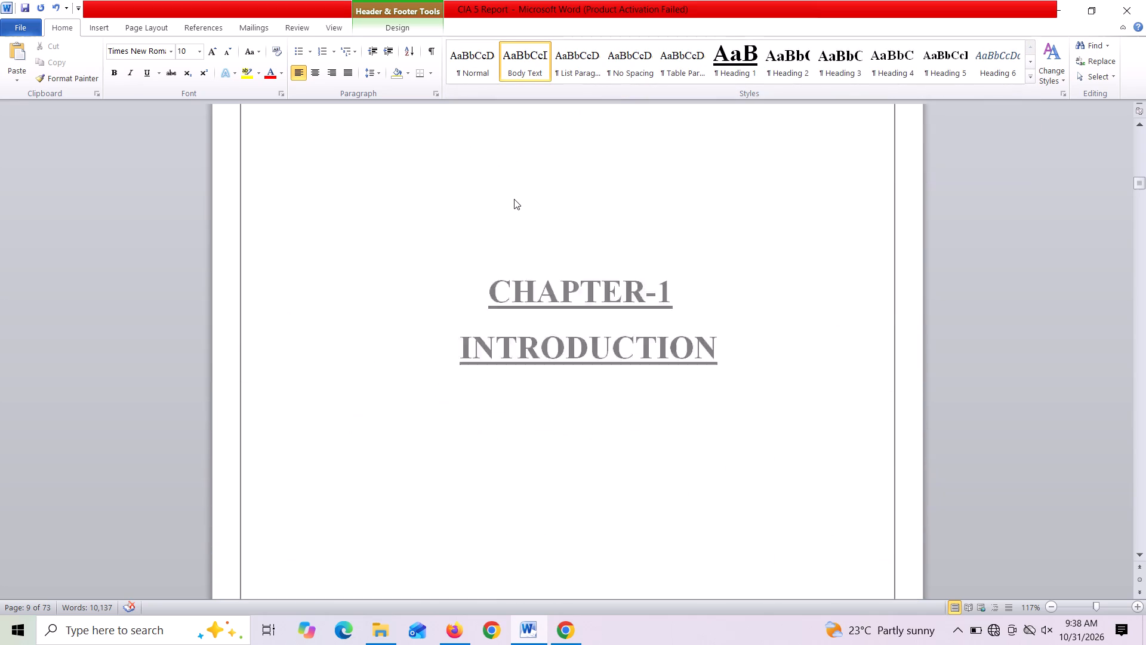
scroll(514, 199, "up", 7)
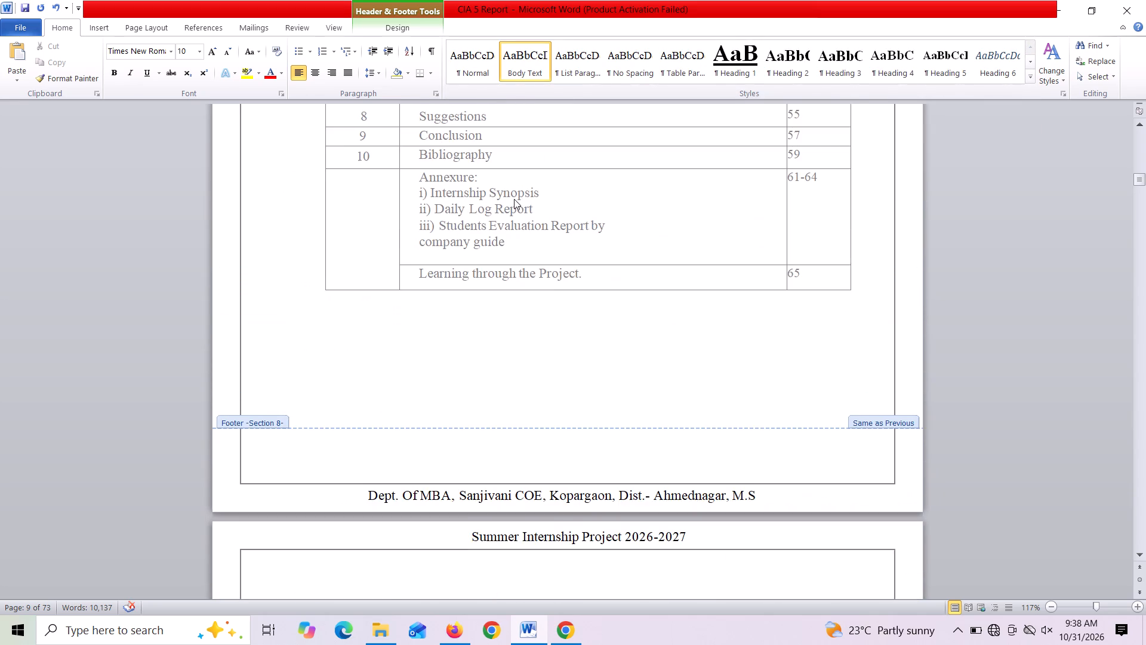
scroll(514, 199, "up", 2)
scroll(514, 199, "down", 2)
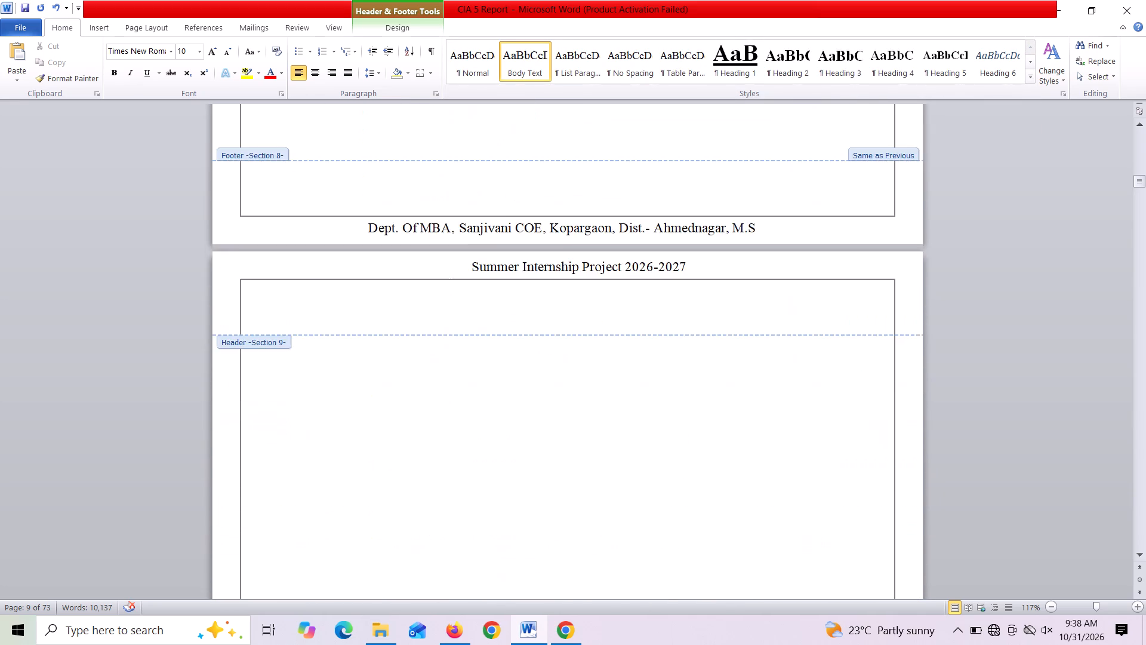
scroll(514, 199, "down", 2)
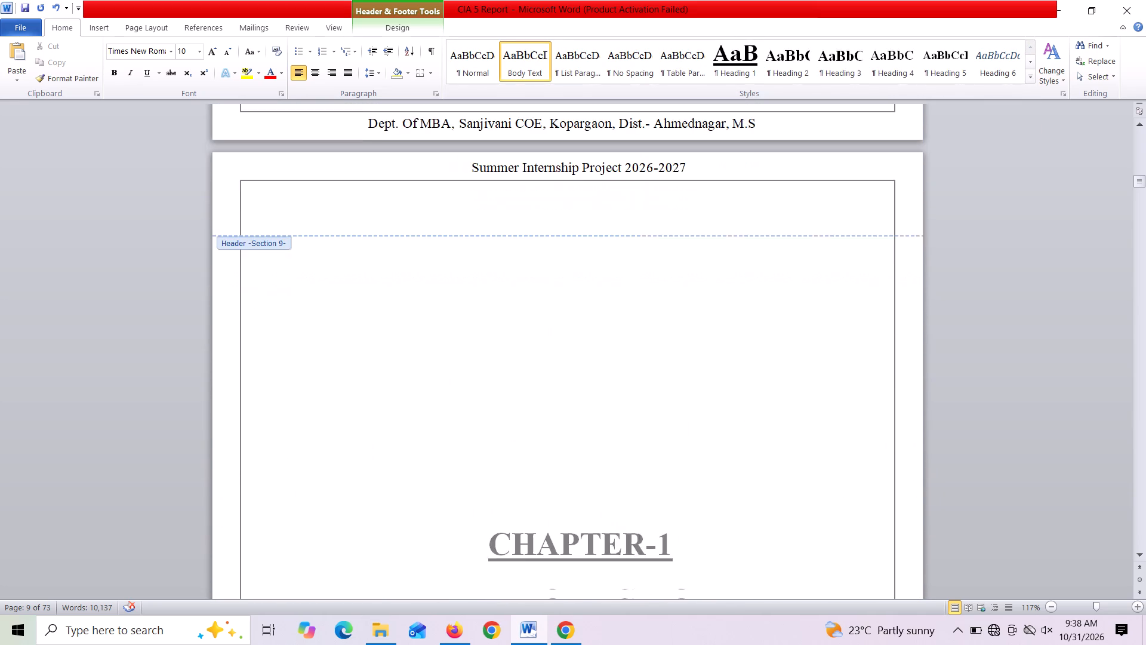
scroll(514, 199, "down", 2)
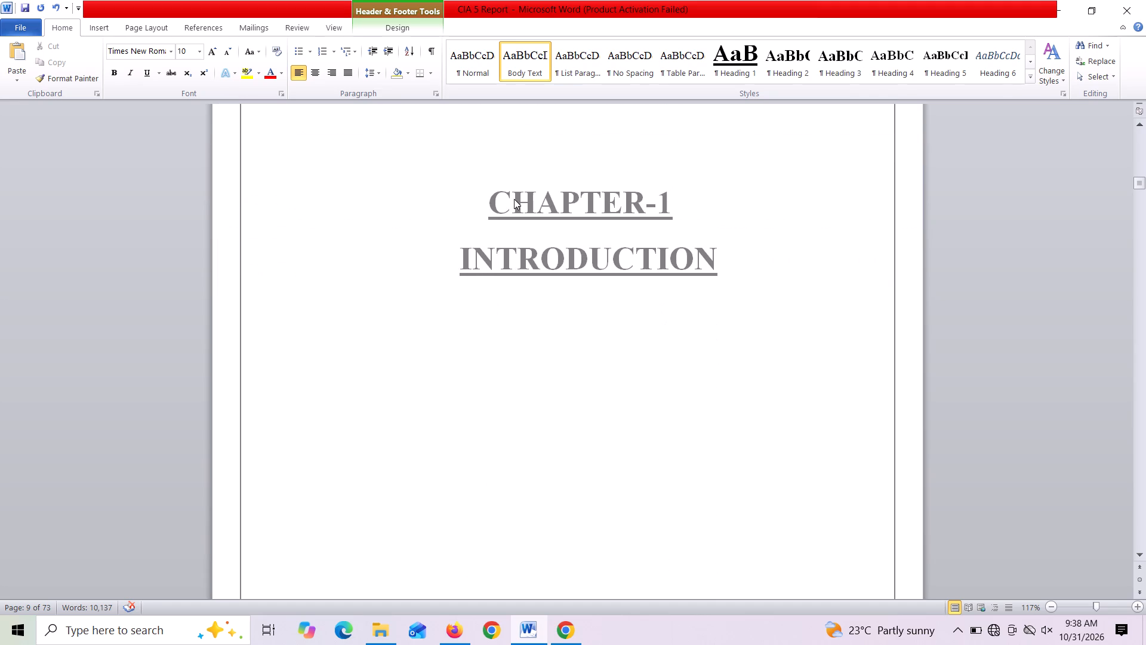
scroll(514, 199, "down", 1)
left_click(527, 238)
scroll(562, 466, "down", 2)
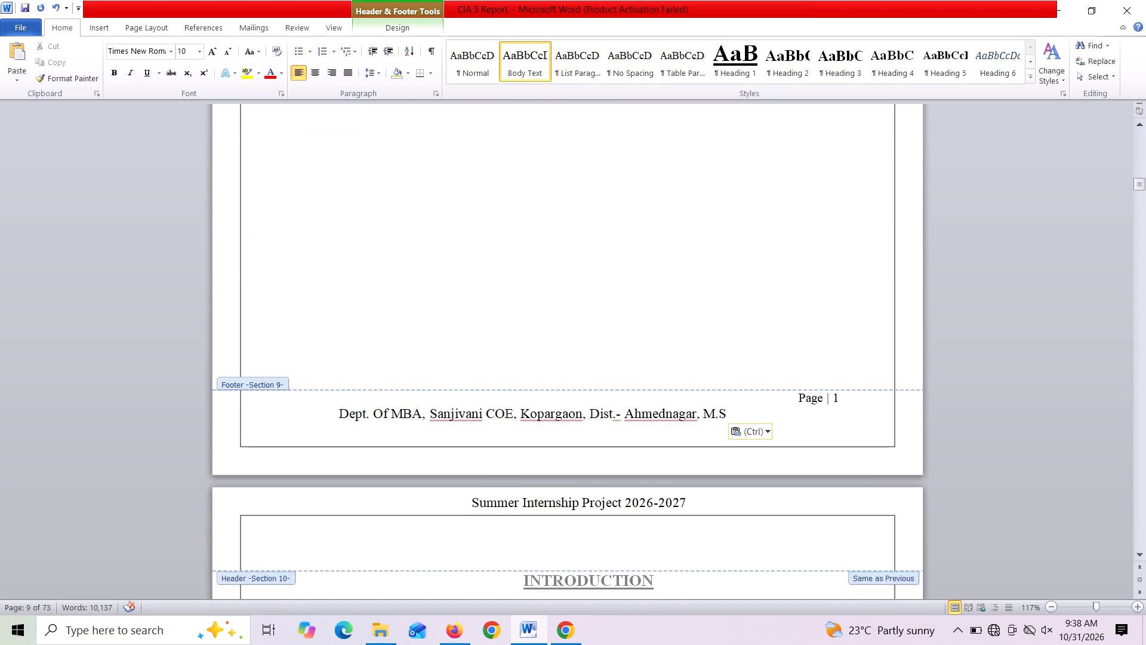
scroll(562, 466, "down", 2)
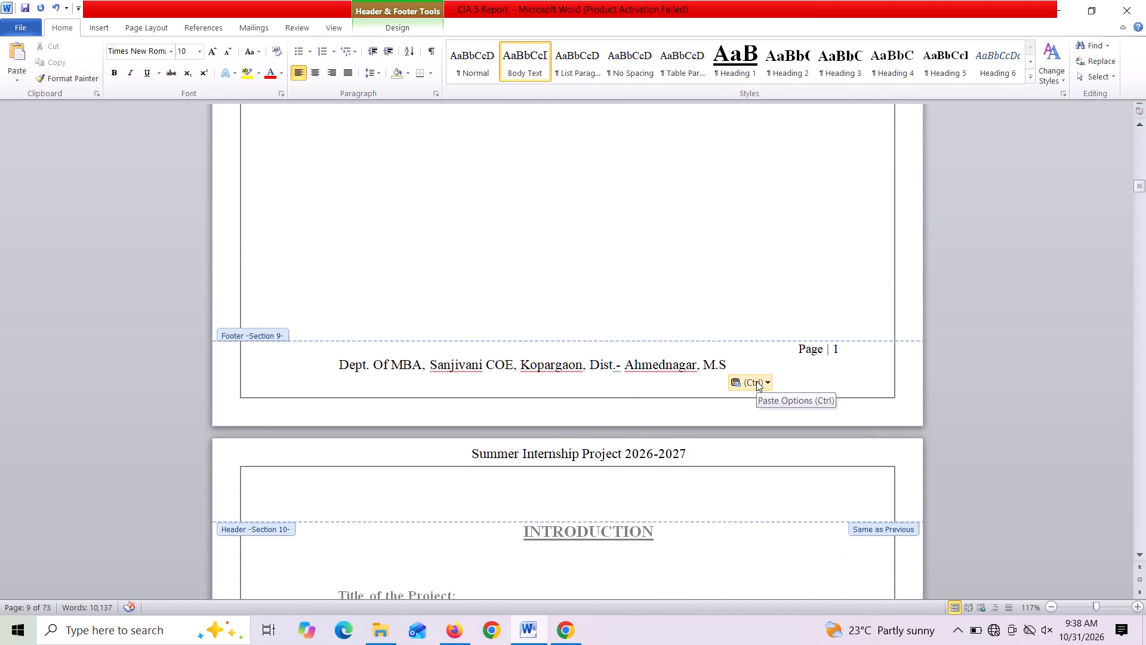
left_click(756, 381)
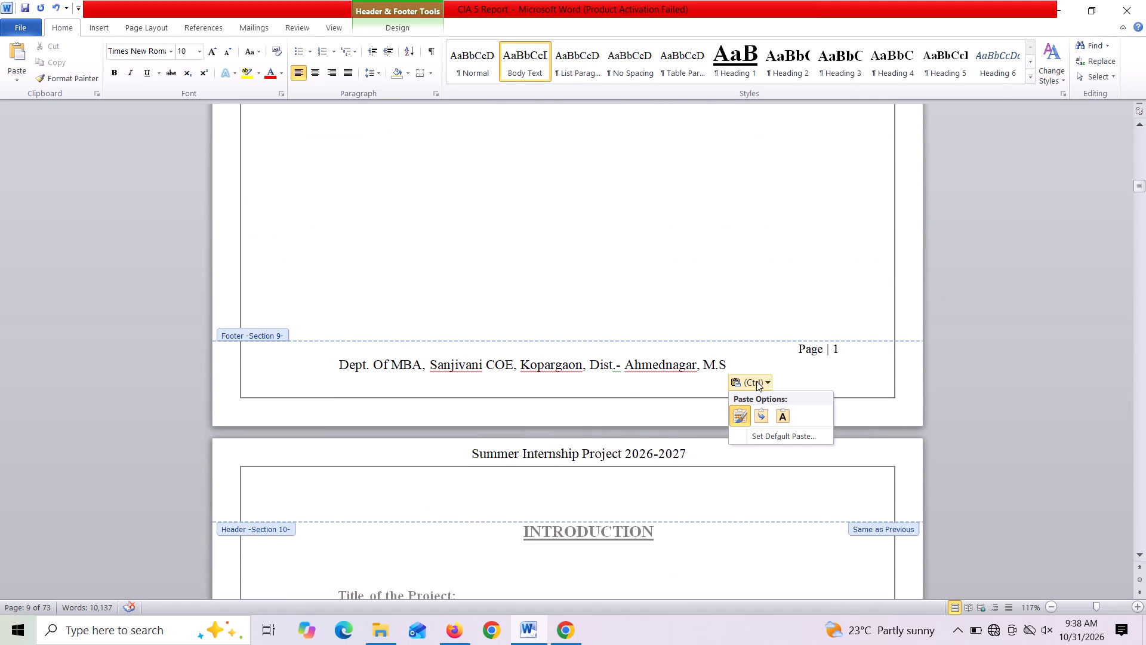
double_click(750, 216)
Check the page numbers and department text in the footers of sections 10 to 12, return to Chapter 1 and leave footer editing.
scroll(750, 216, "down", 9)
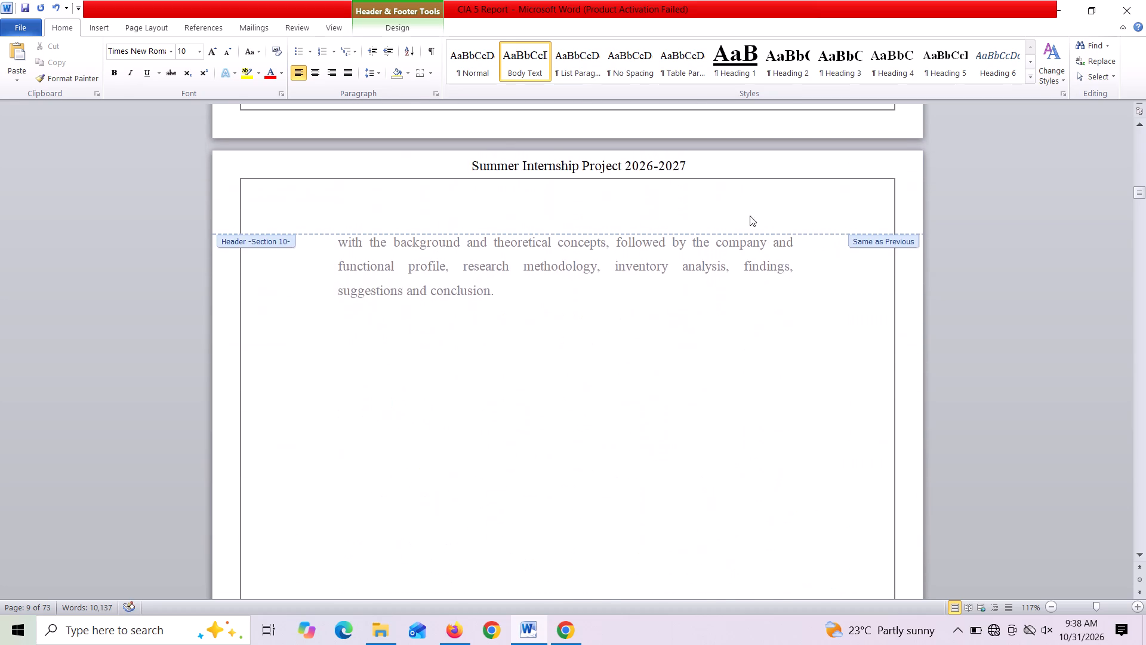
scroll(750, 216, "down", 11)
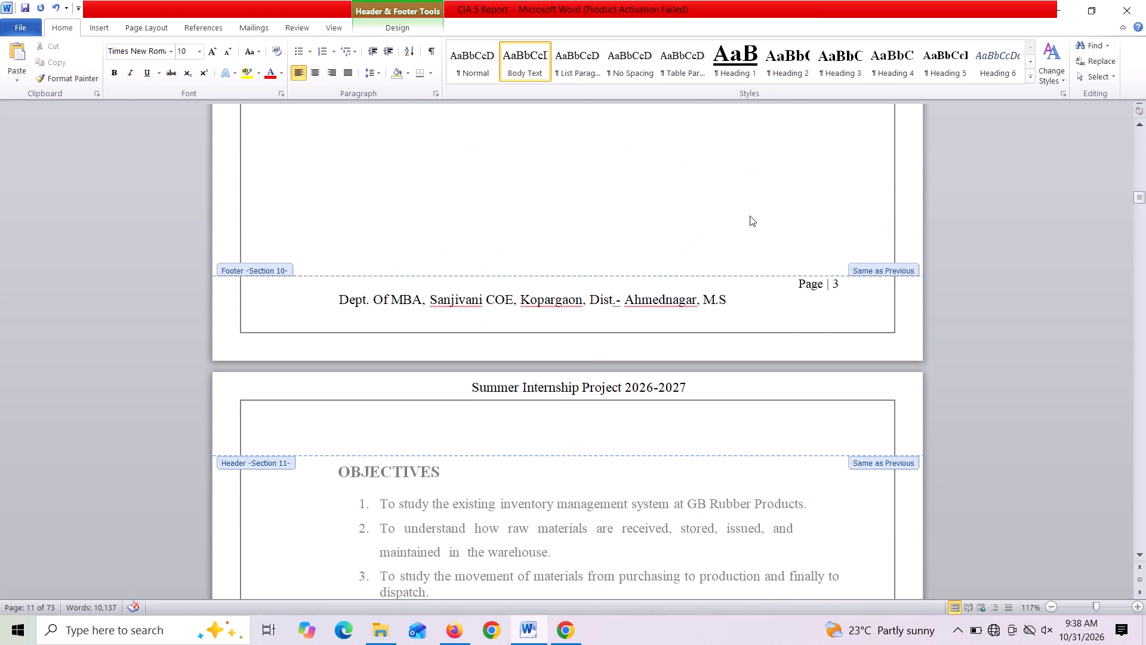
scroll(750, 216, "down", 4)
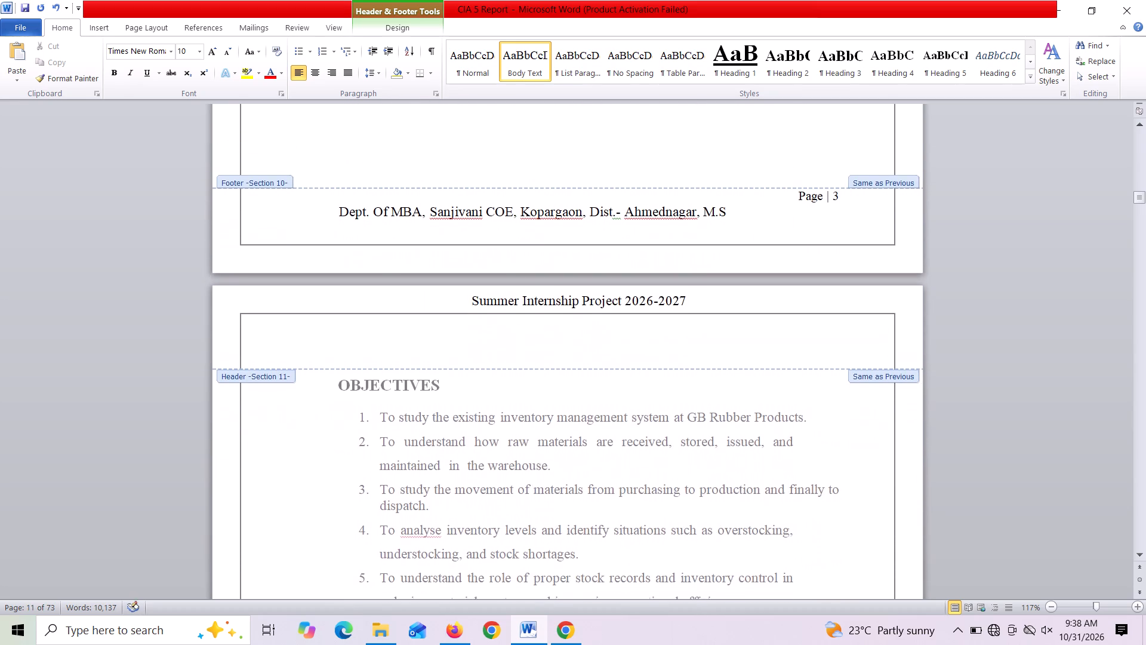
scroll(750, 216, "down", 4)
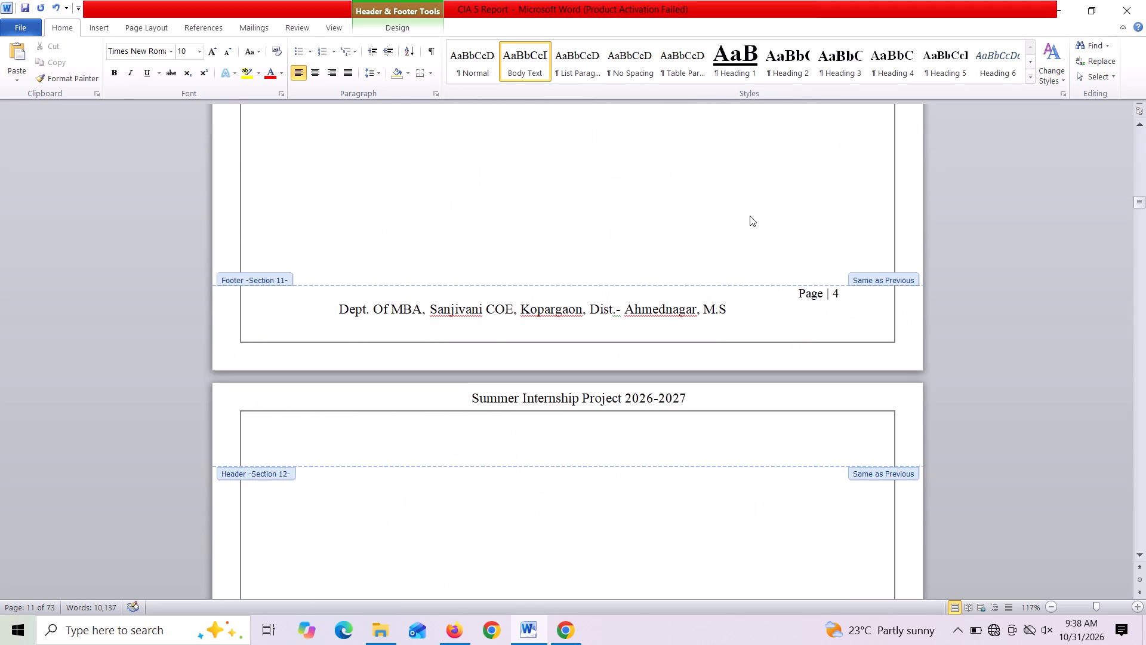
scroll(750, 216, "down", 10)
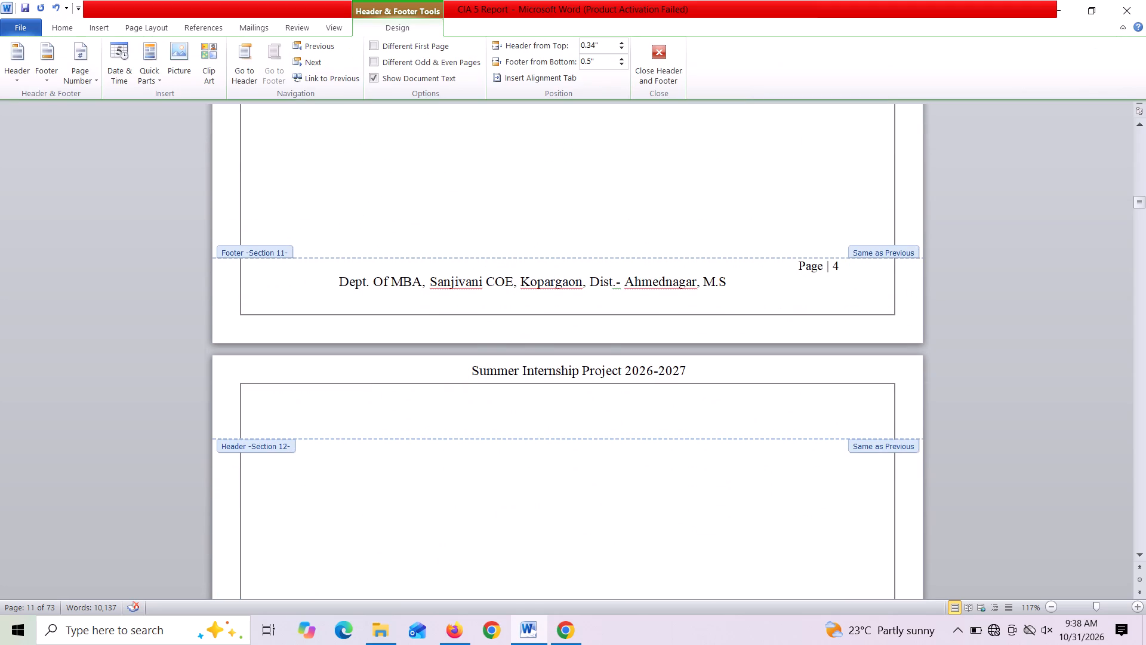
scroll(569, 301, "down", 9)
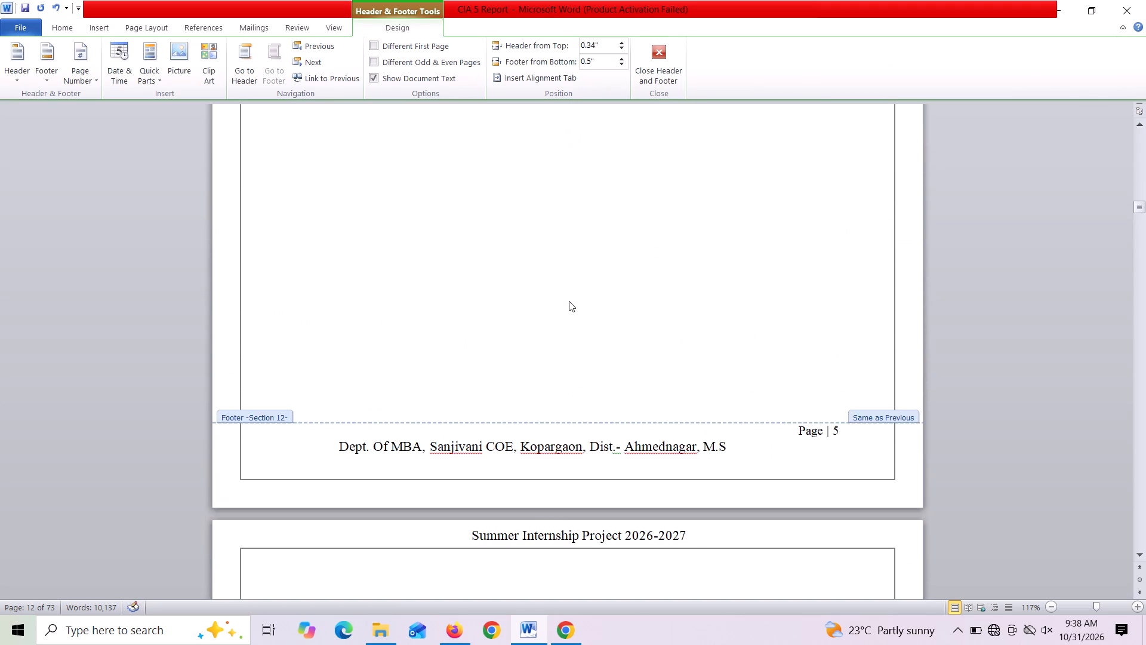
scroll(569, 301, "up", 12)
scroll(569, 301, "up", 13)
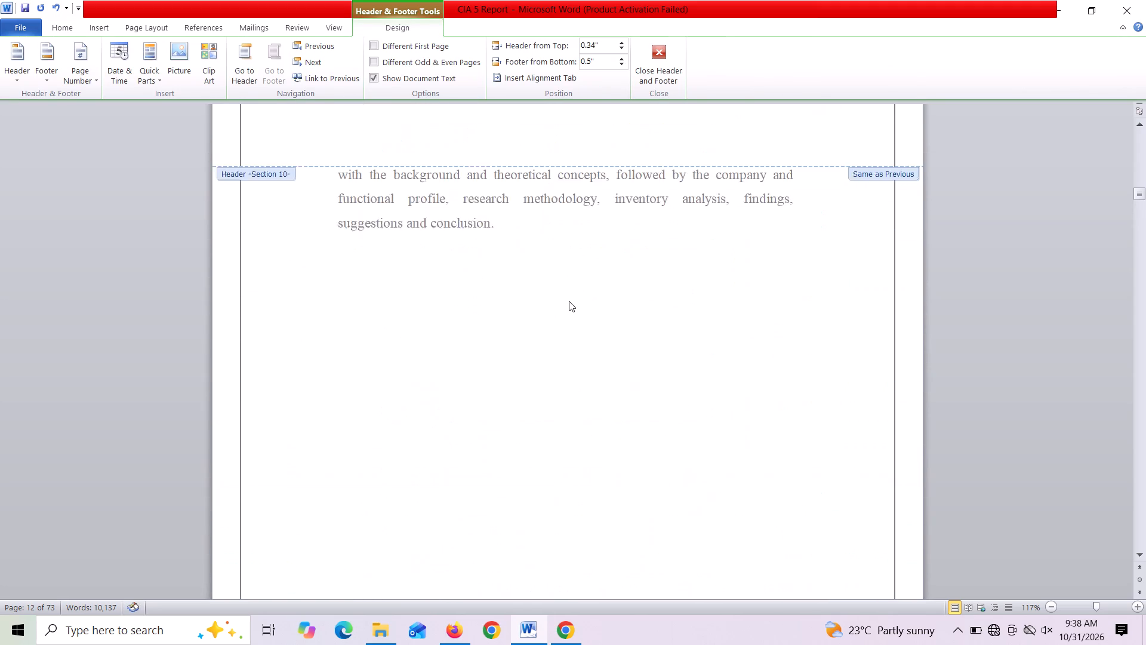
scroll(569, 301, "up", 13)
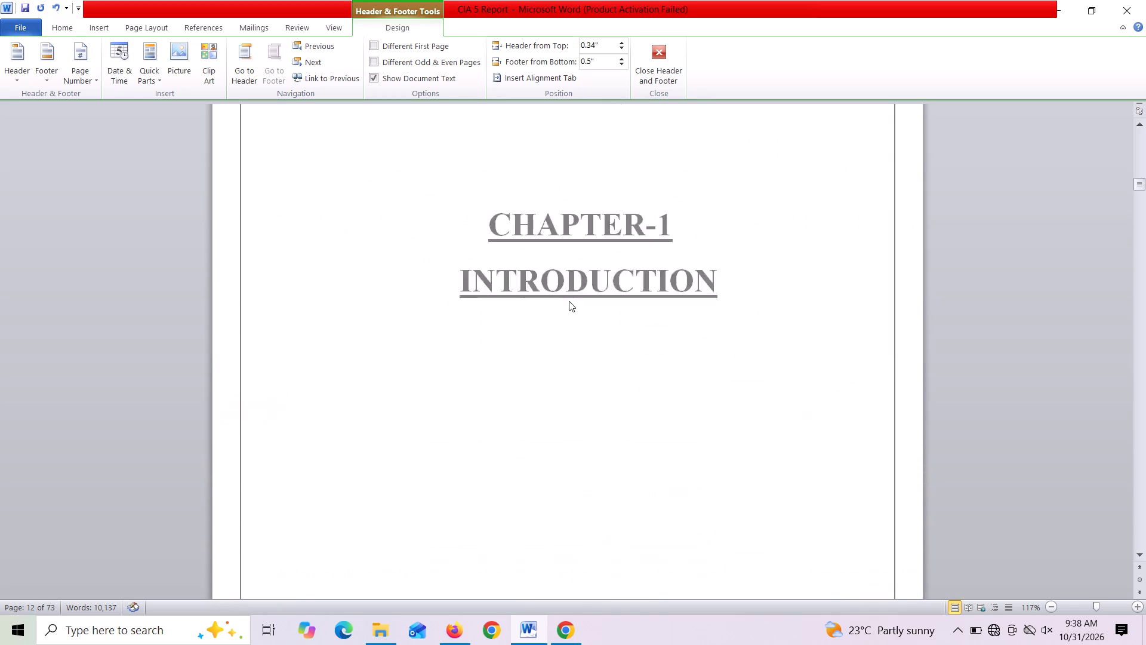
scroll(569, 301, "up", 6)
scroll(569, 301, "down", 2)
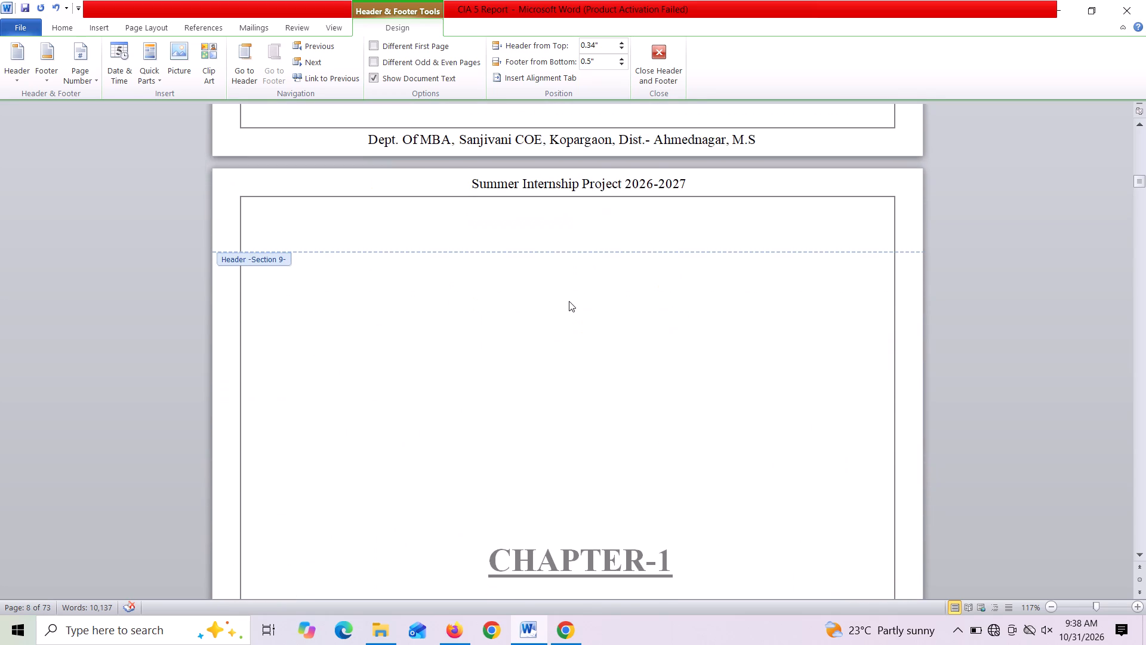
scroll(569, 301, "down", 6)
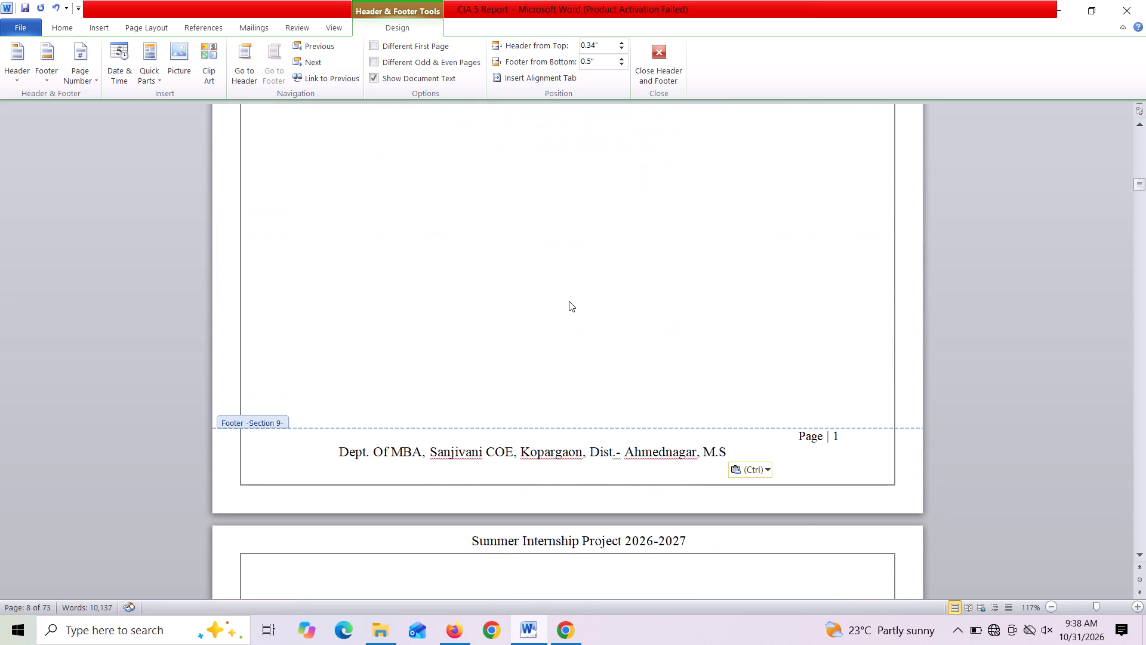
double_click(569, 301)
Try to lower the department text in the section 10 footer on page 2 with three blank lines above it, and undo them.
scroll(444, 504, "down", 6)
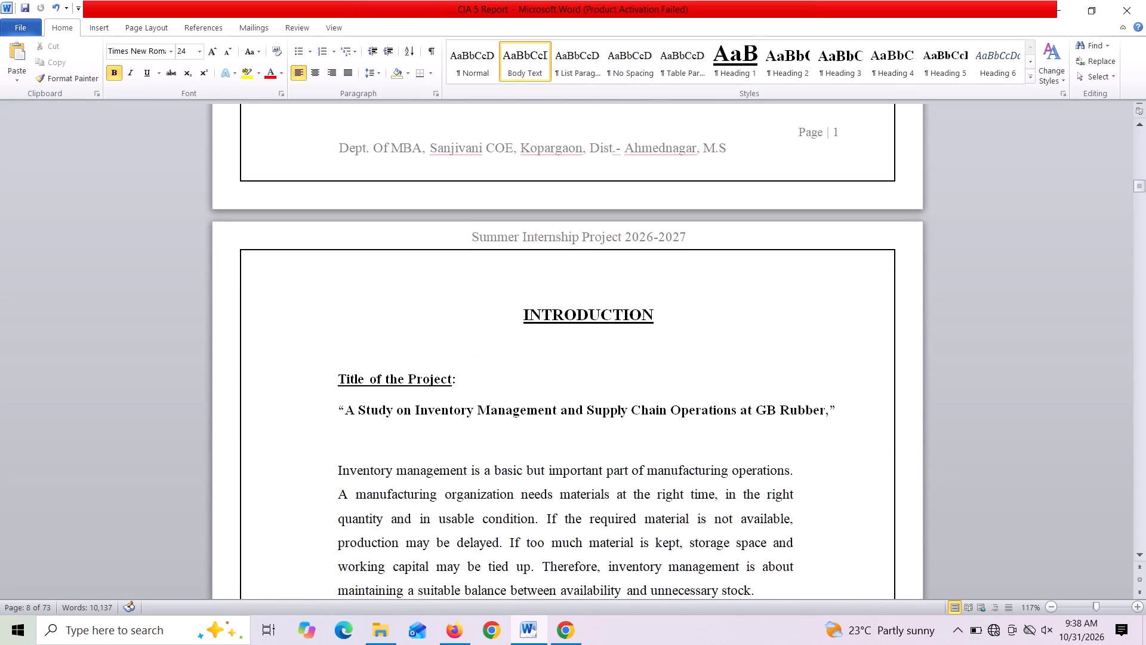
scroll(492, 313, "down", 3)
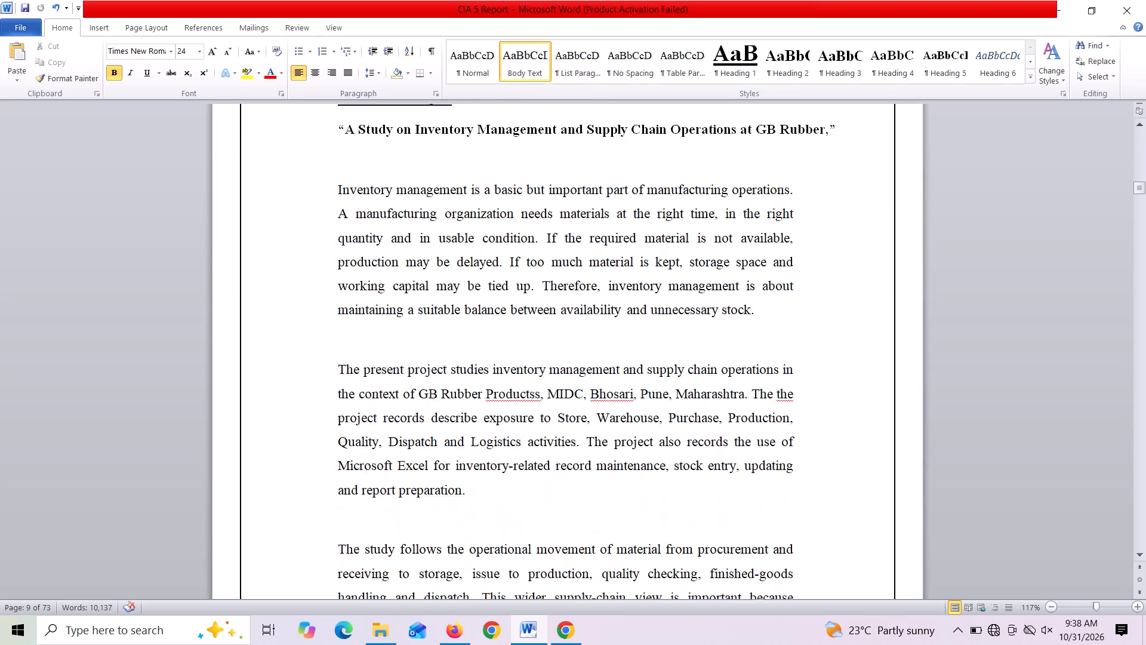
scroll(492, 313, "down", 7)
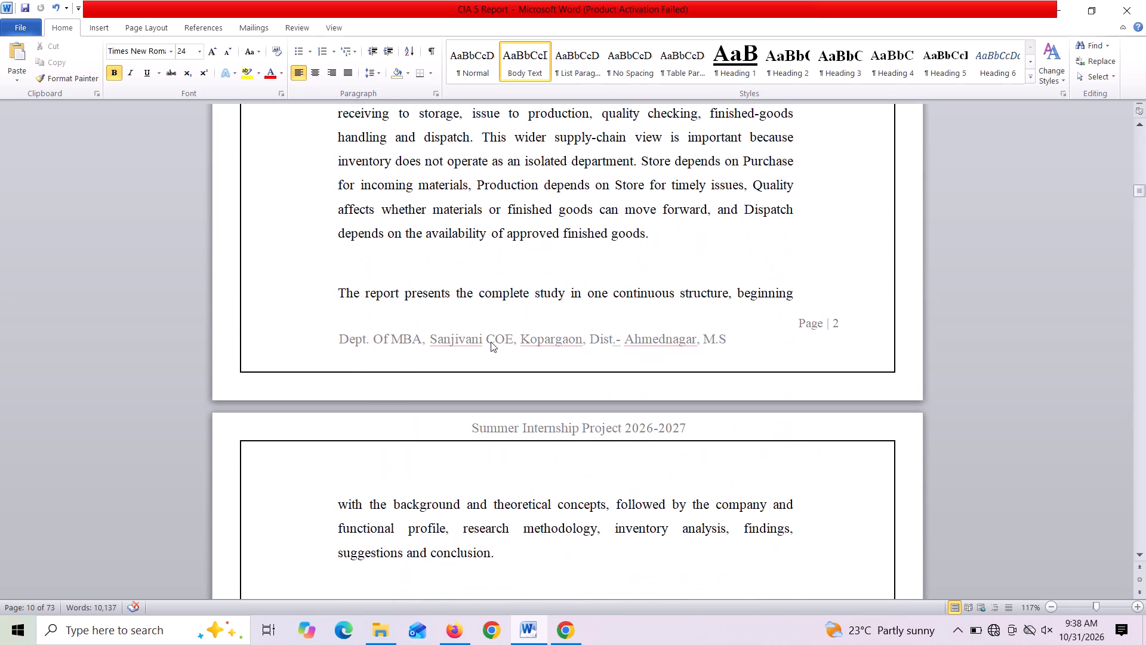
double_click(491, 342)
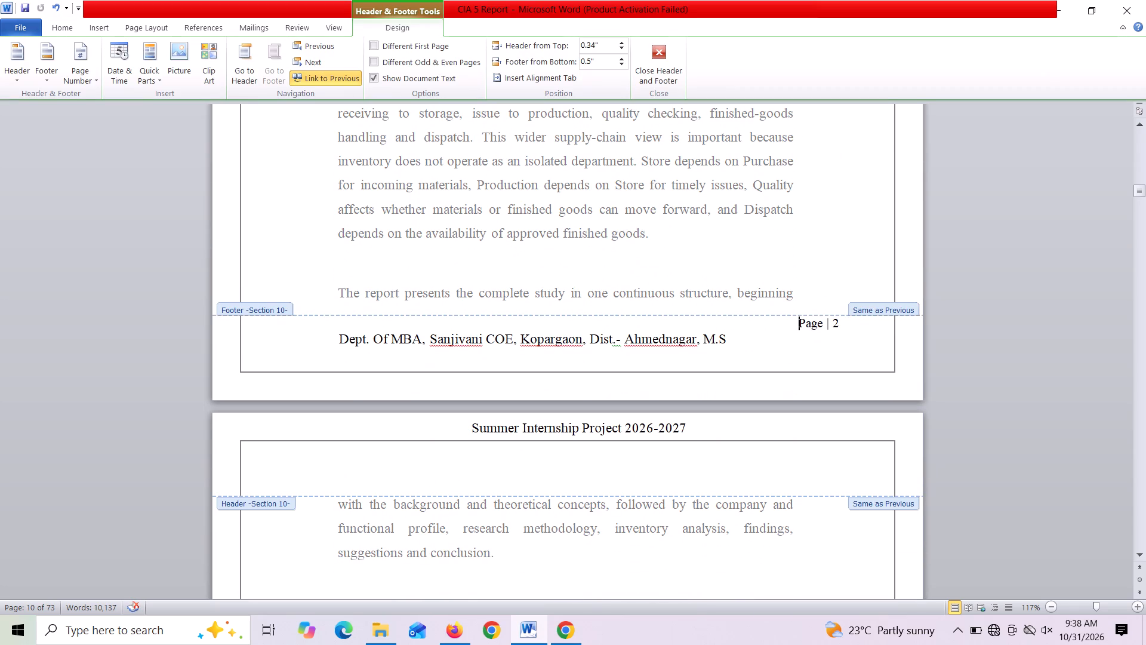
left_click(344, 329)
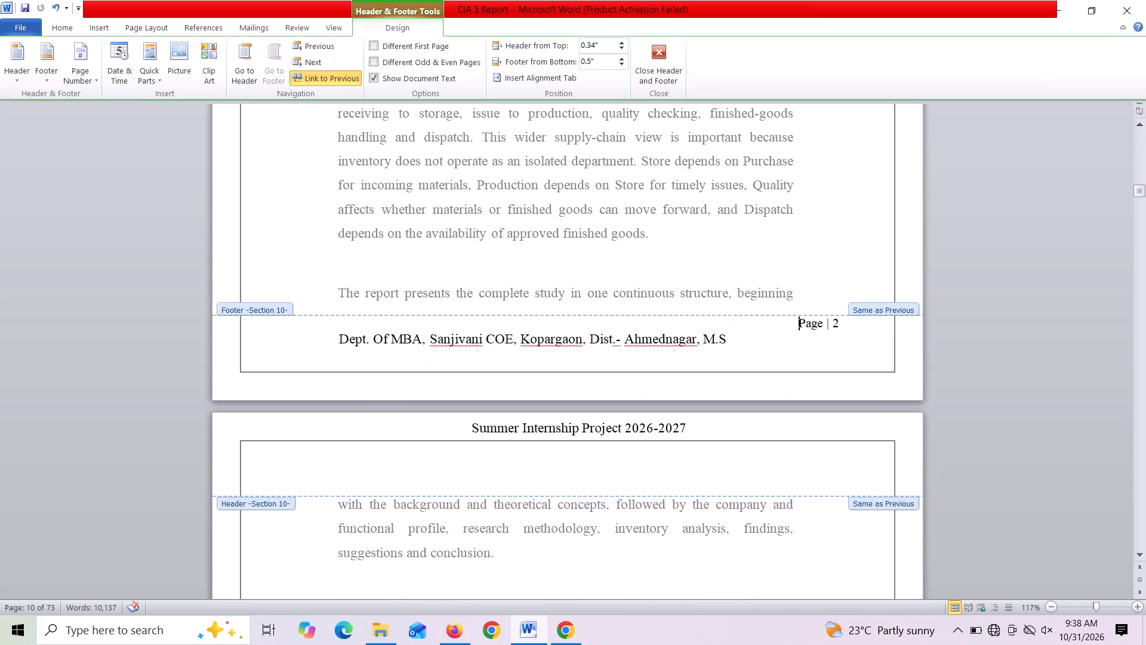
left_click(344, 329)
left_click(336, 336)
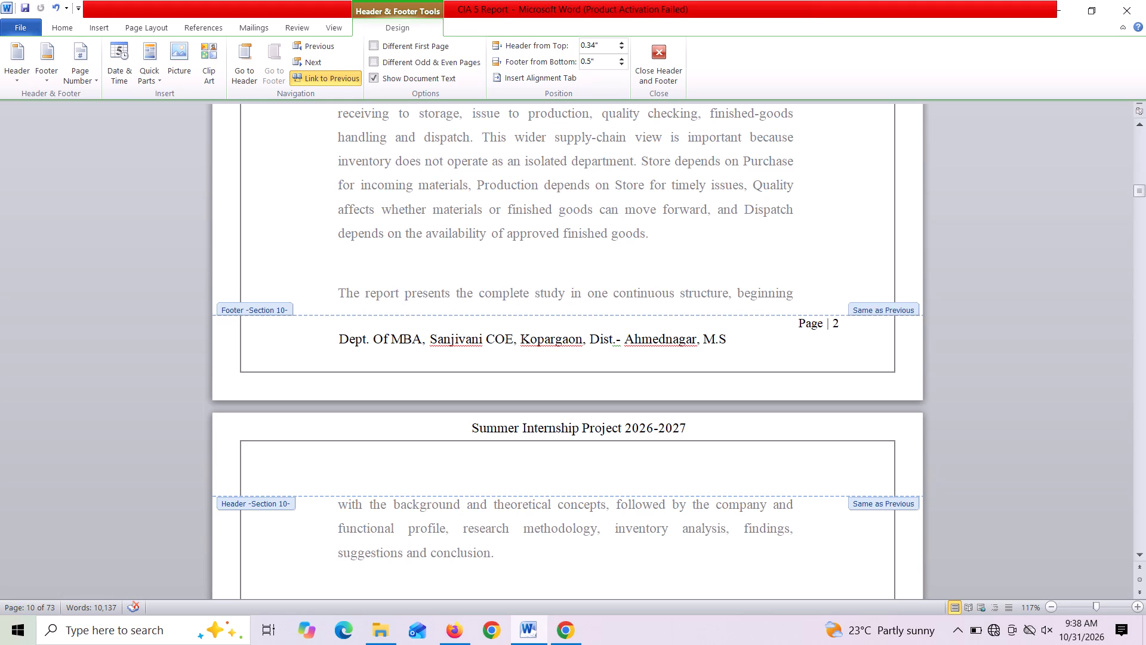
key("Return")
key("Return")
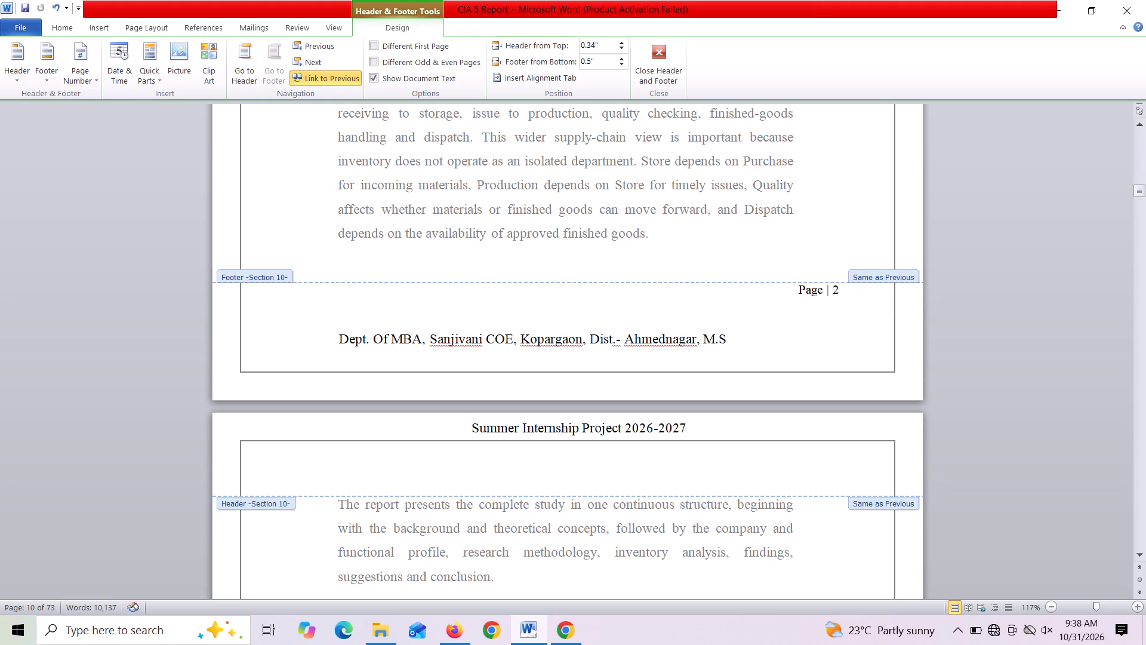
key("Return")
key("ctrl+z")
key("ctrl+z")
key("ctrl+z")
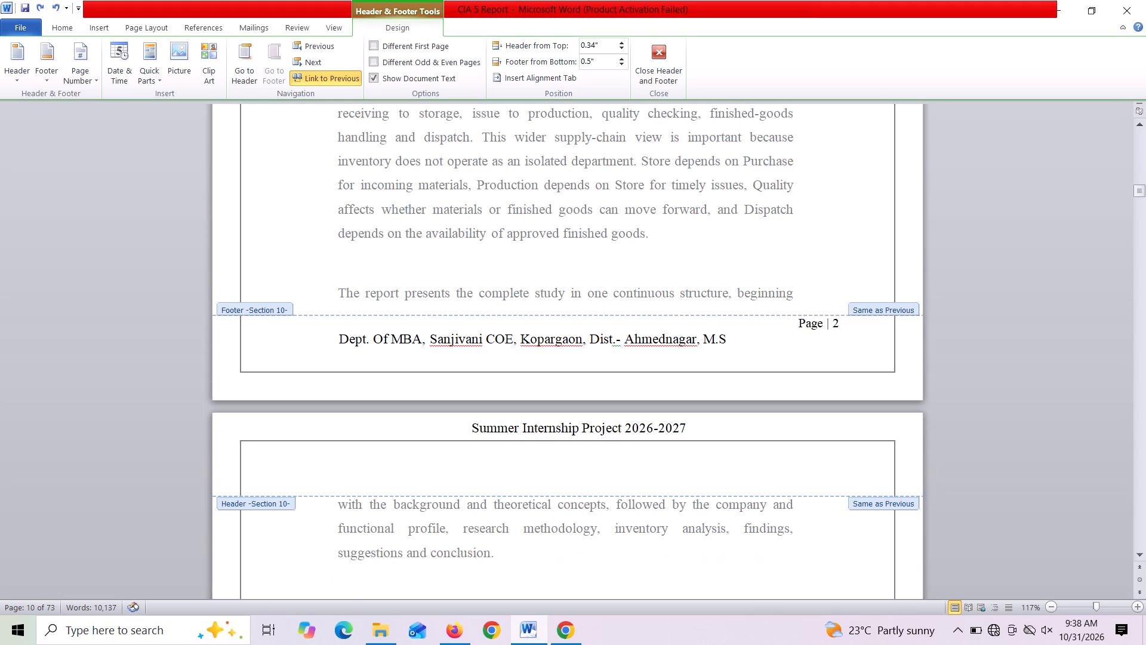
Undo the pasting of the department text into the footer, leaving only the page number.
key("ctrl+z")
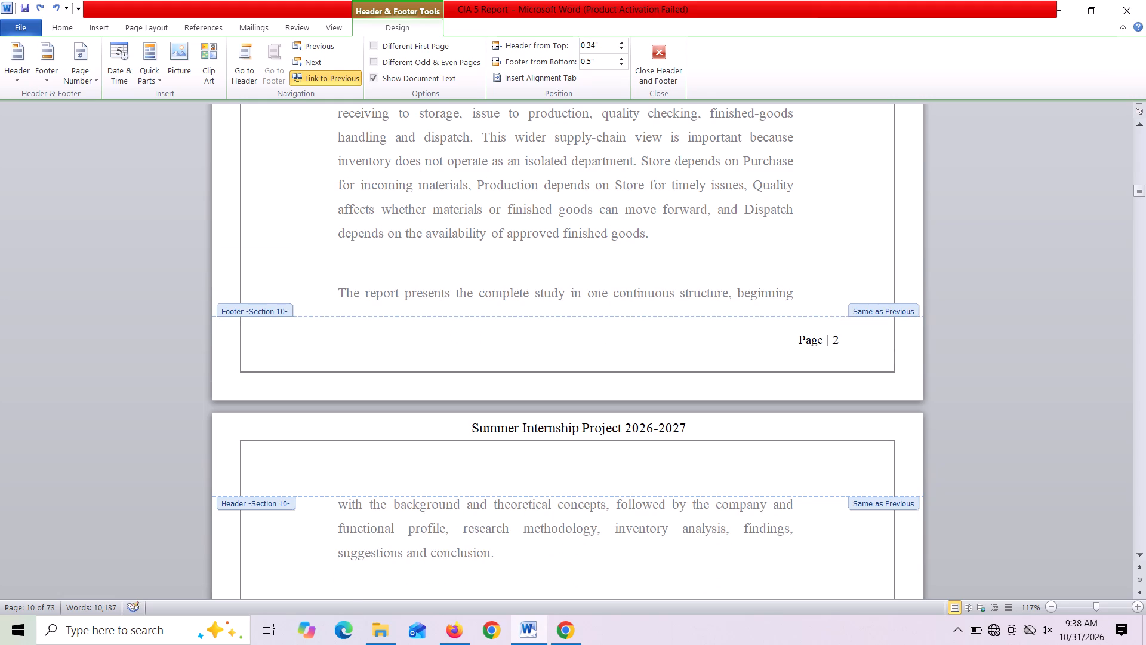
Copy the department text from the section 8 footer on the page before Chapter 1.
scroll(336, 336, "up", 2)
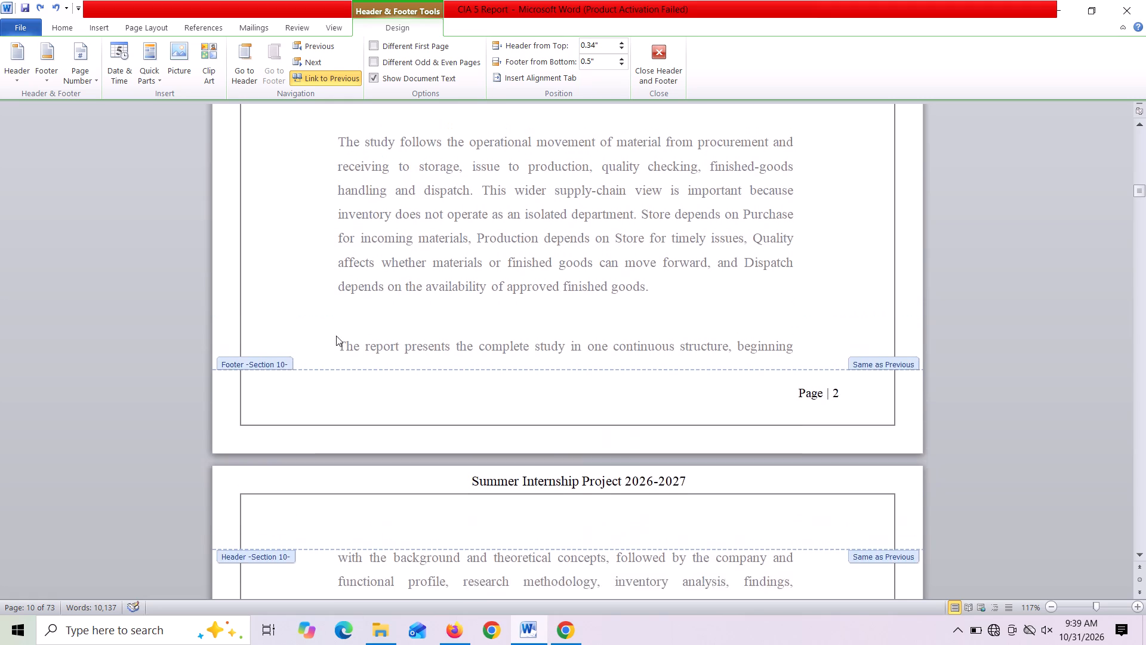
scroll(336, 336, "up", 12)
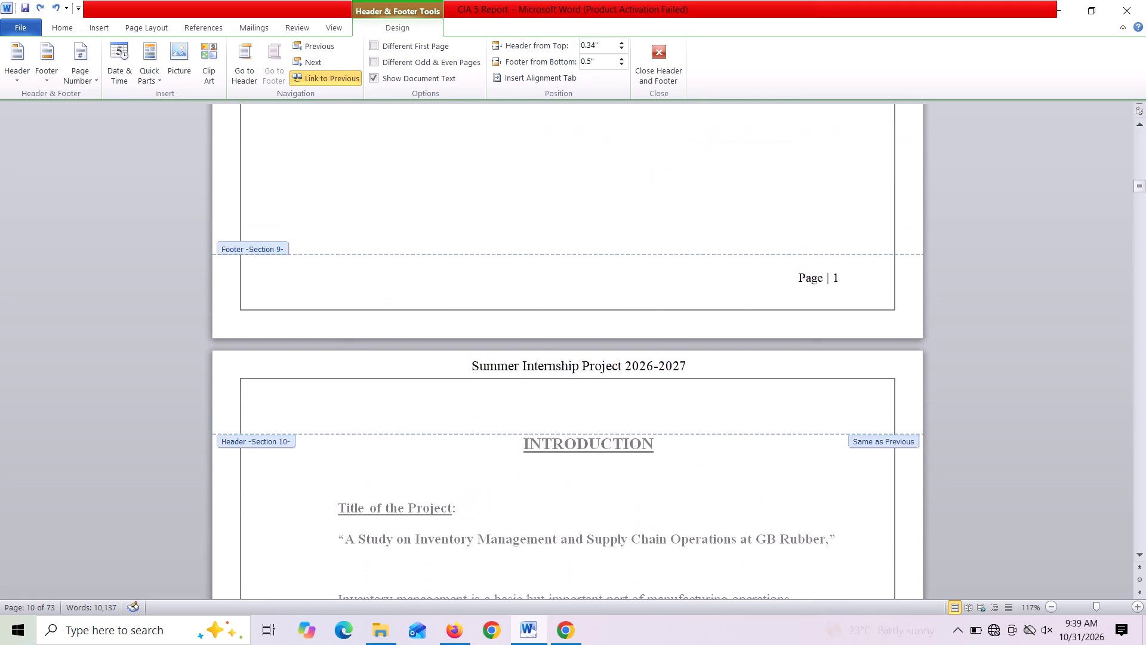
scroll(336, 336, "up", 6)
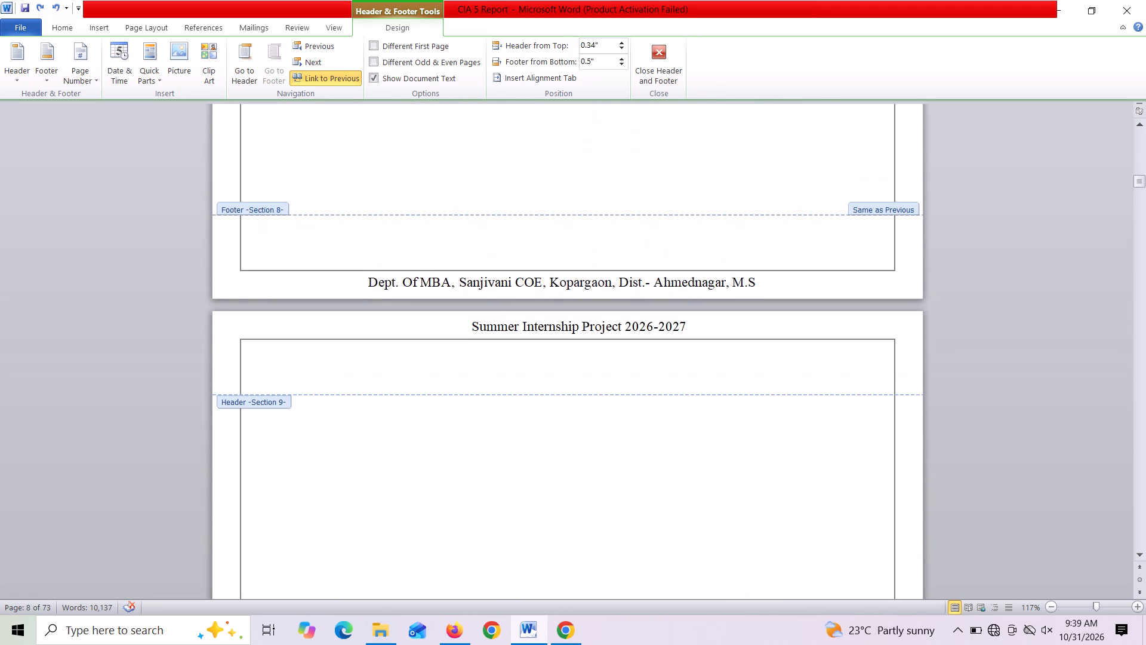
scroll(336, 336, "down", 2)
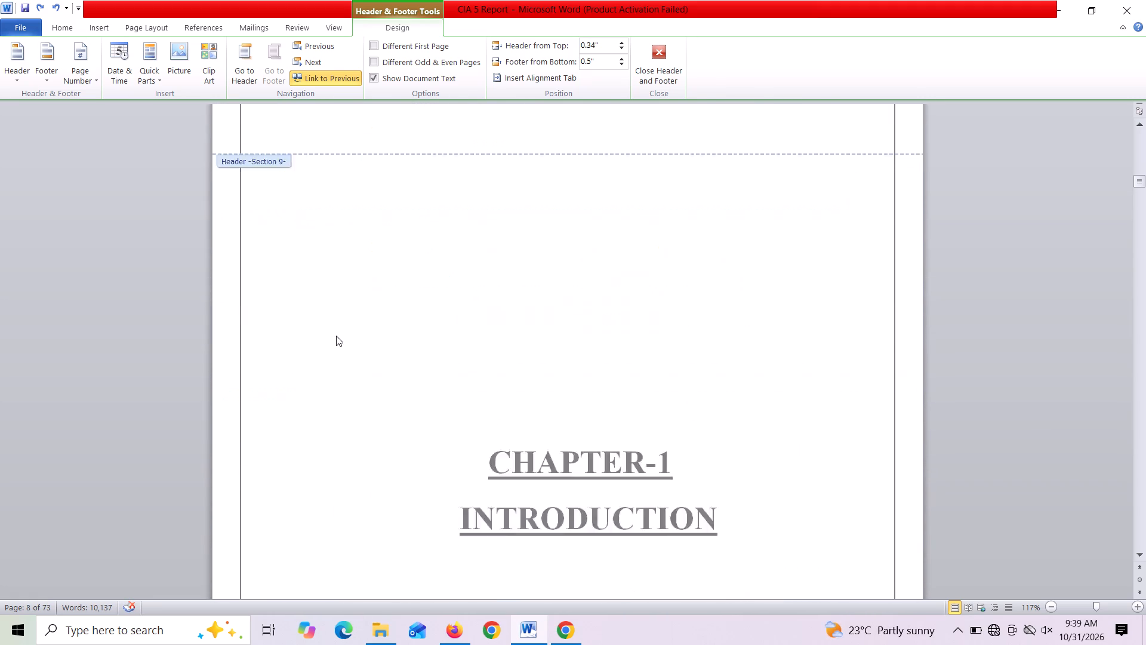
scroll(336, 336, "down", 6)
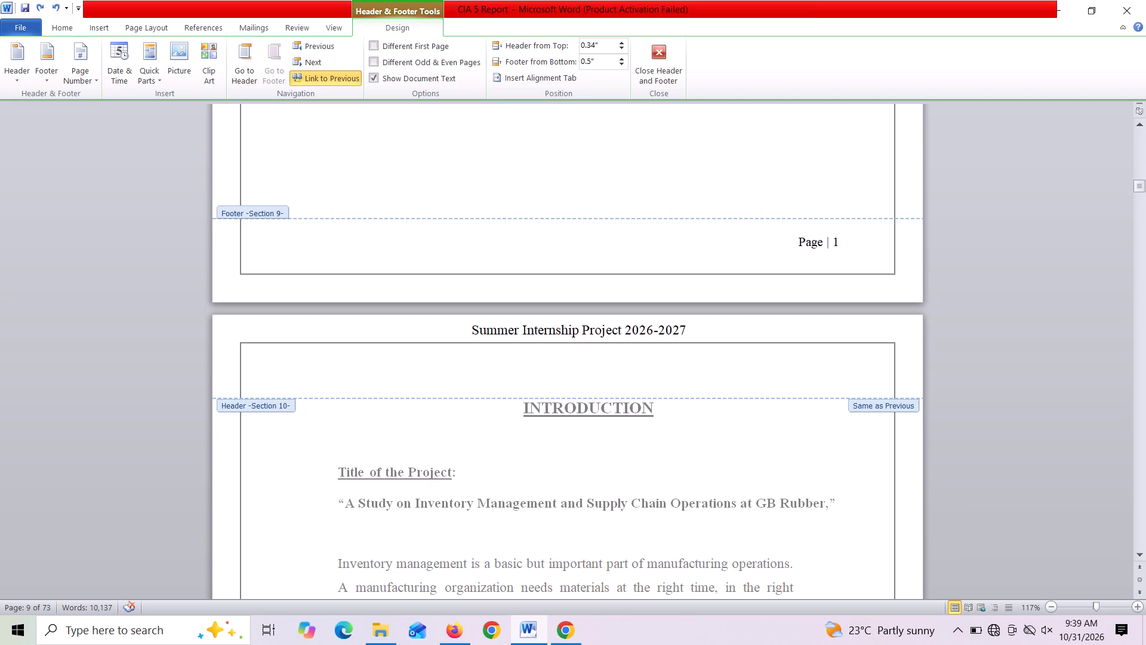
scroll(336, 336, "up", 1)
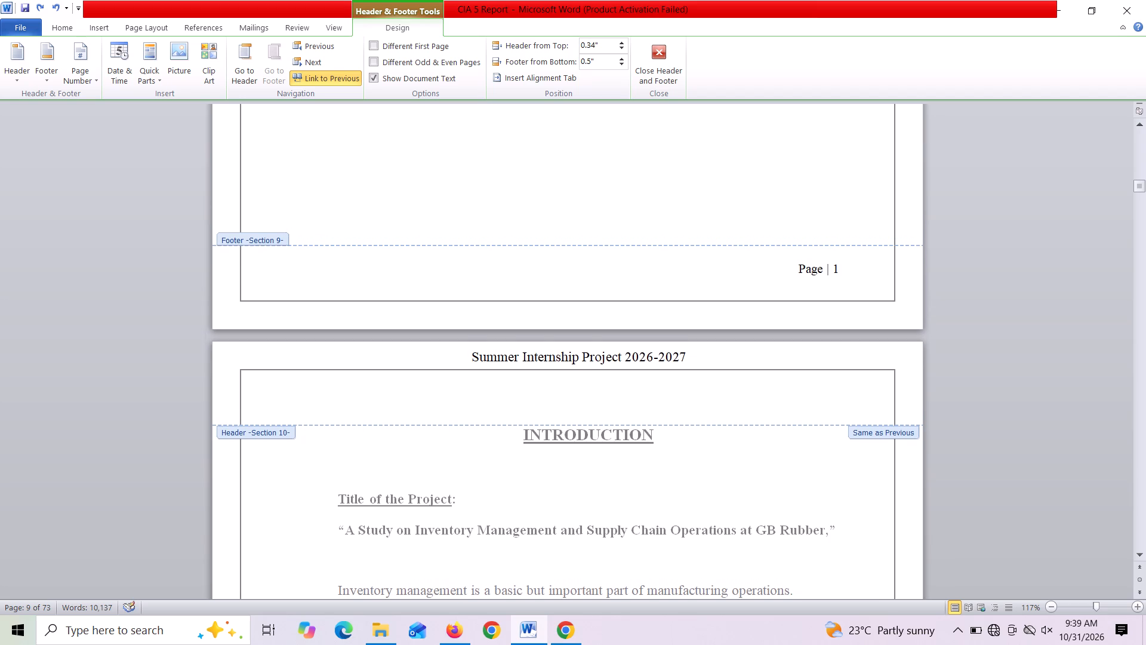
scroll(336, 336, "up", 11)
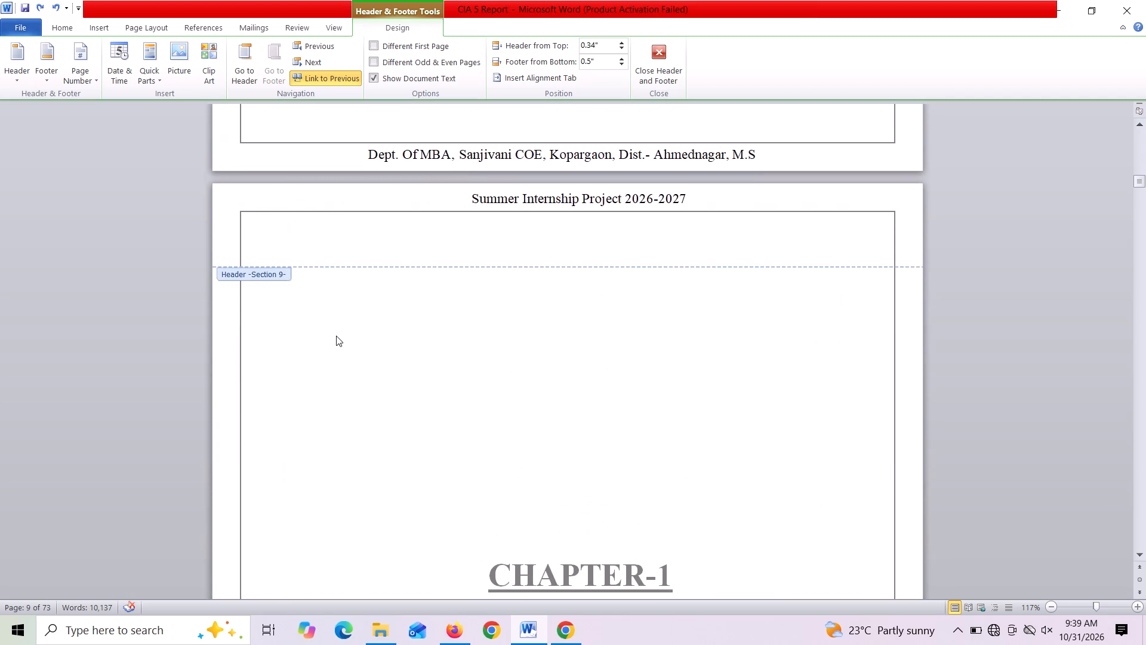
scroll(336, 336, "up", 1)
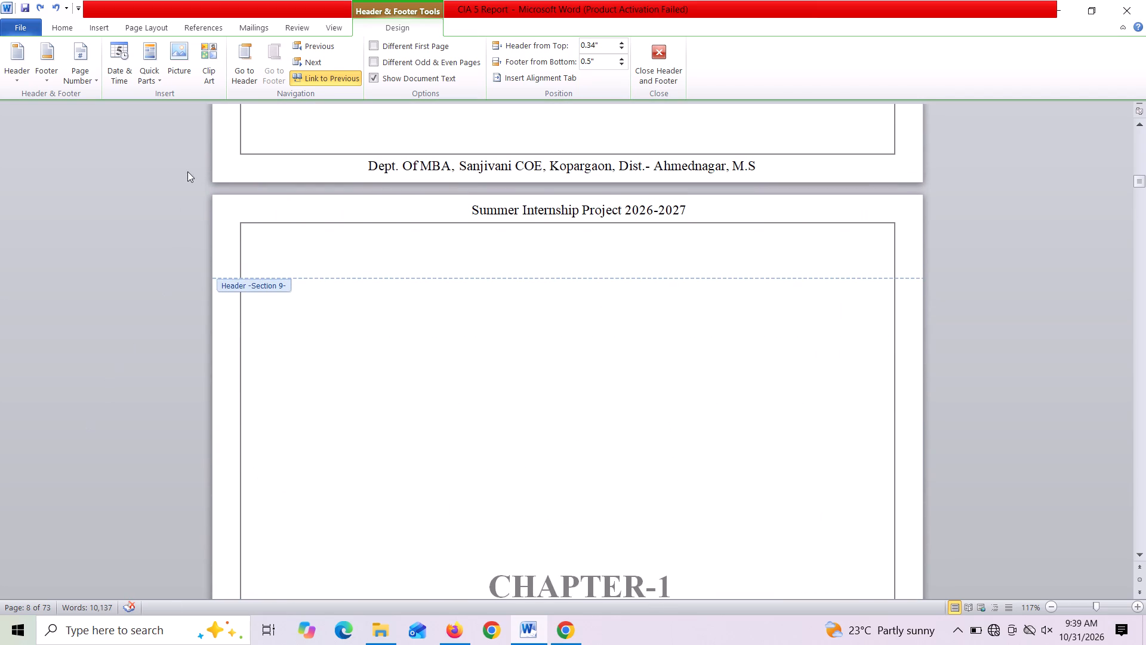
left_click_drag(360, 170, 403, 164)
left_click_drag(403, 164, 608, 168)
triple_click(608, 168)
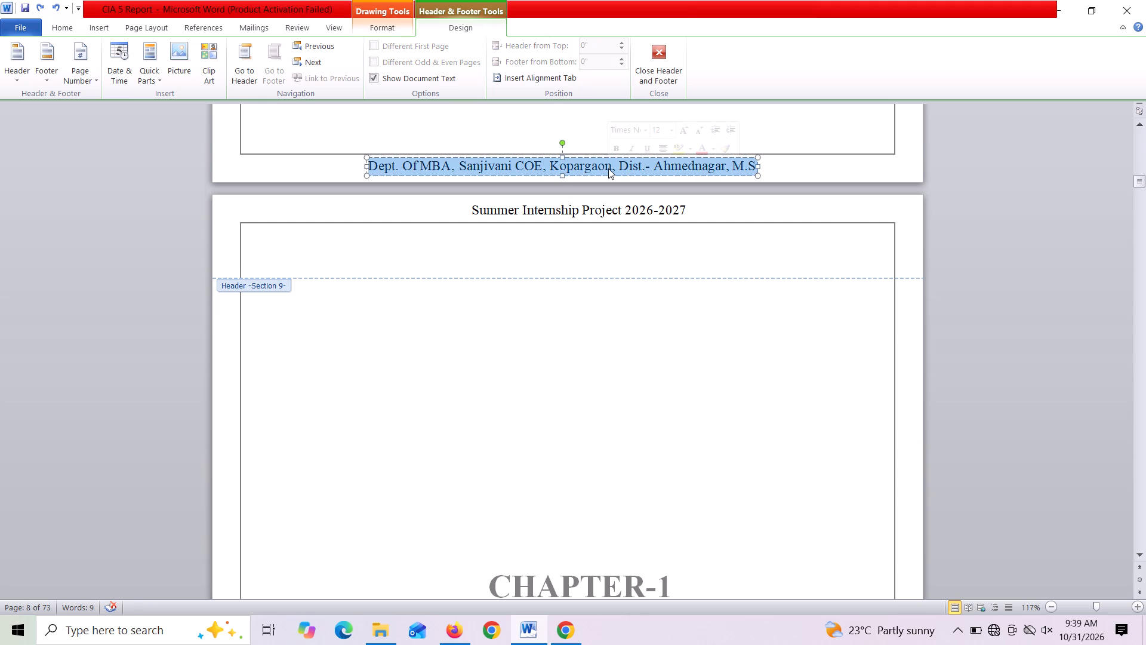
key("ctrl+c")
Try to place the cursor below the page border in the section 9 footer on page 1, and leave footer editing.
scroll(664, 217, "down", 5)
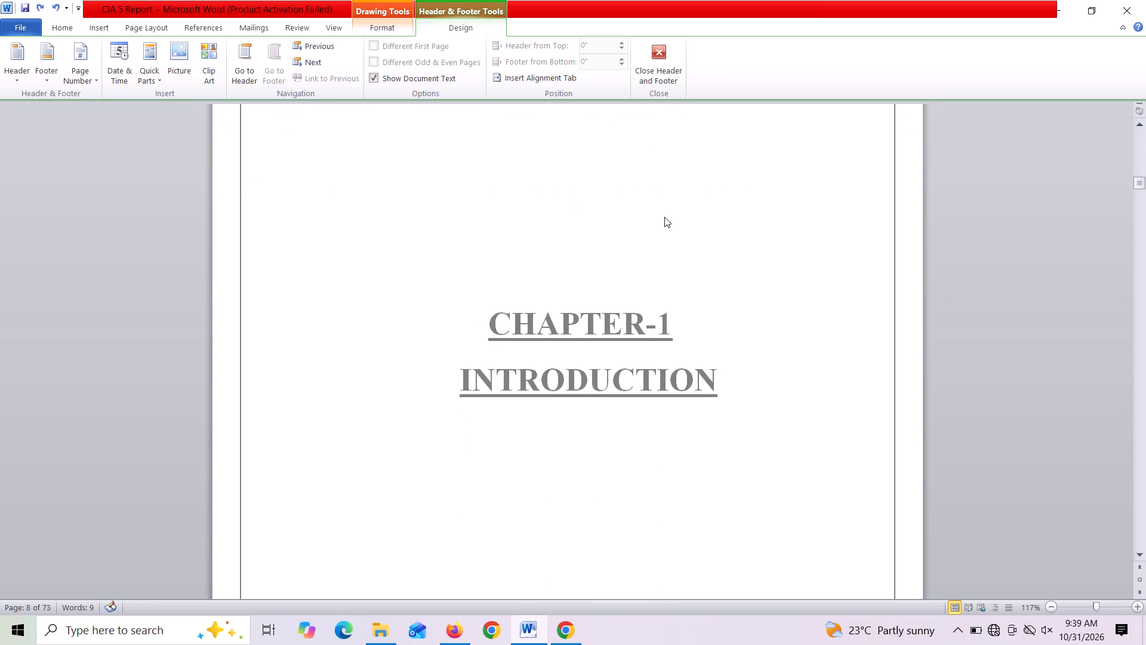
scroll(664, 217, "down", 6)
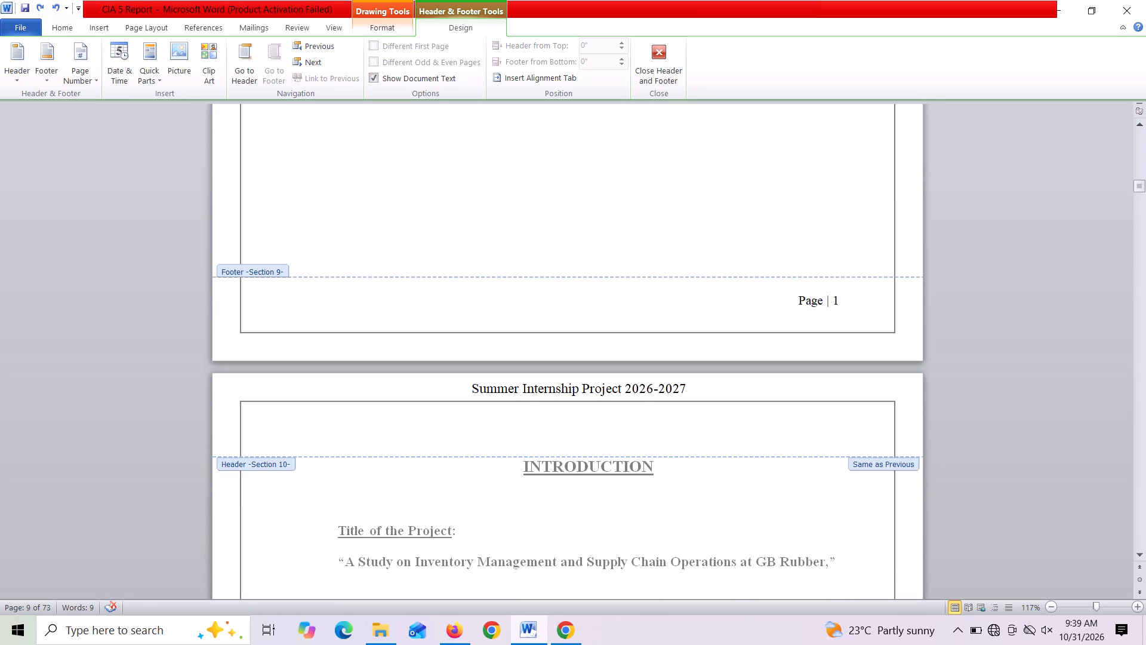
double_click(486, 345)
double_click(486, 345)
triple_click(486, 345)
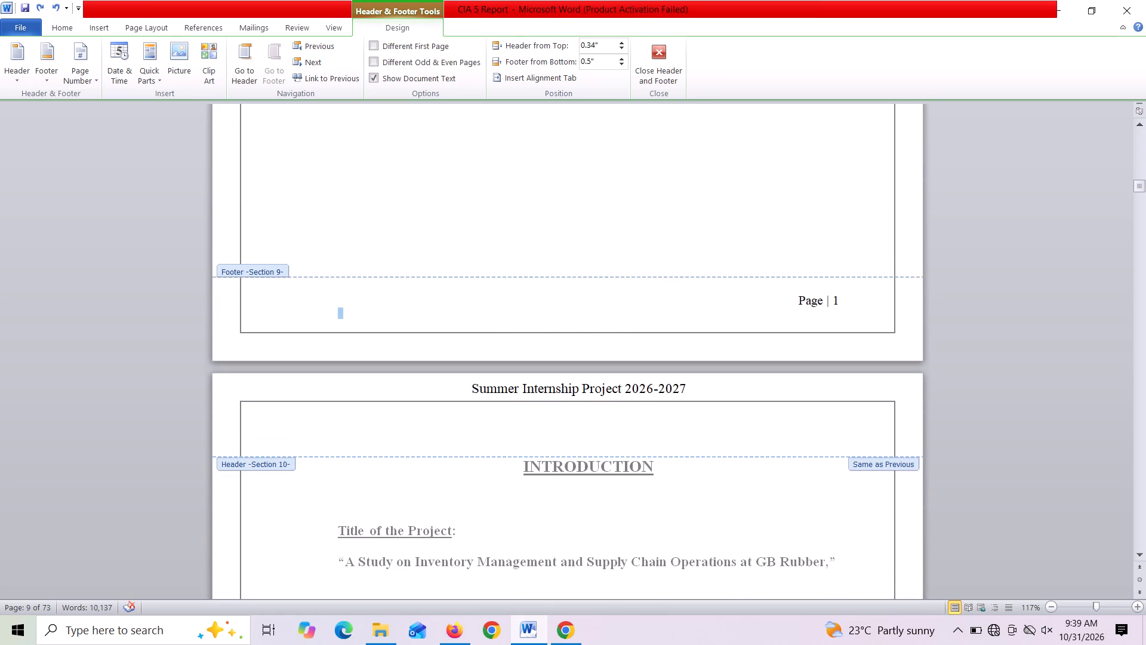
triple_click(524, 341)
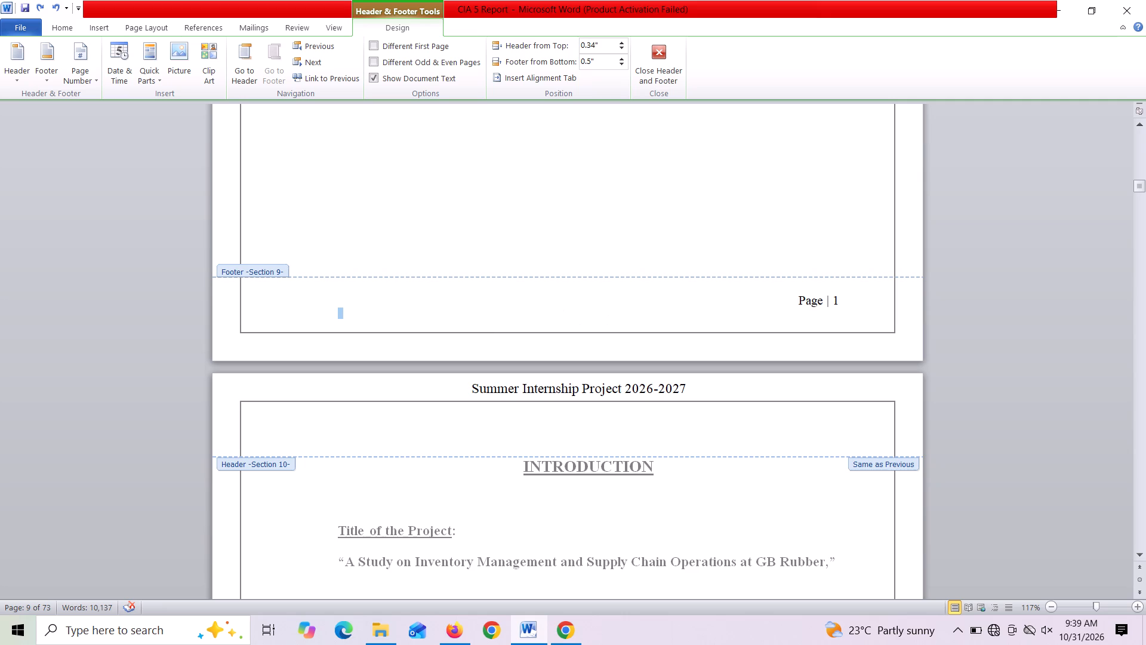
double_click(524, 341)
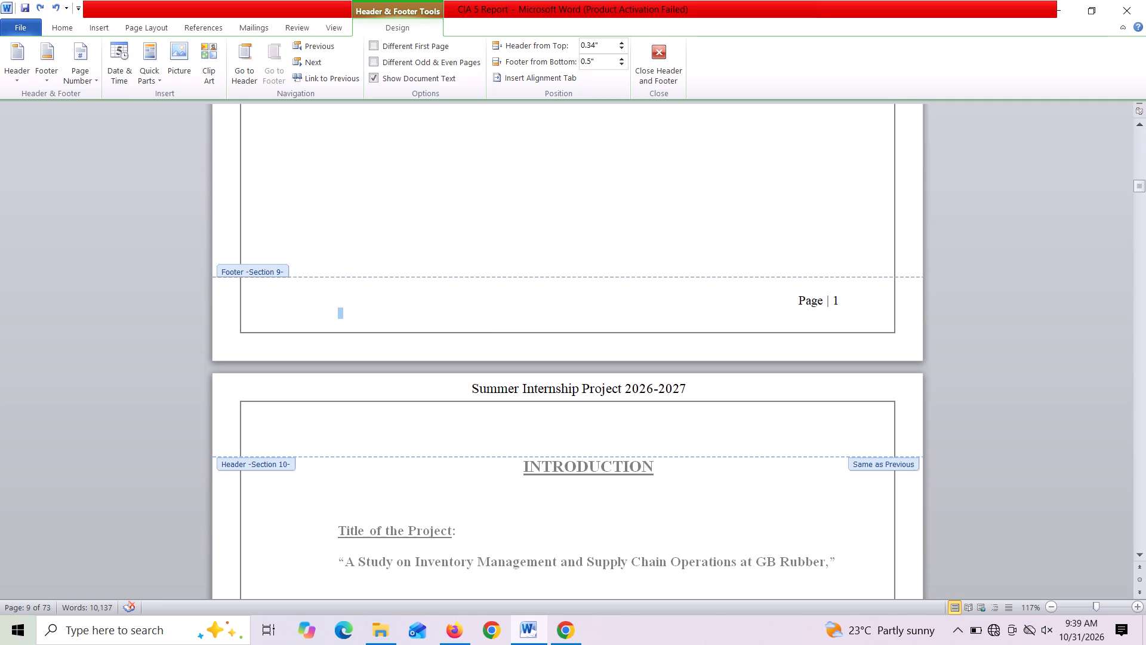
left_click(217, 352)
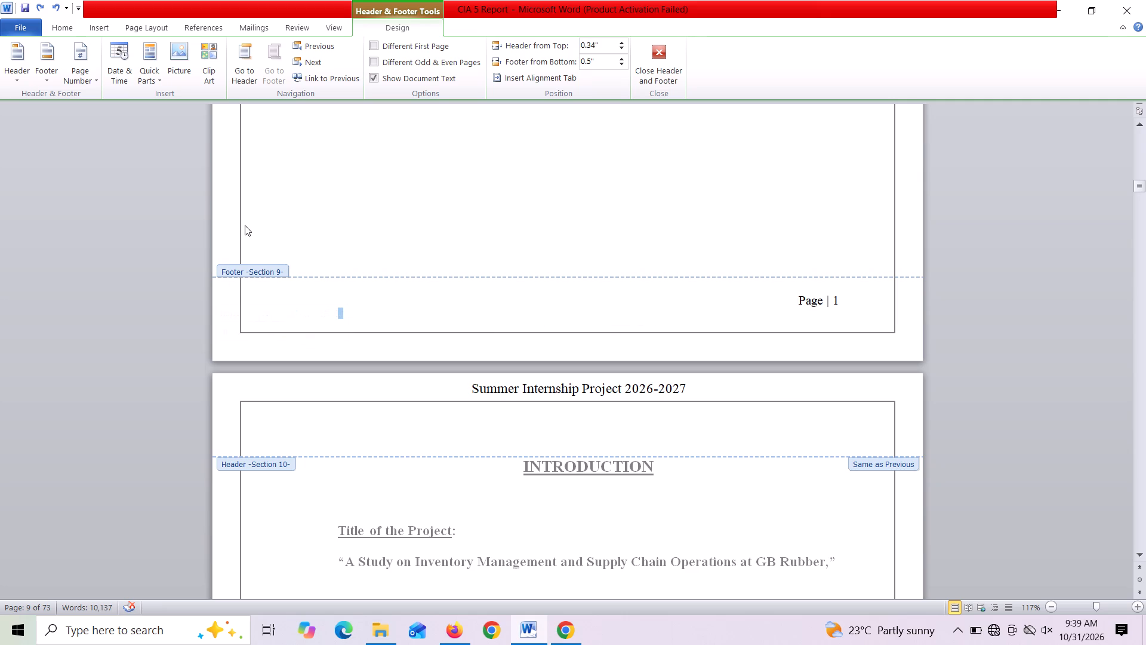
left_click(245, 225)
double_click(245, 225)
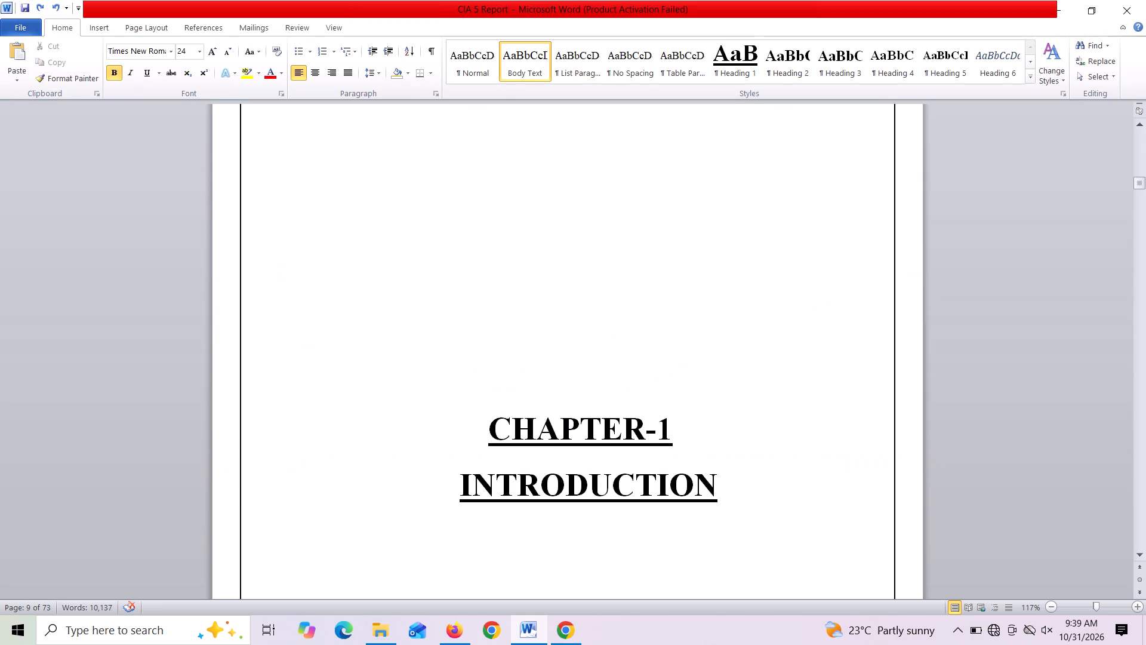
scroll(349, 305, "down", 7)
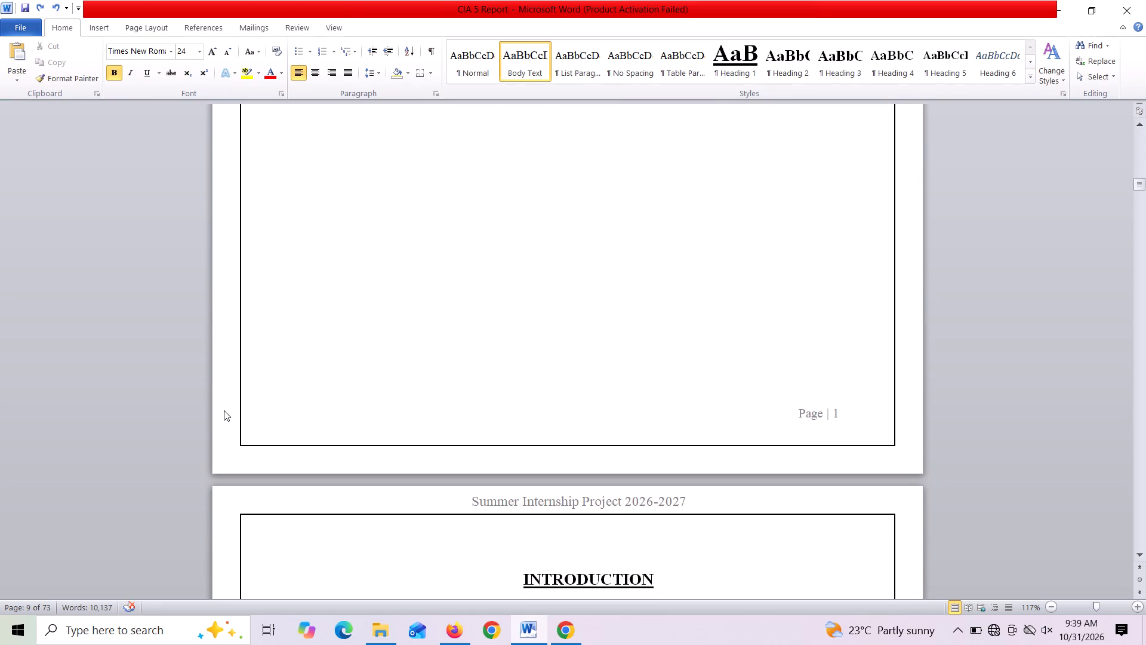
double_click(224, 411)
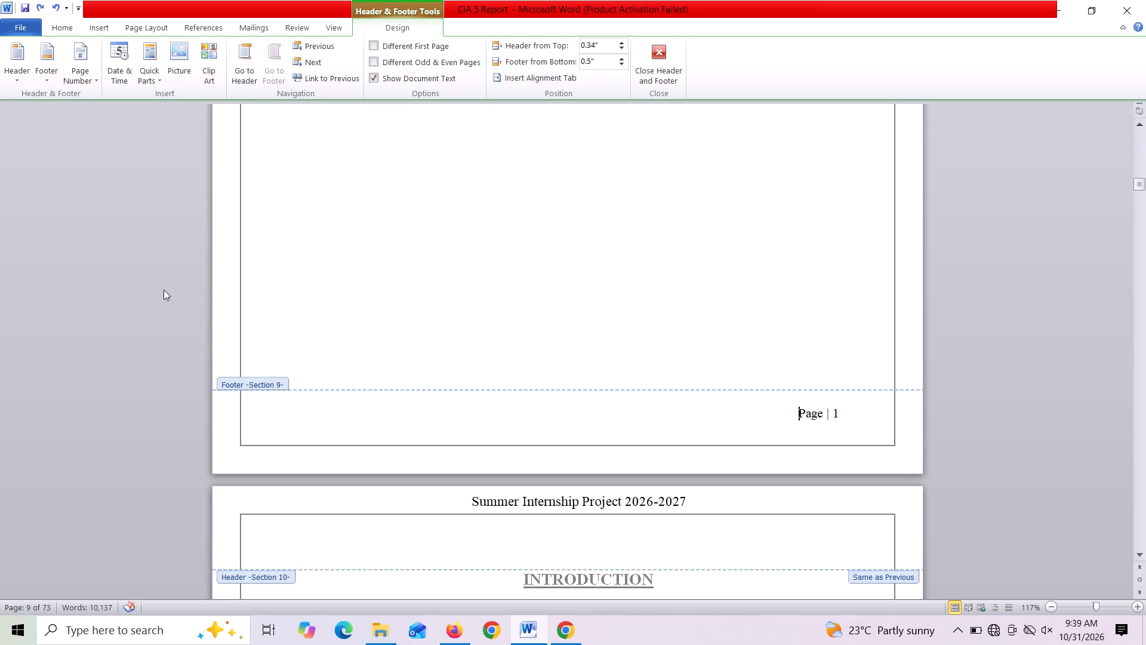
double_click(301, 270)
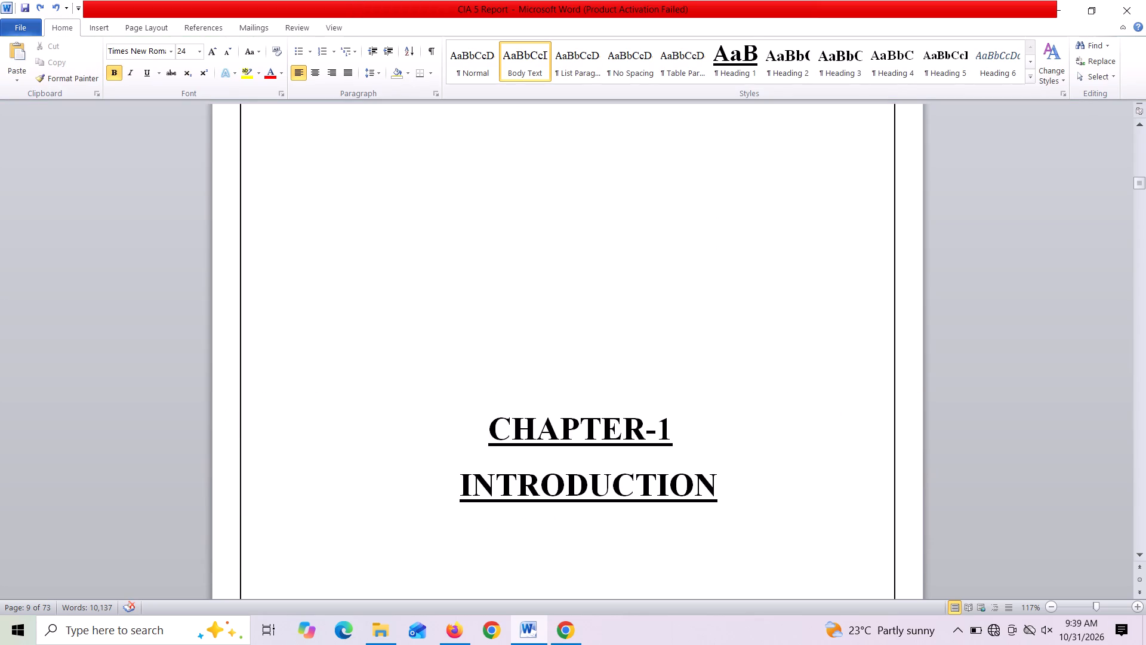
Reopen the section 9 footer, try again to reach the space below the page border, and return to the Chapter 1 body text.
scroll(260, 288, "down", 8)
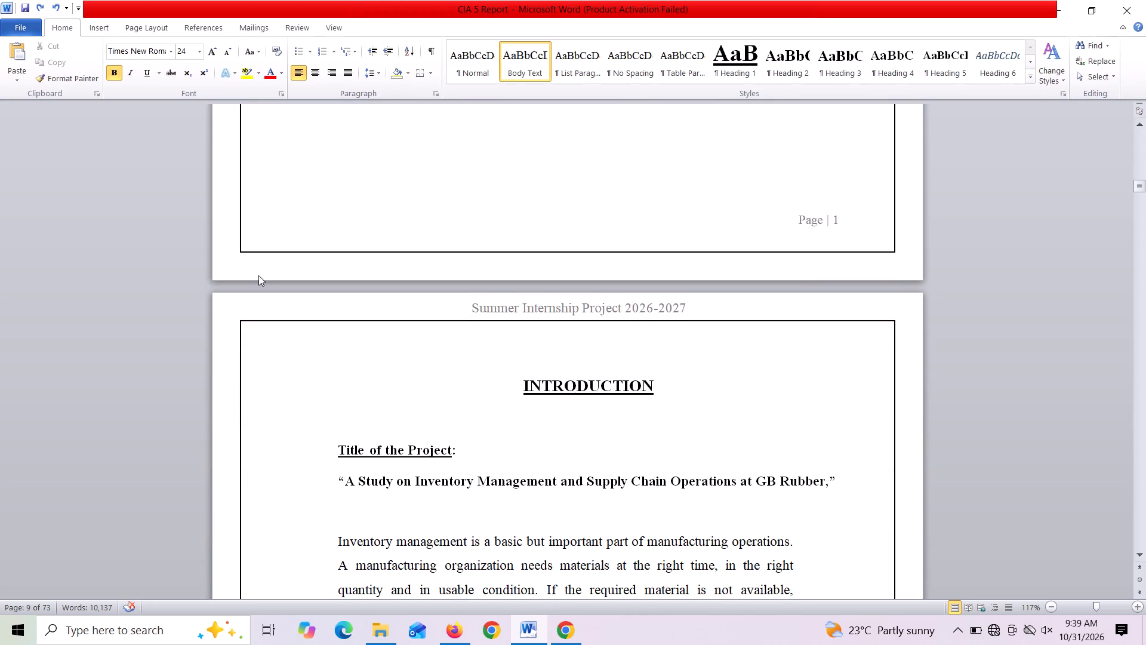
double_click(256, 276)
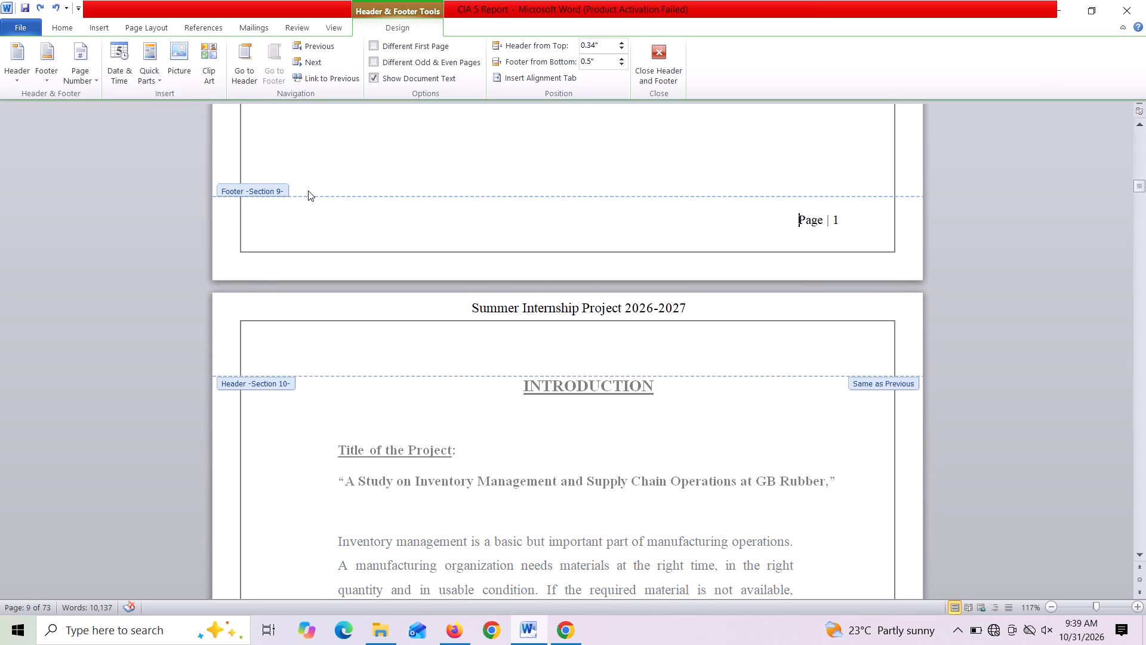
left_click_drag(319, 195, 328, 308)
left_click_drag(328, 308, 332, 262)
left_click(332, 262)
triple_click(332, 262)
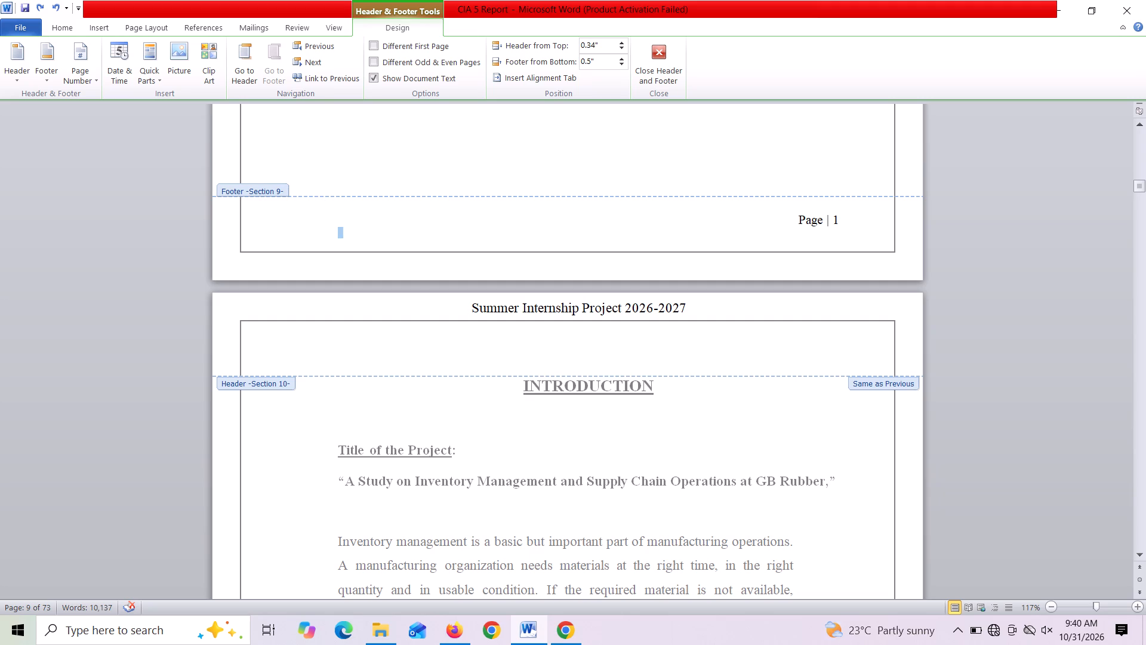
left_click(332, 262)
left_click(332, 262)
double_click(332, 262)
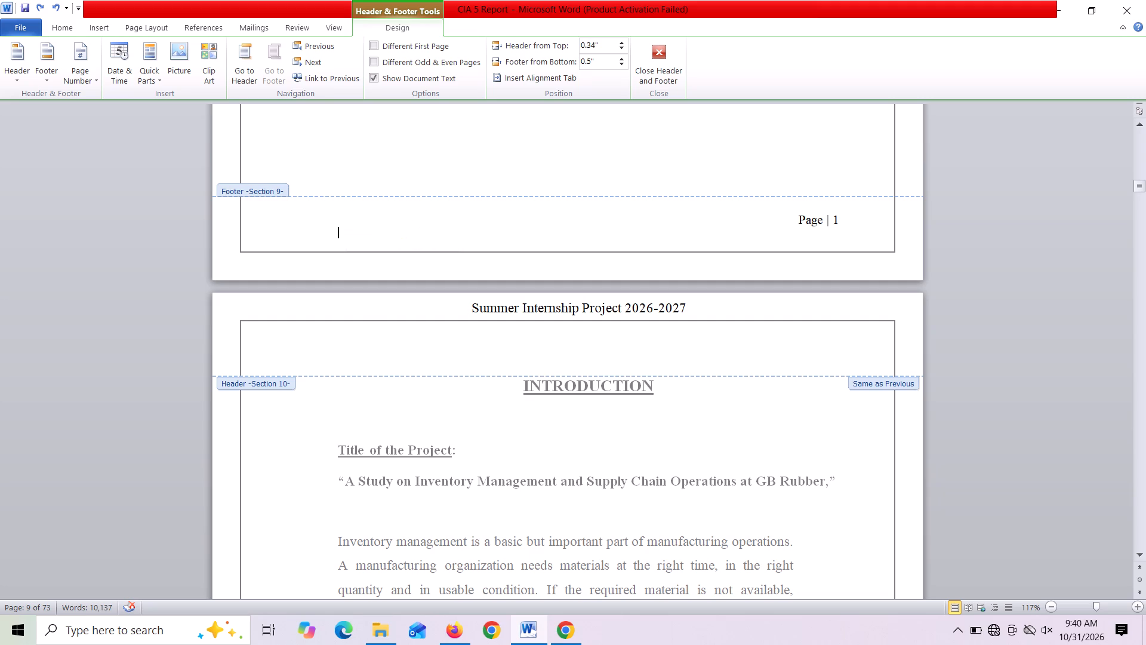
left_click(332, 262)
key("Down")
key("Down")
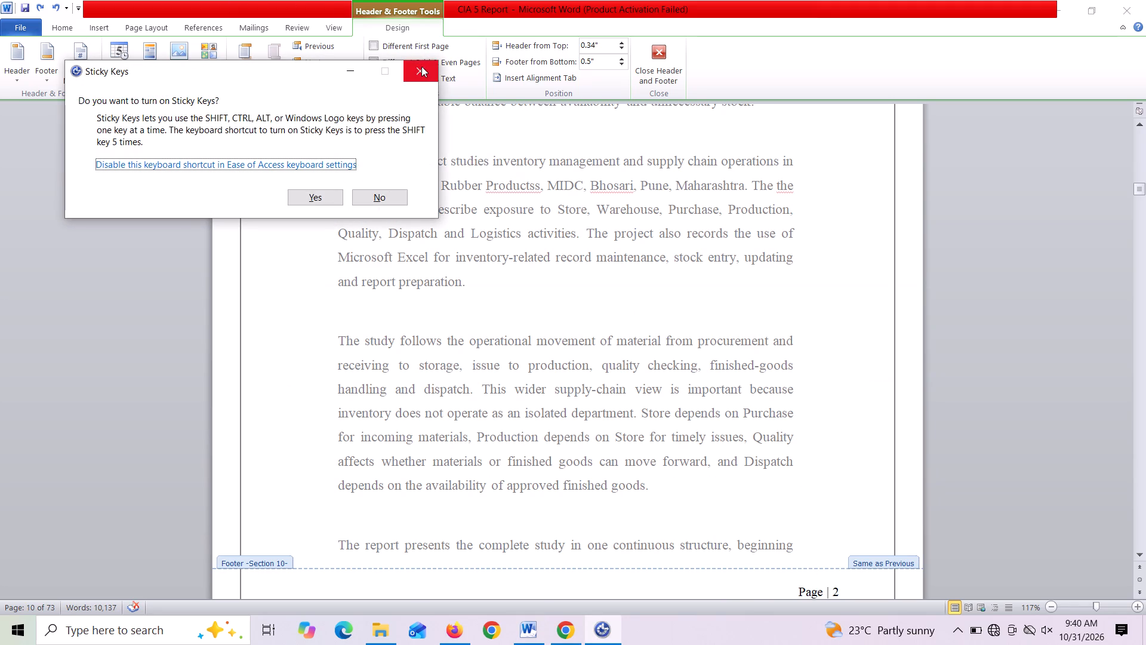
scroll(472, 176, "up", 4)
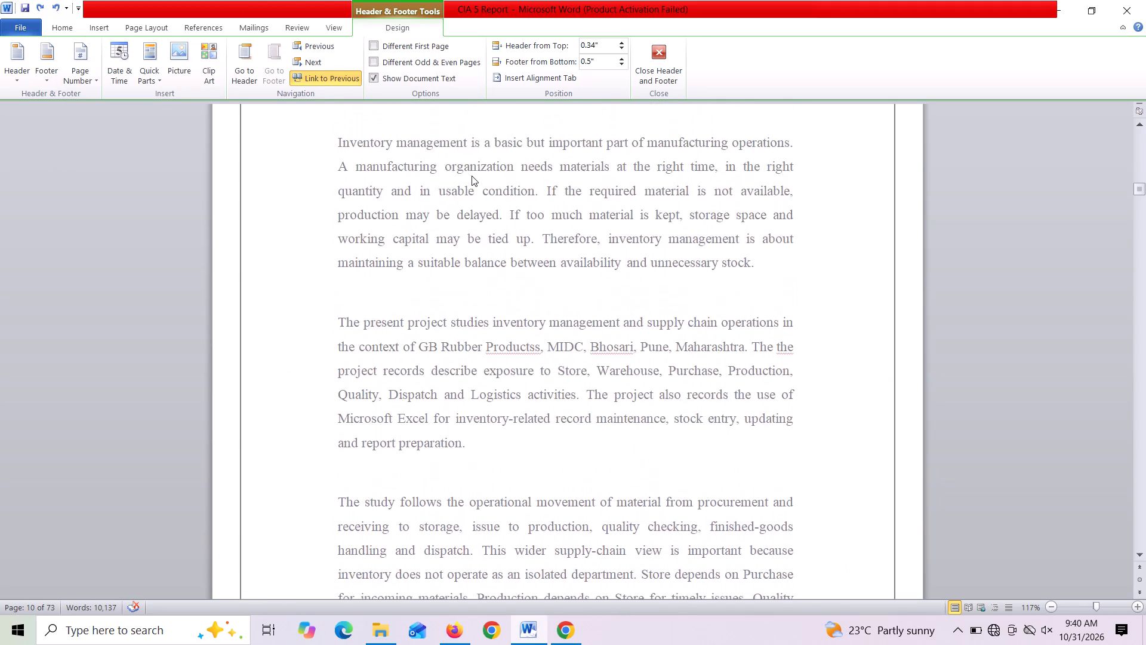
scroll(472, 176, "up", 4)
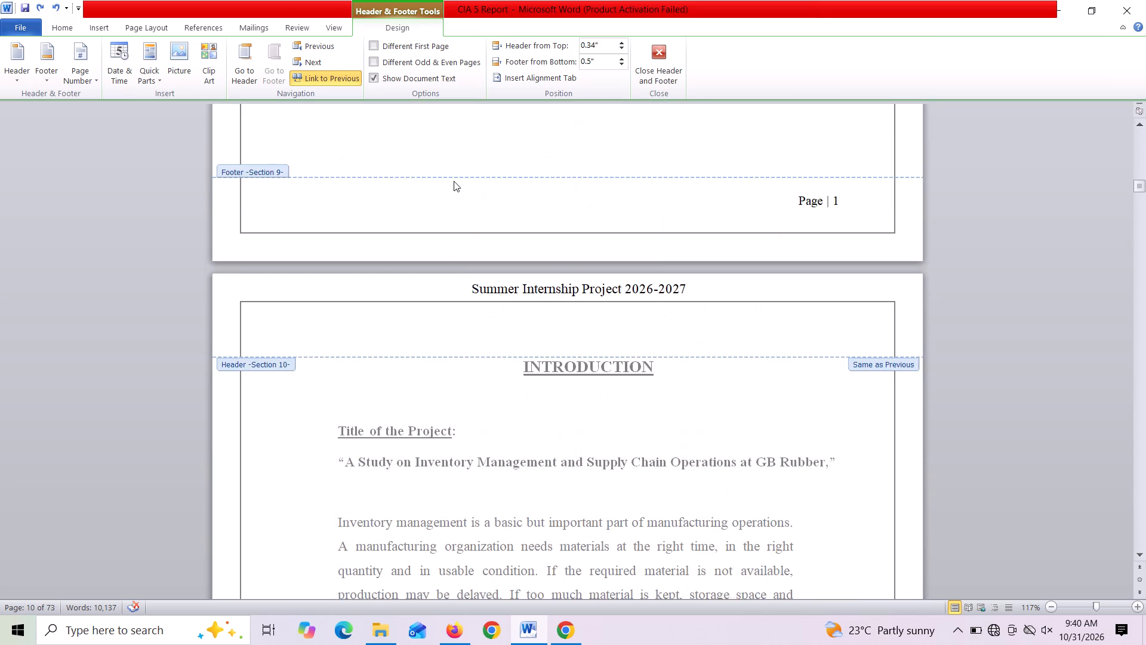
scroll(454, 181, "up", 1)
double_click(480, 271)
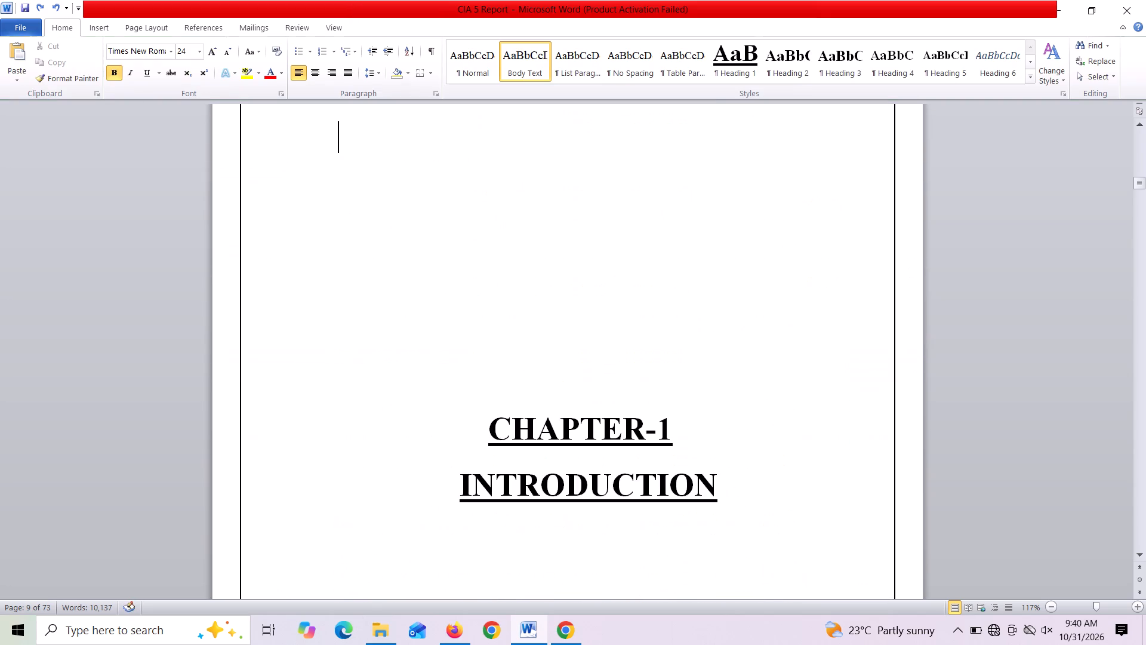
Review the page numbers and footers from Chapter 1 through the end of the report and back to the Internship Synopsis page.
scroll(480, 271, "down", 13)
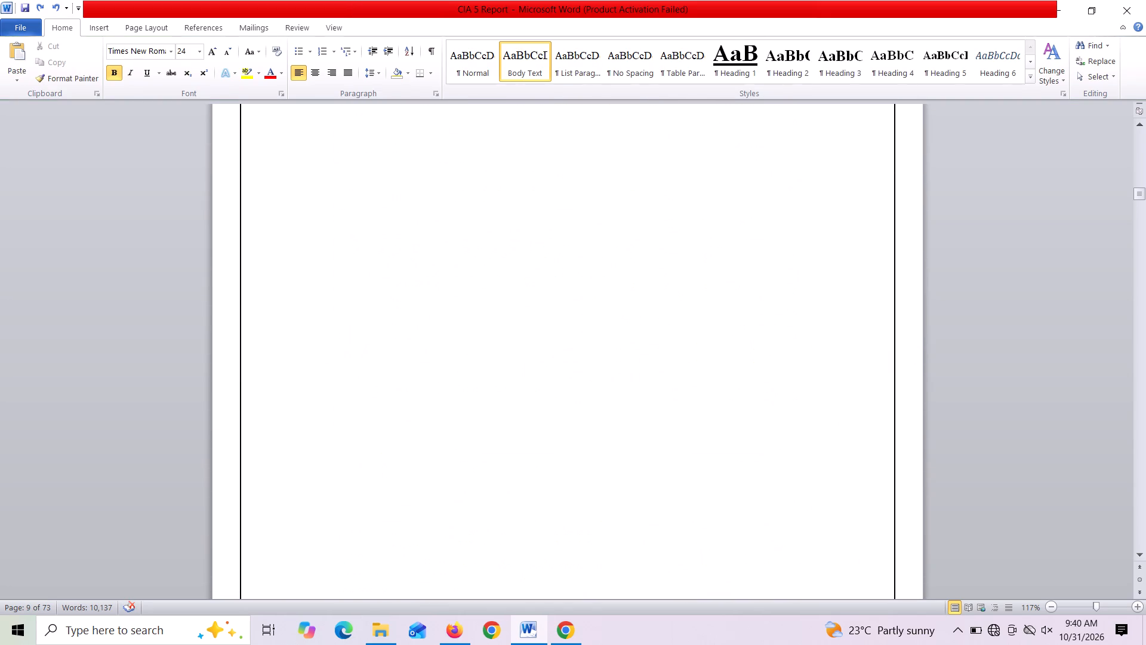
scroll(480, 271, "down", 15)
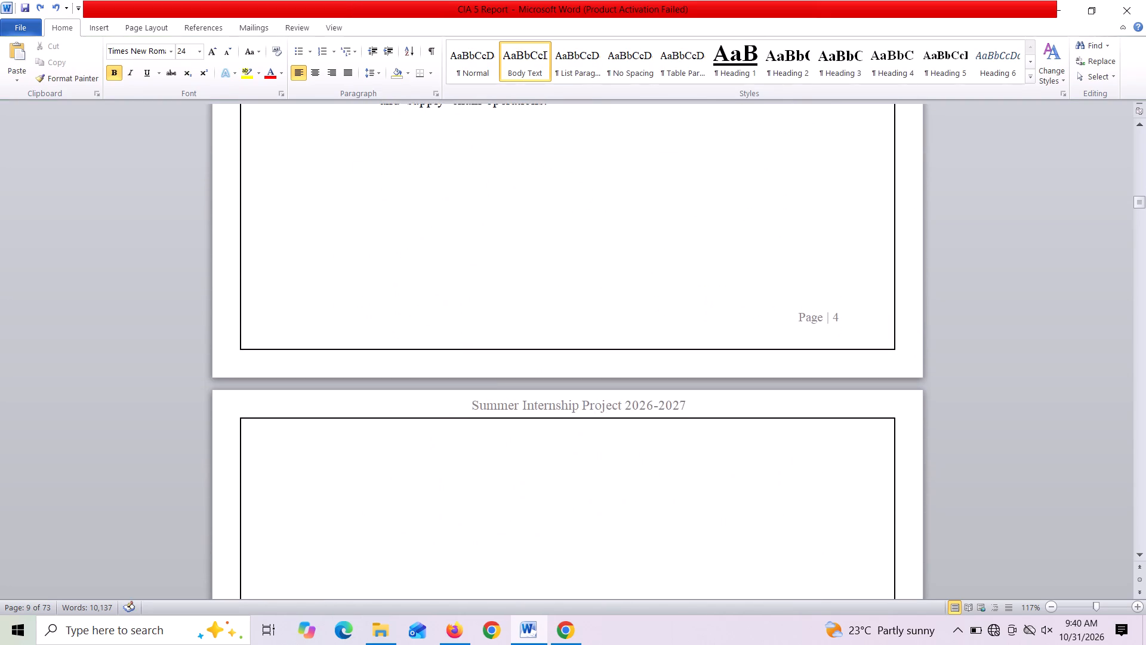
scroll(480, 271, "down", 17)
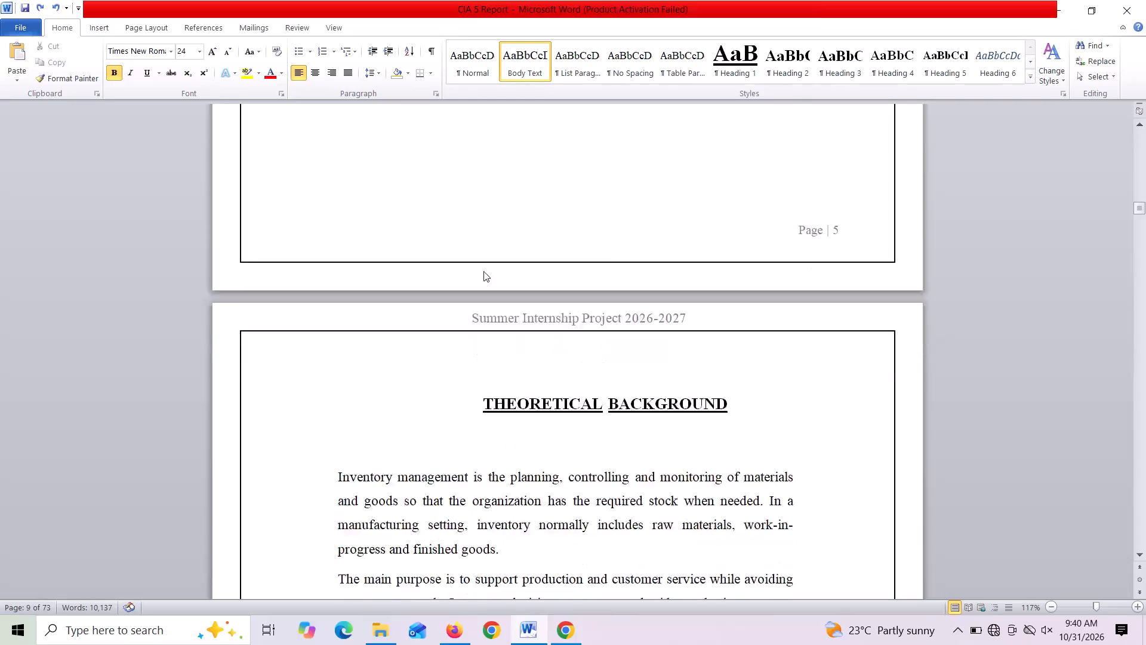
scroll(483, 271, "down", 1)
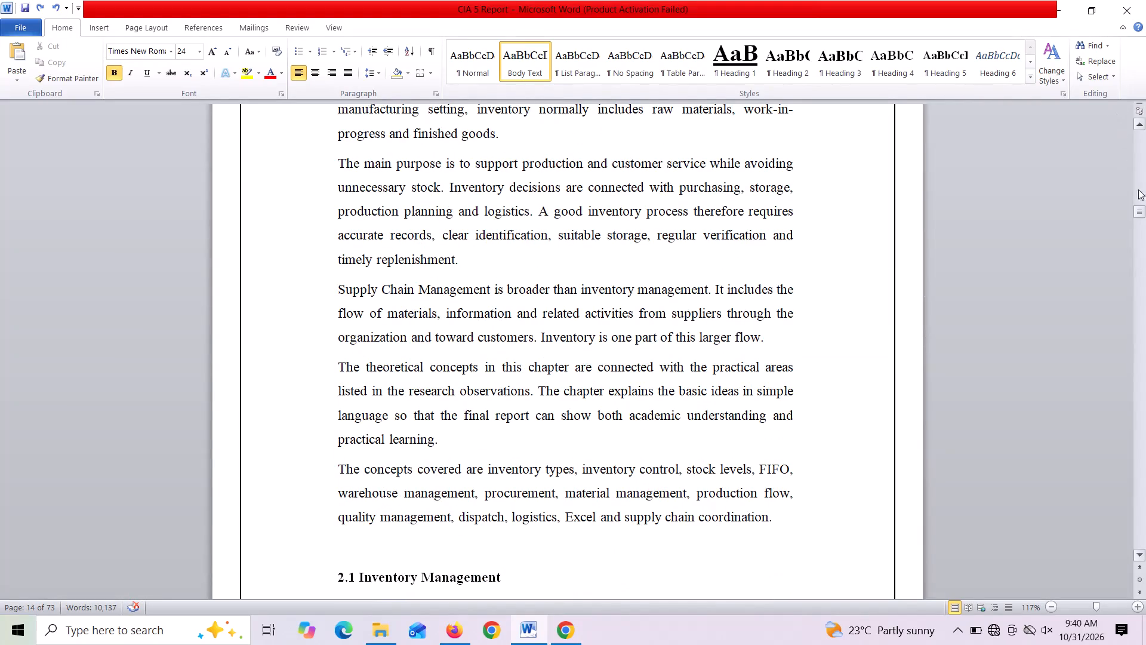
scroll(1141, 194, "up", 1)
left_click_drag(1143, 217, 1141, 446)
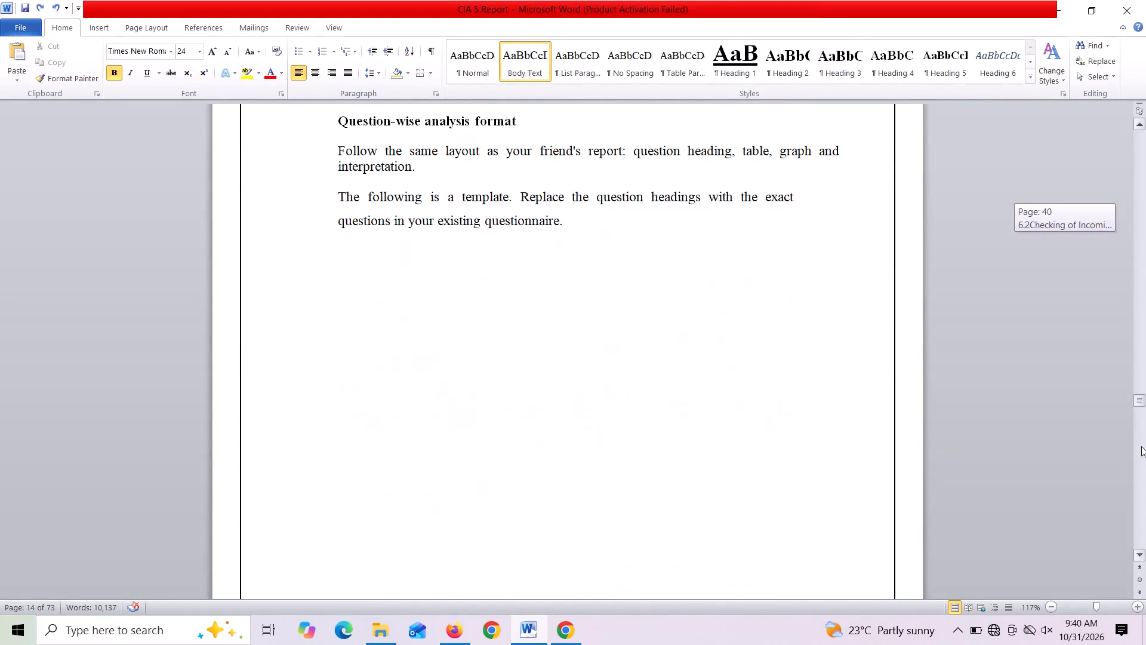
left_click_drag(1141, 446, 1145, 566)
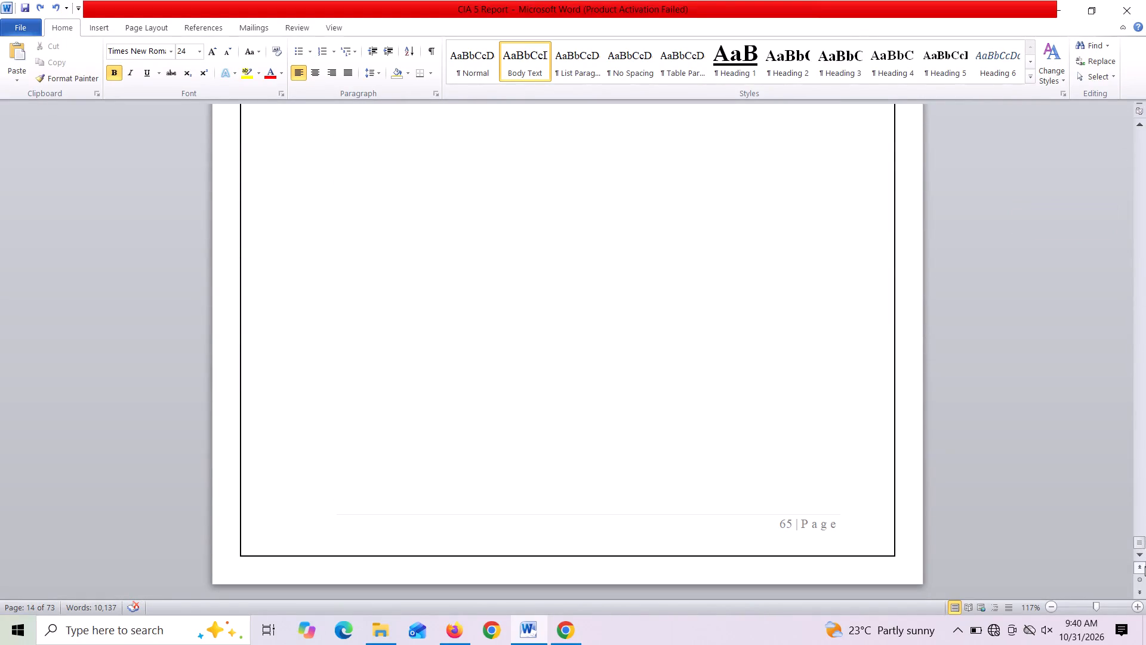
scroll(601, 358, "up", 11)
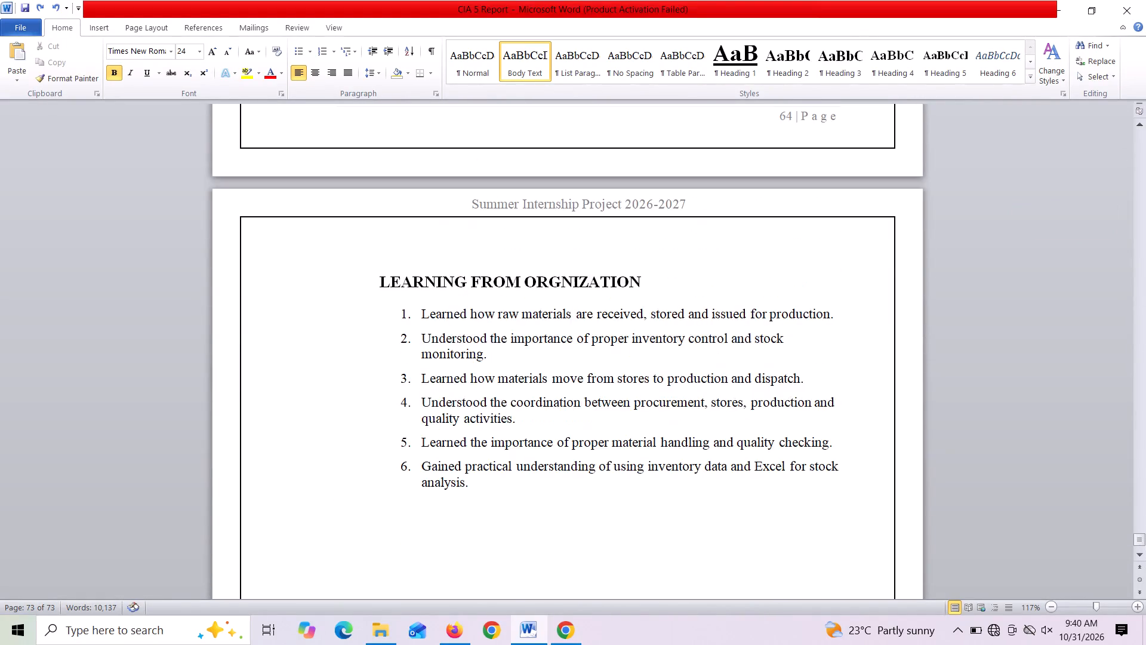
scroll(601, 358, "up", 16)
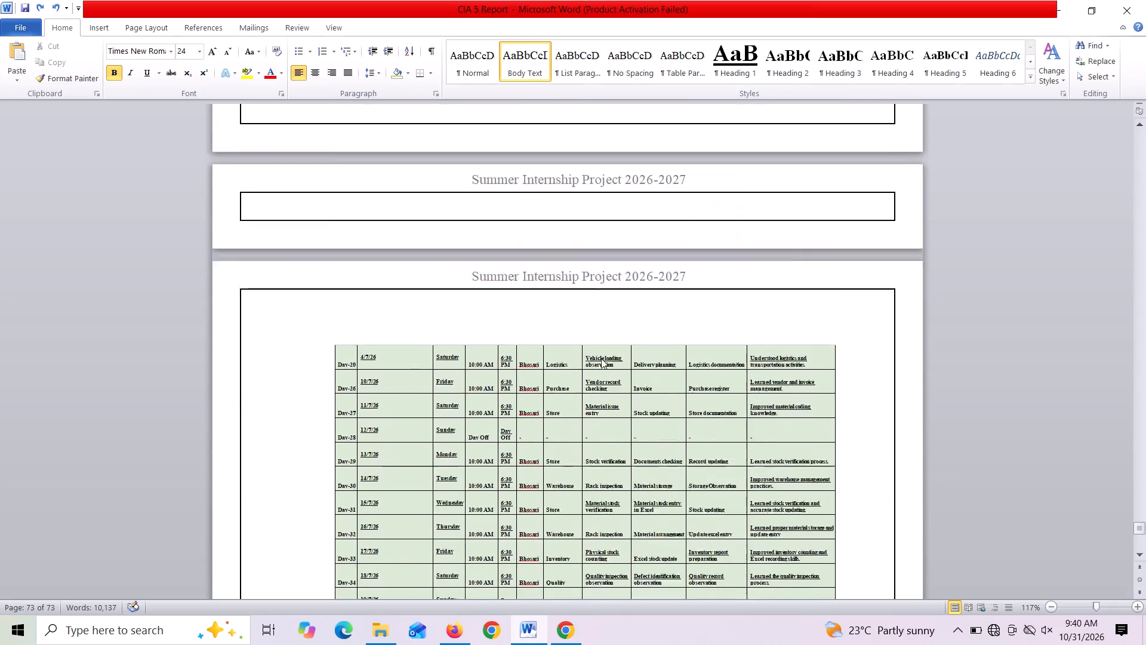
scroll(601, 358, "up", 16)
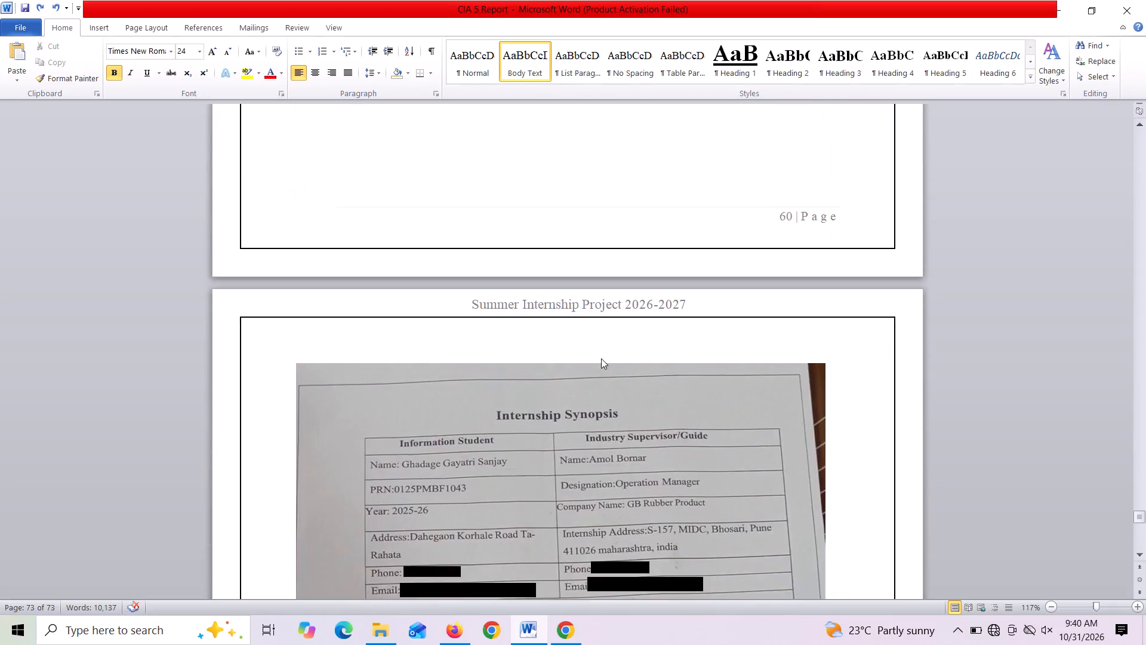
Insert an empty paragraph below the Internship Synopsis image, pushing an extra page in before the Daily Log.
scroll(601, 358, "up", 7)
scroll(601, 358, "down", 7)
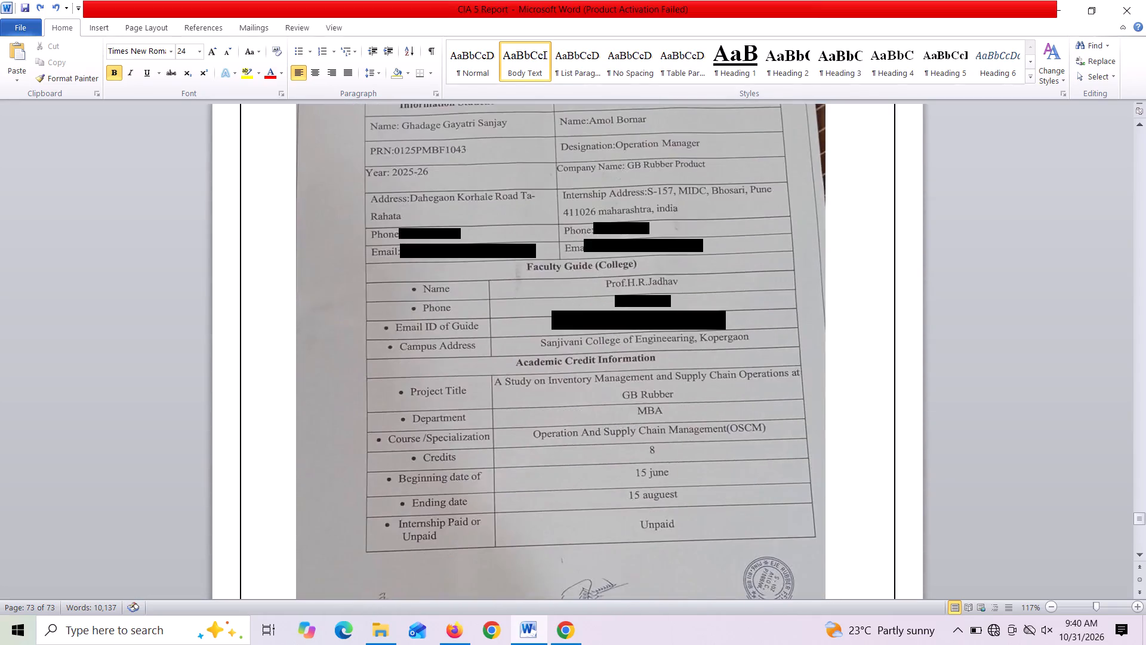
scroll(601, 358, "down", 5)
left_click(825, 306)
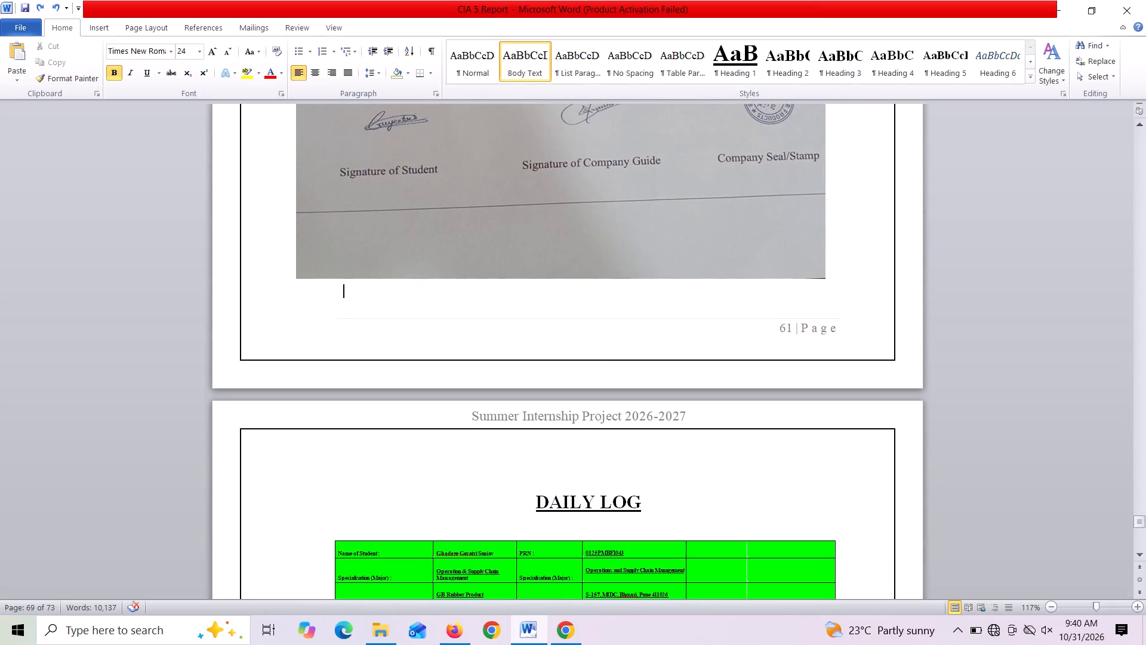
key("Return")
Check the page layout and numbering around the Internship Synopsis and Daily Log pages.
scroll(825, 306, "up", 6)
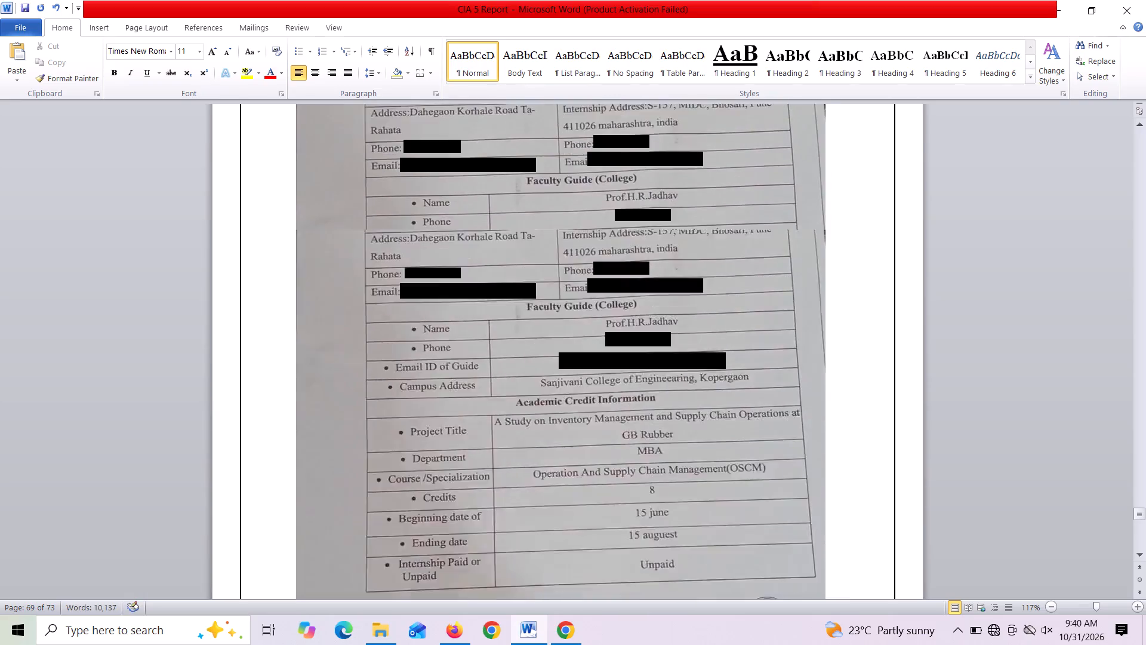
scroll(825, 306, "up", 16)
scroll(825, 306, "down", 1)
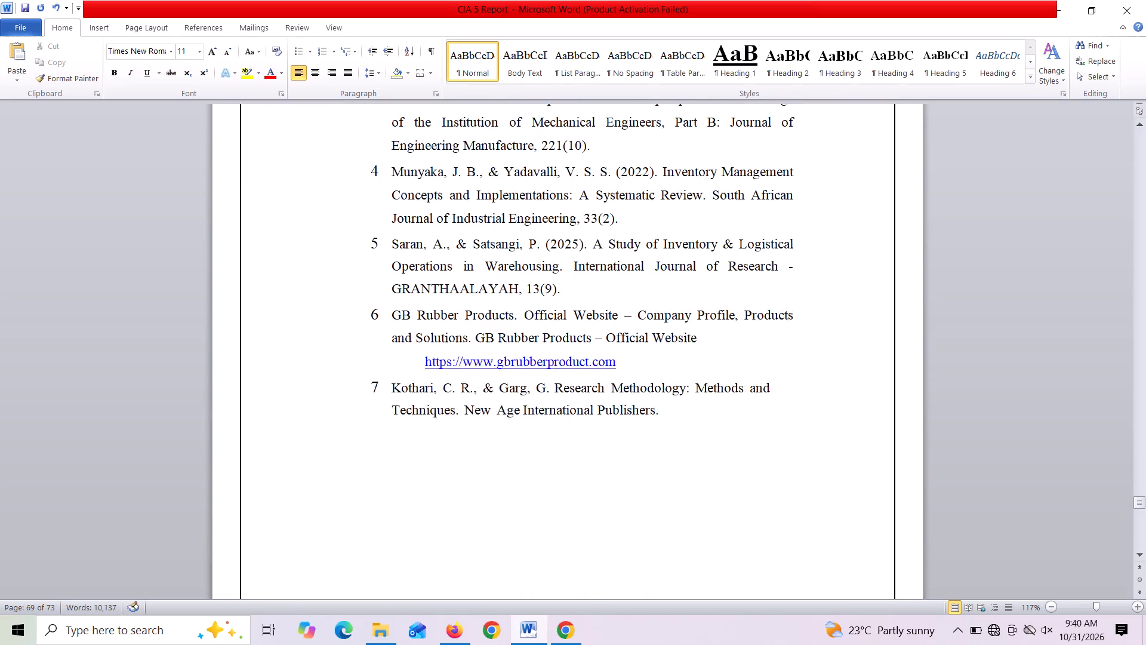
scroll(825, 306, "down", 10)
scroll(825, 306, "up", 2)
scroll(825, 306, "down", 2)
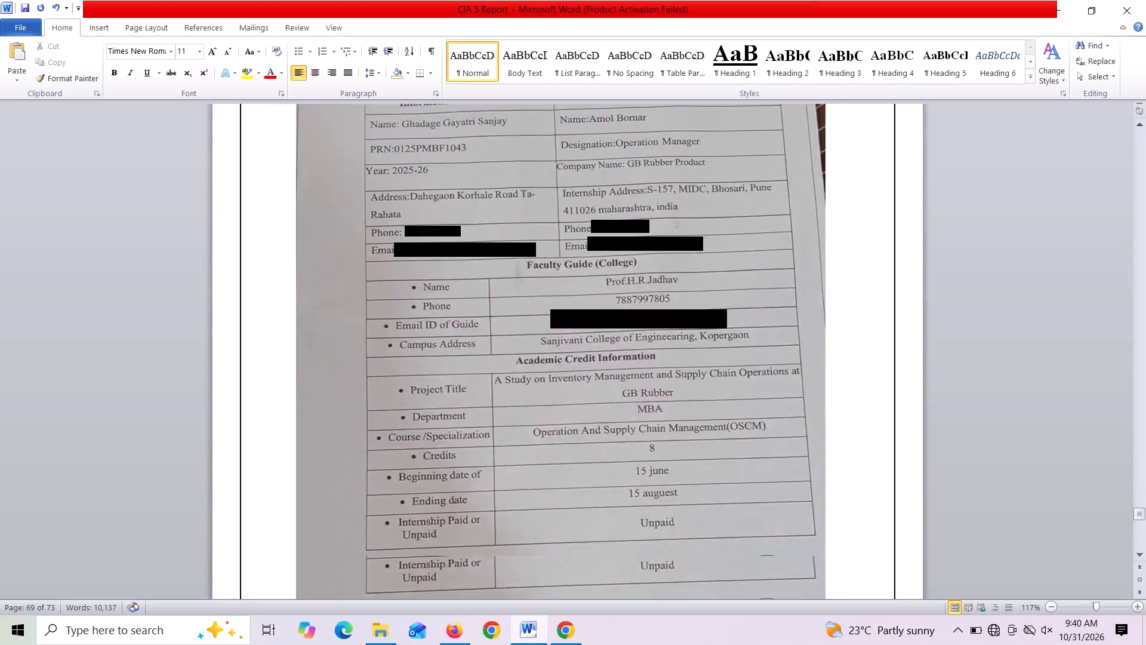
scroll(825, 306, "down", 10)
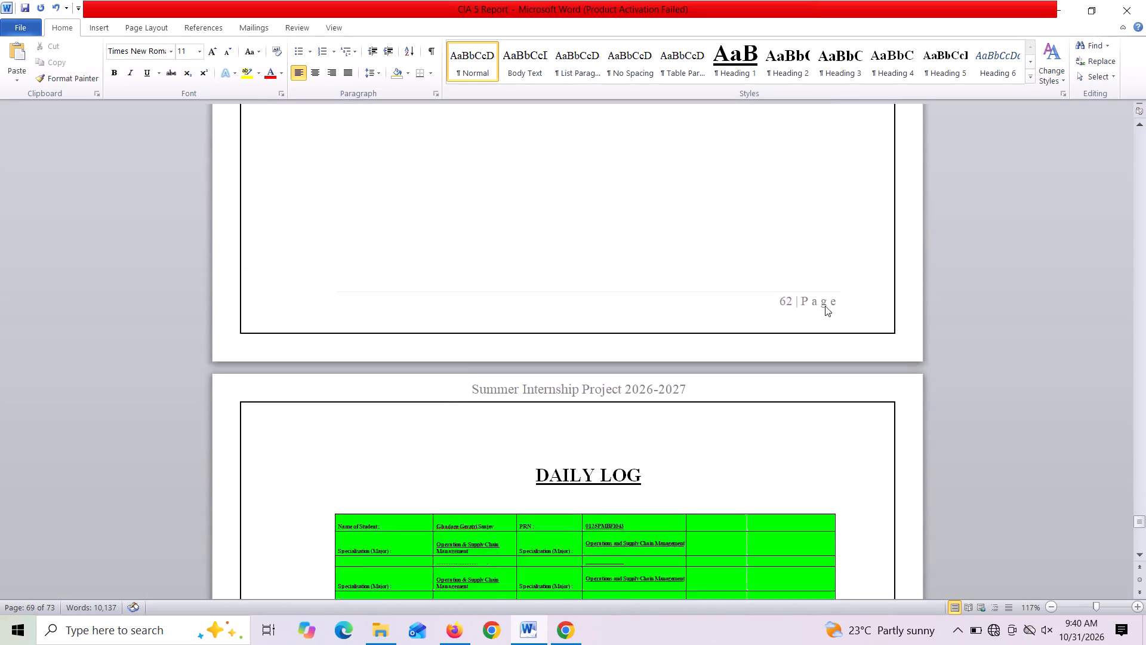
scroll(825, 306, "down", 9)
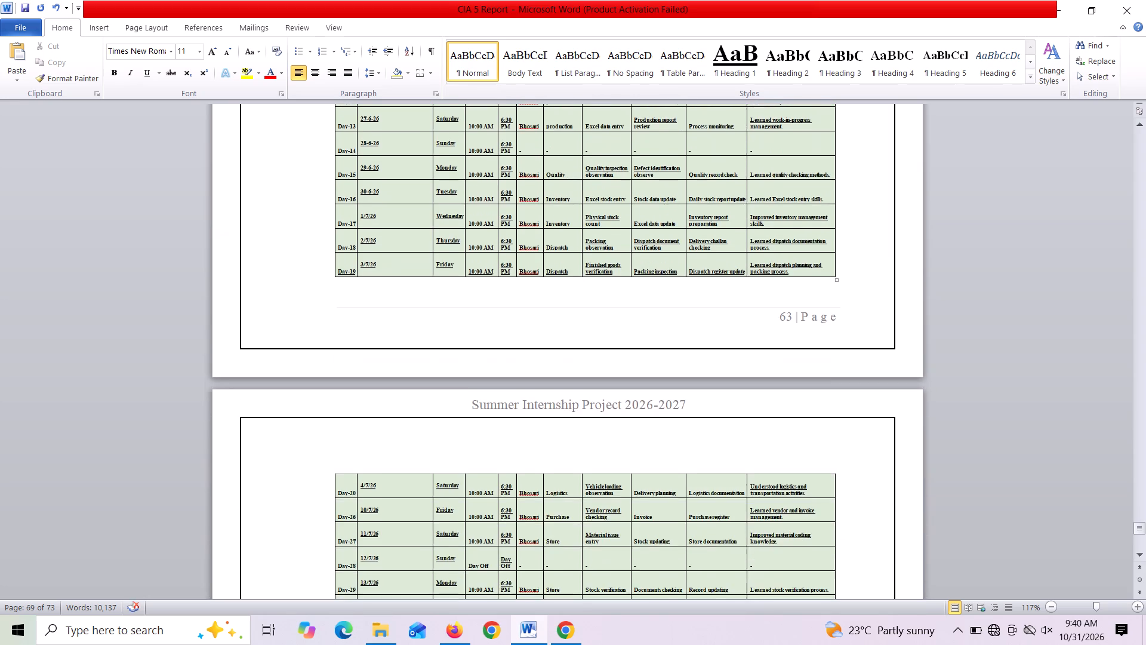
scroll(825, 306, "down", 2)
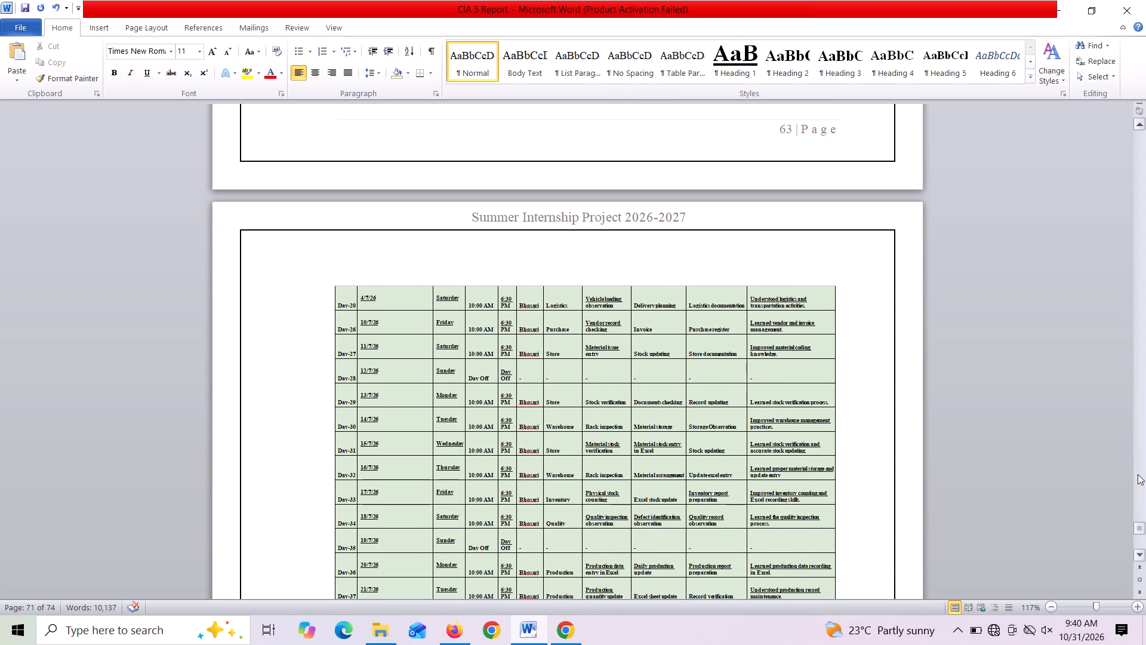
In the index table, set the Annexure pages to 61-65 and the Learning through the Project page to 66.
left_click_drag(1141, 527, 1145, 172)
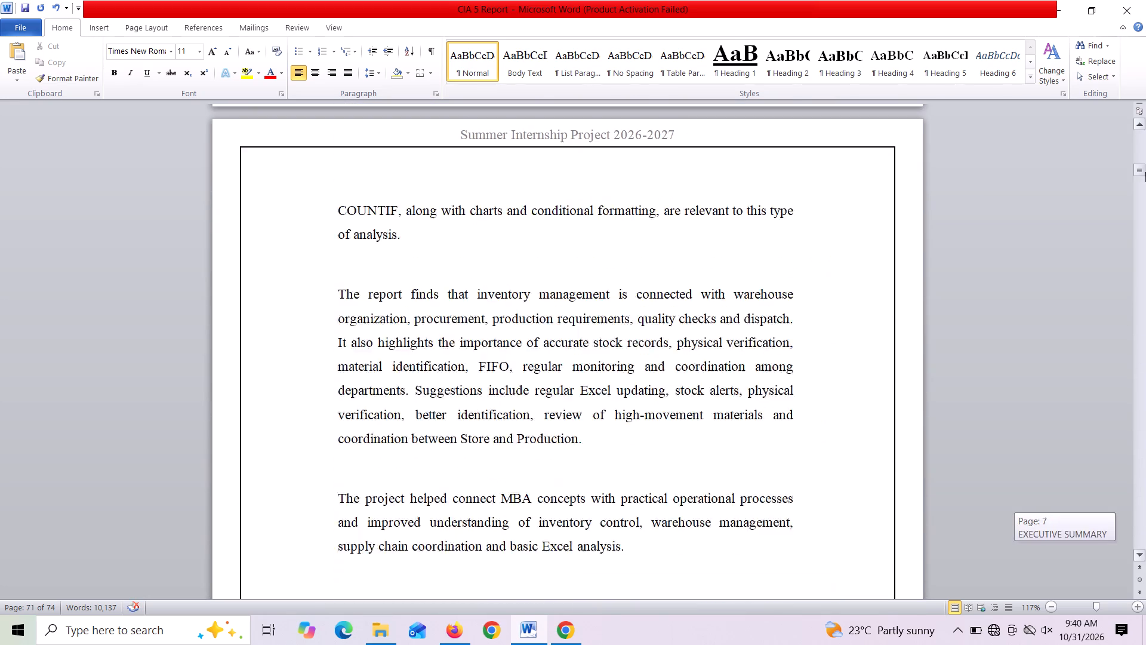
left_click_drag(1145, 172, 1136, 22)
scroll(754, 338, "down", 7)
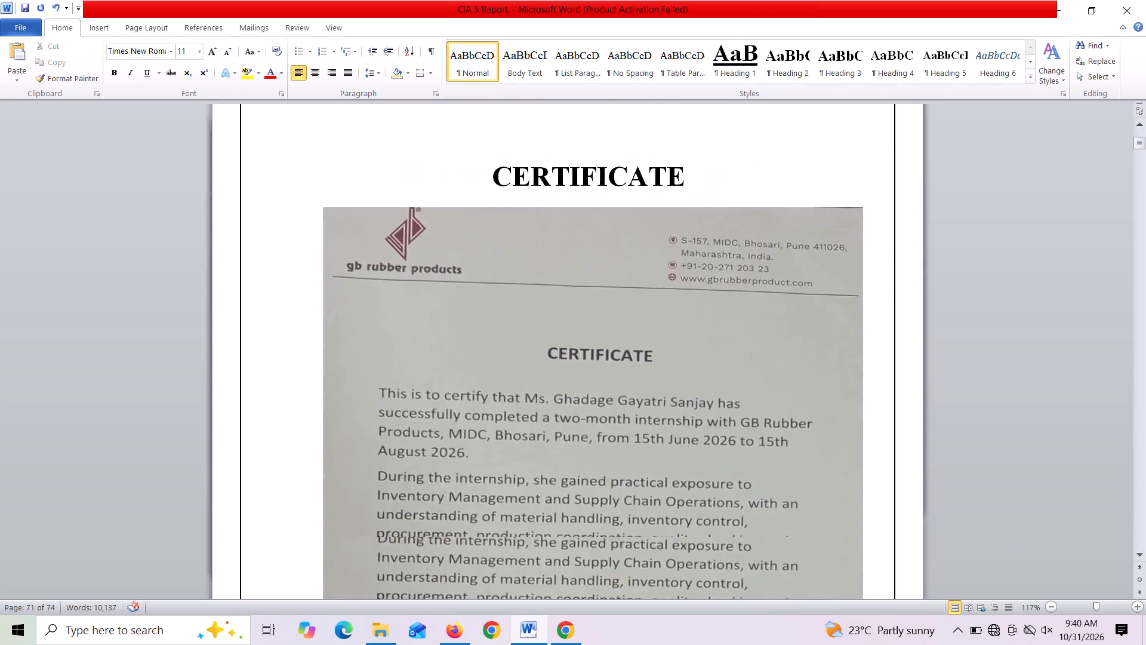
scroll(754, 338, "down", 13)
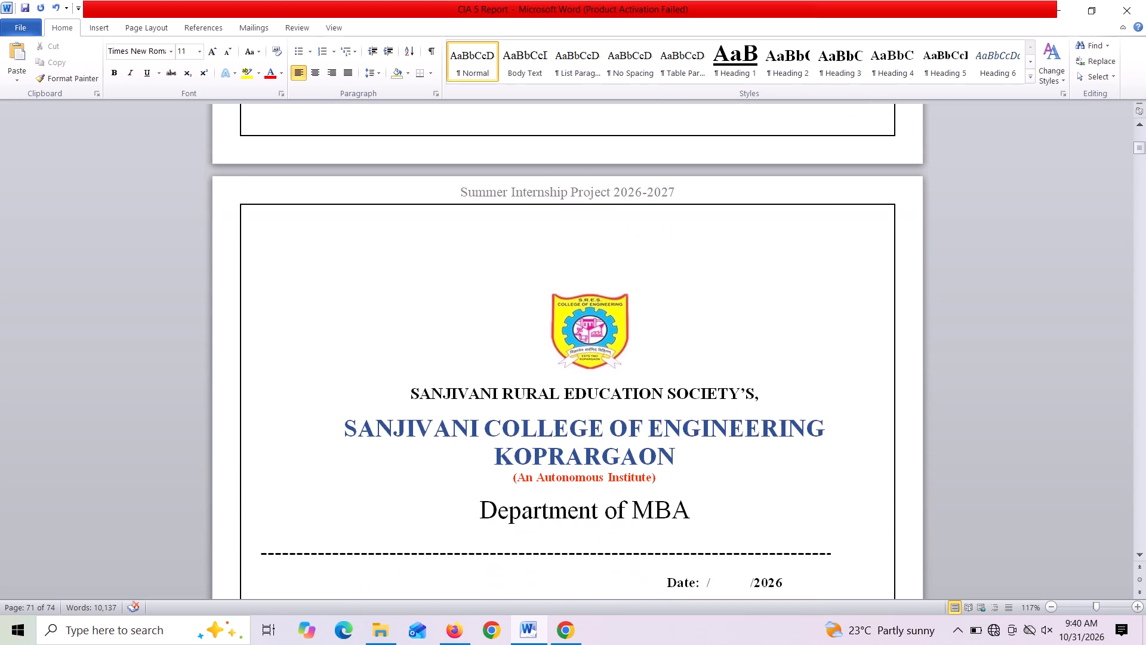
scroll(754, 338, "down", 7)
scroll(754, 338, "up", 4)
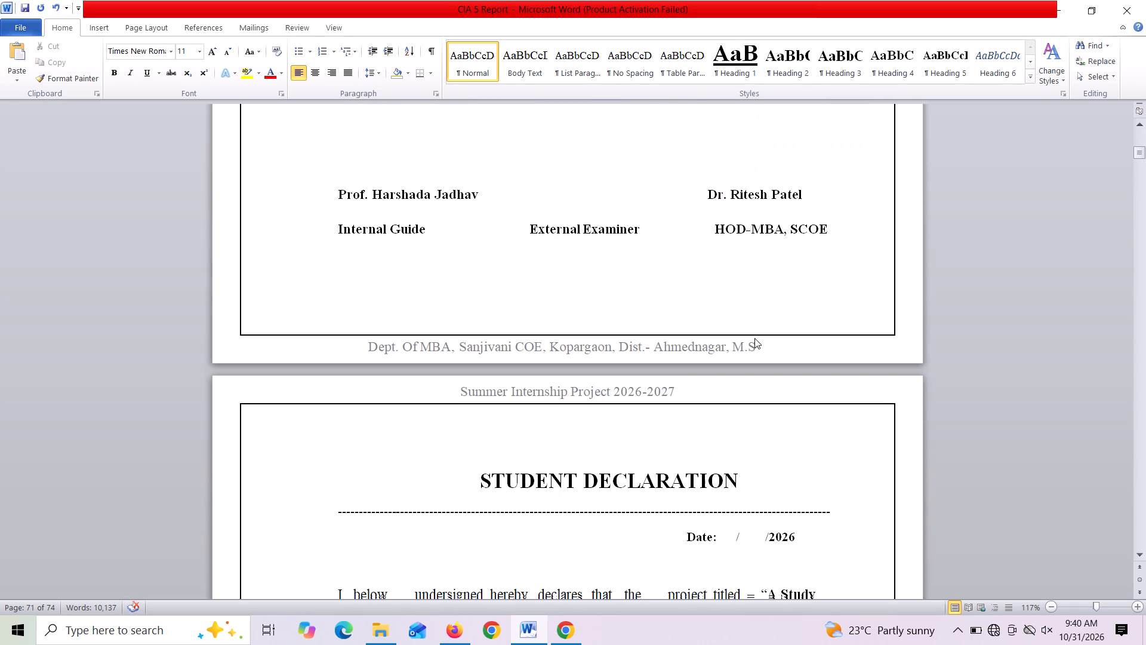
scroll(754, 338, "up", 4)
scroll(754, 338, "down", 8)
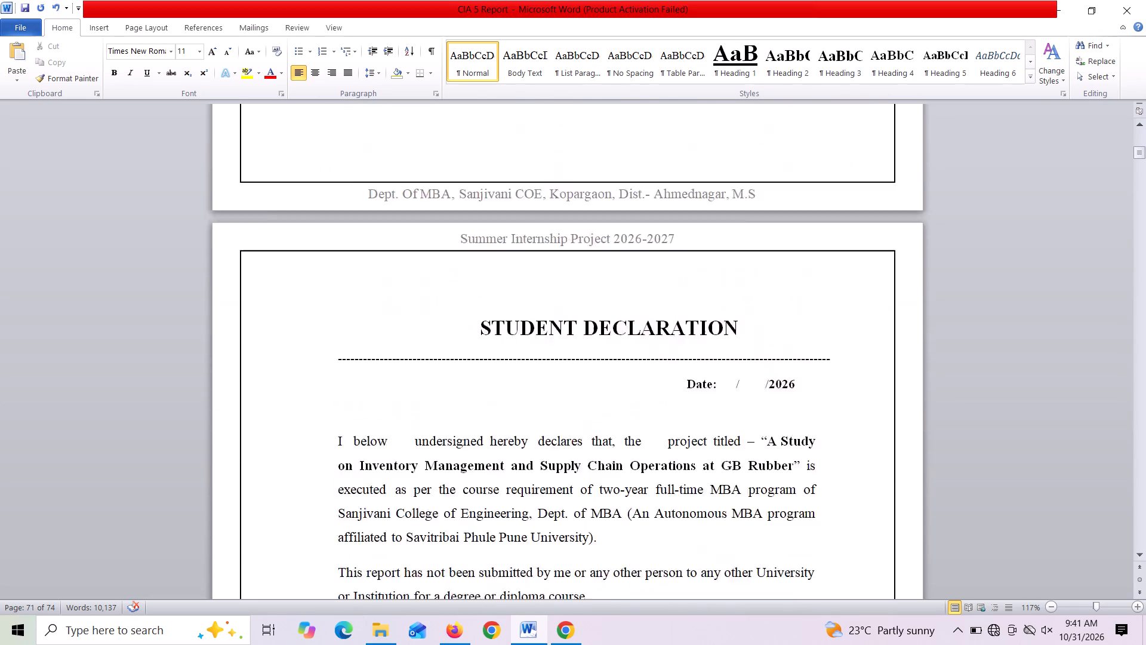
scroll(754, 338, "down", 20)
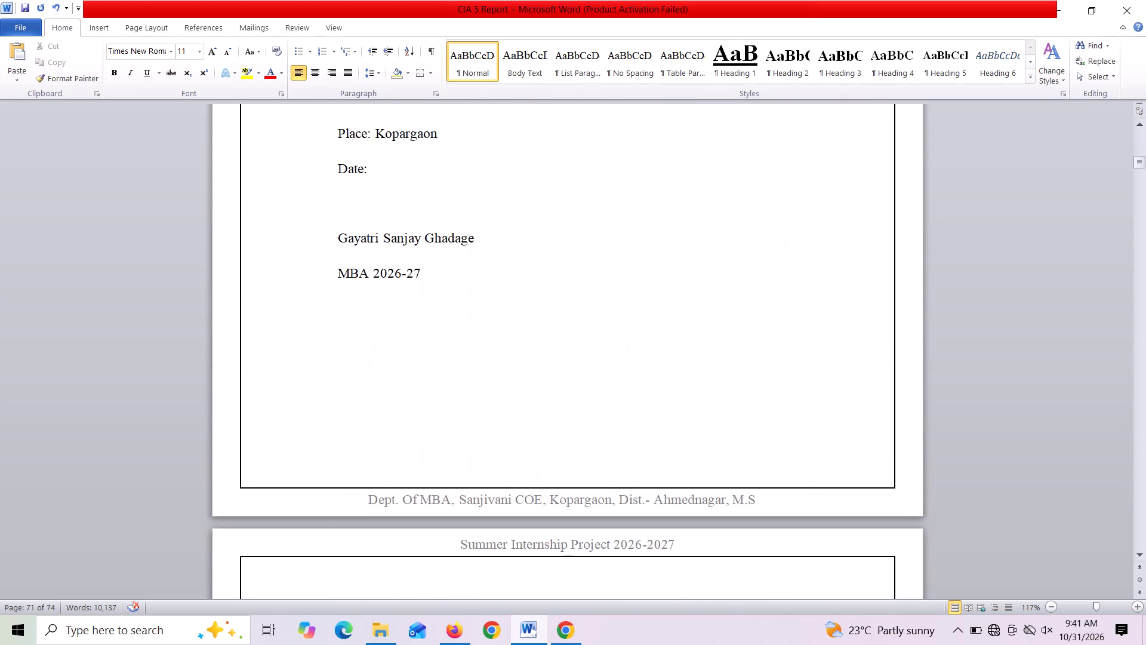
scroll(754, 338, "down", 13)
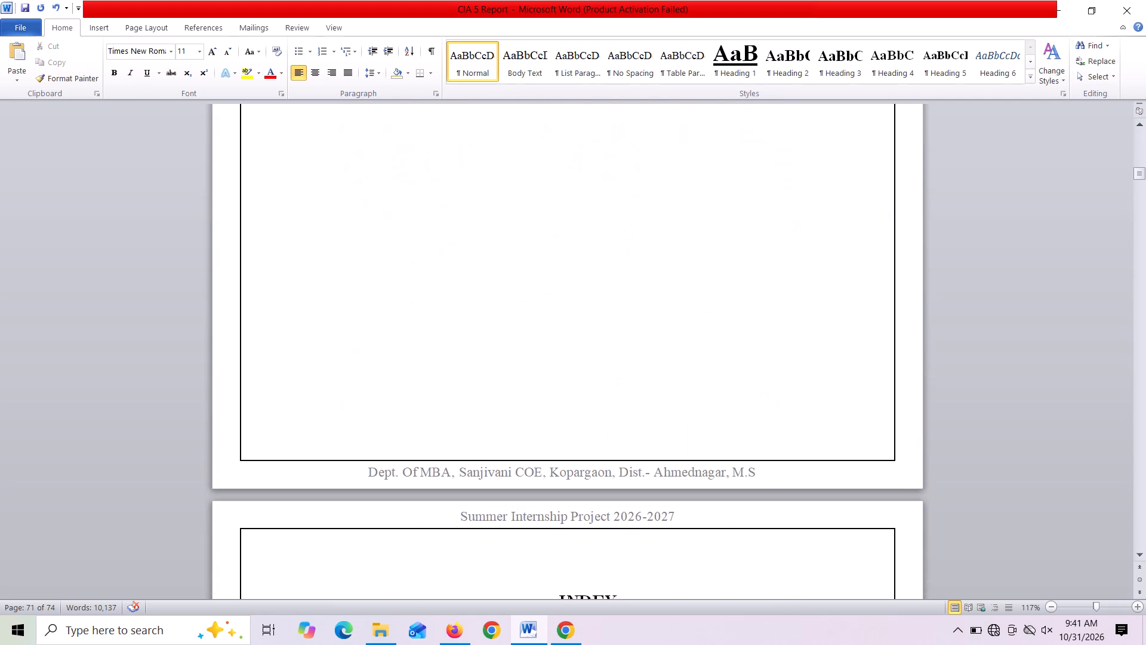
scroll(754, 338, "down", 11)
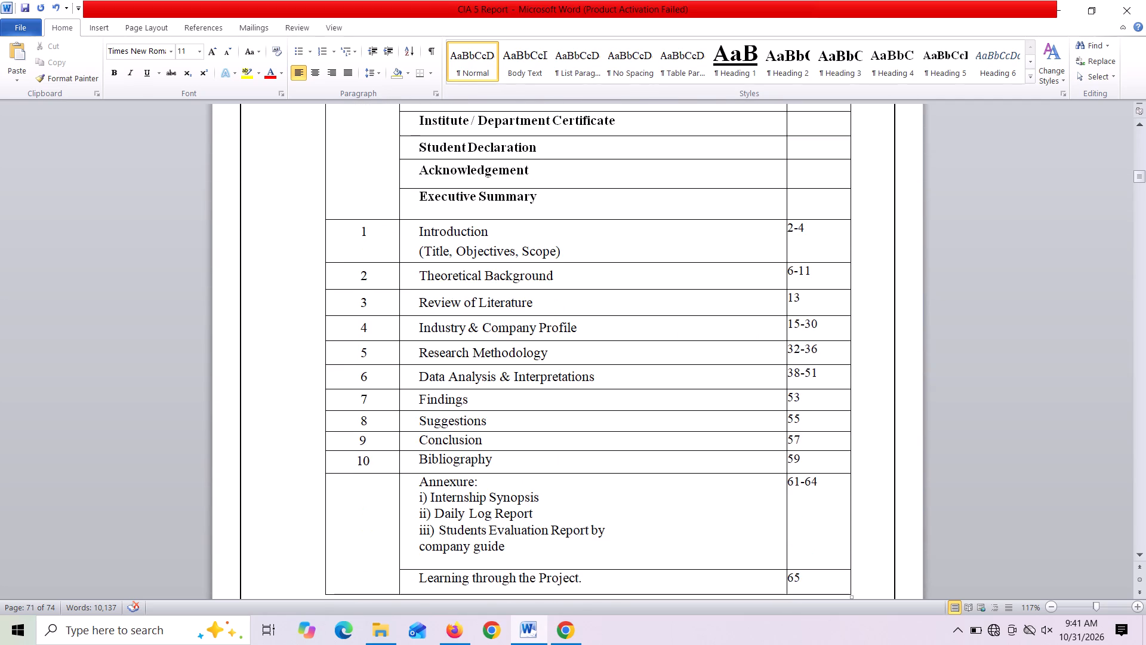
scroll(754, 338, "down", 1)
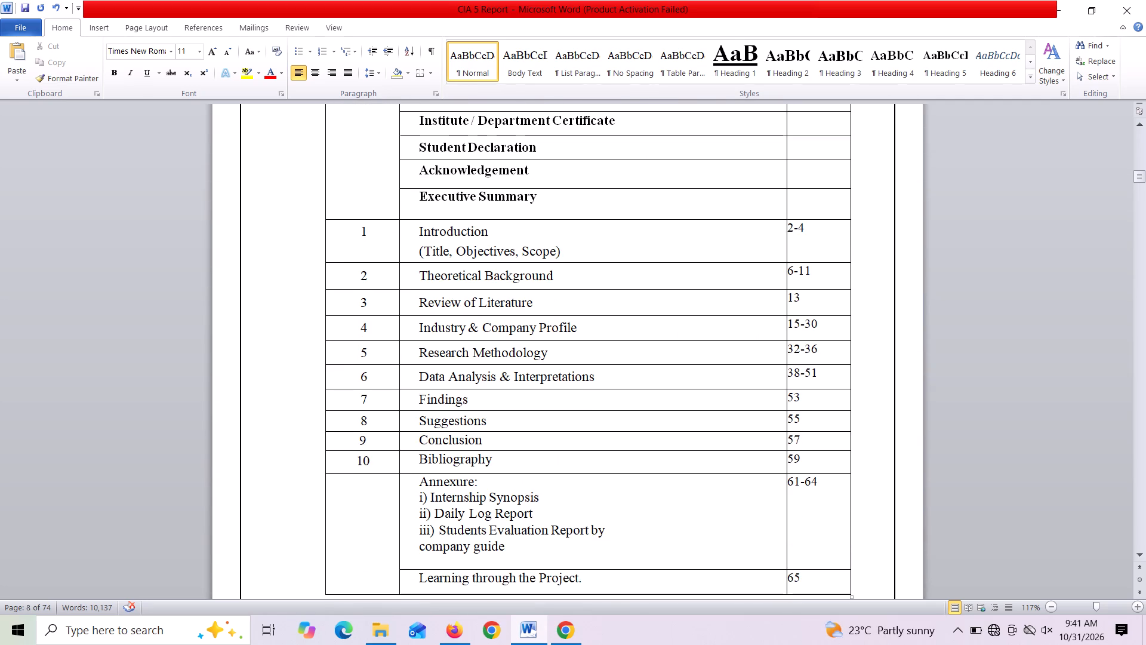
scroll(821, 484, "down", 1)
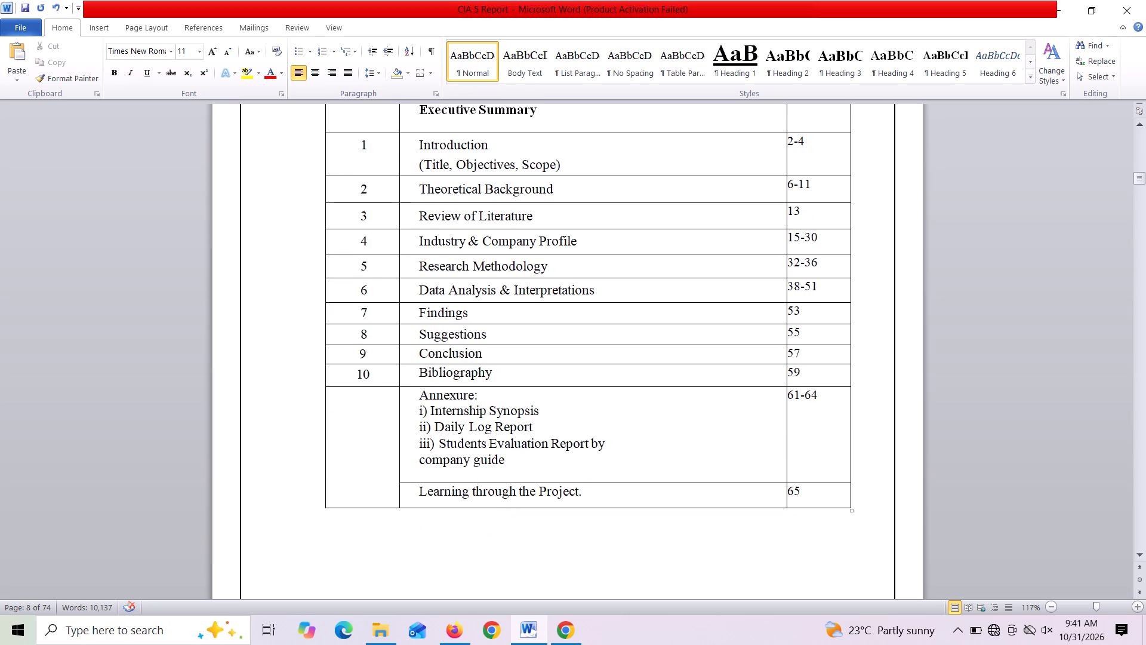
left_click(823, 392)
key("BackSpace")
key("5")
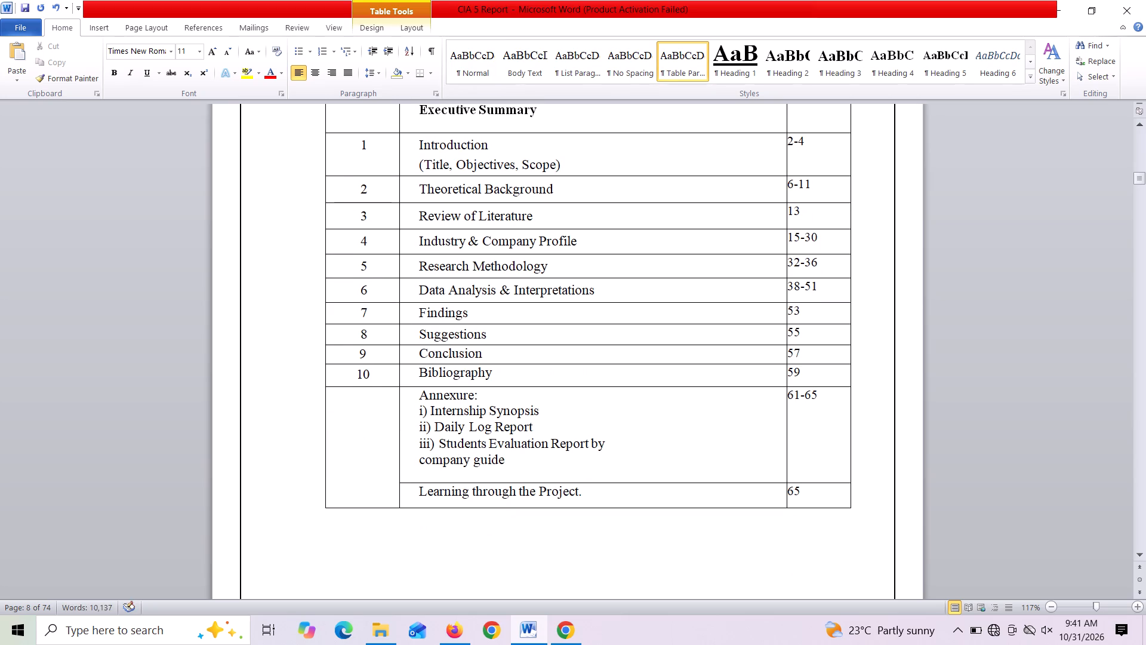
double_click(809, 494)
key("BackSpace")
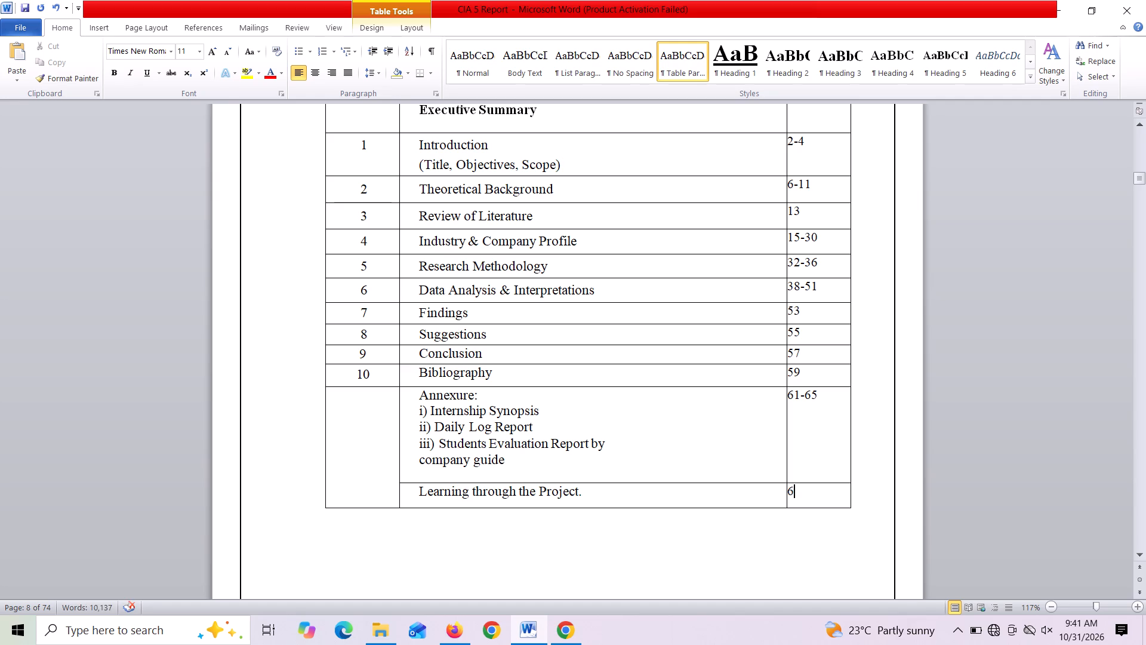
key("6")
Check the page numbers of the closing sections from the last page back to the Chapter 9 title page.
left_click_drag(1139, 177, 1145, 644)
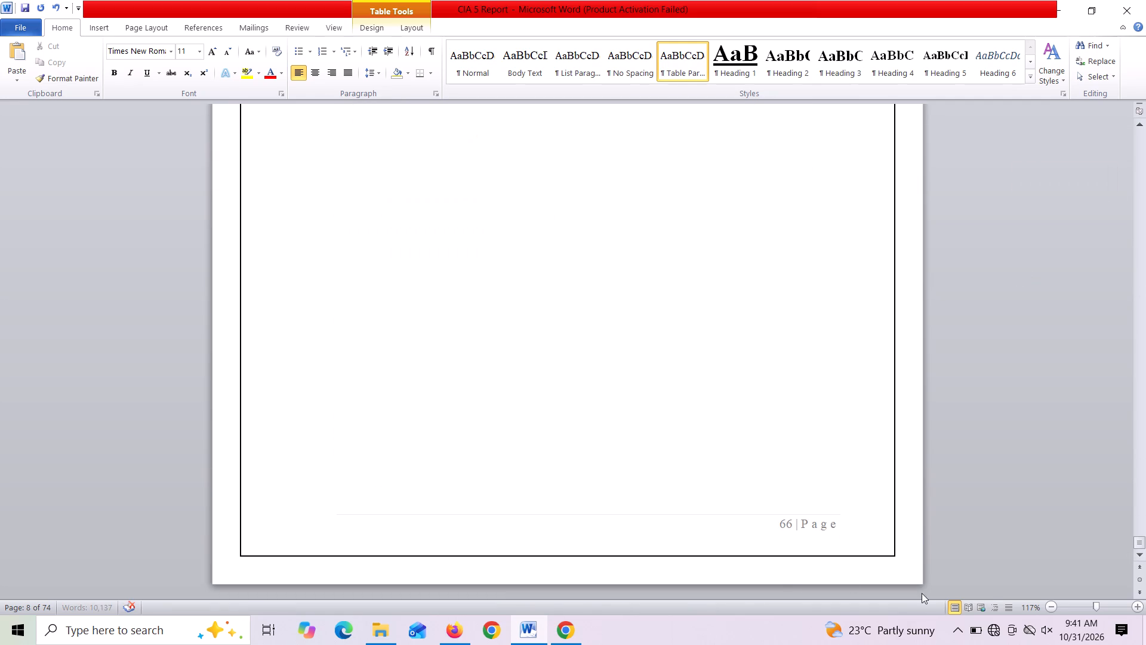
scroll(988, 371, "up", 12)
scroll(988, 371, "down", 1)
scroll(988, 371, "up", 5)
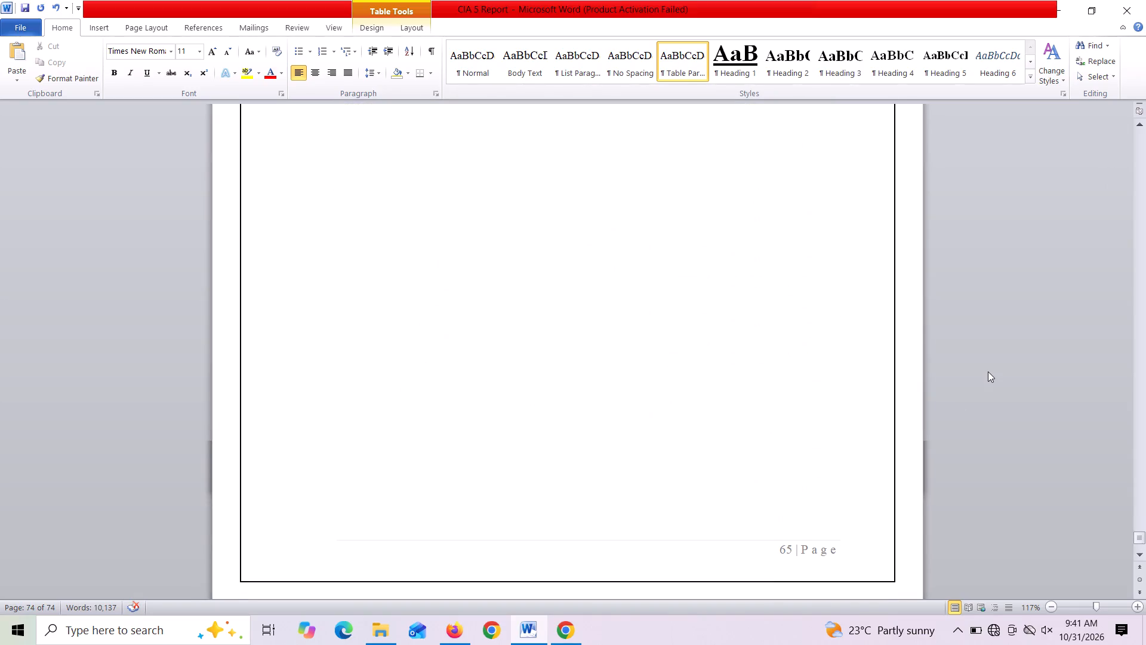
scroll(988, 371, "up", 15)
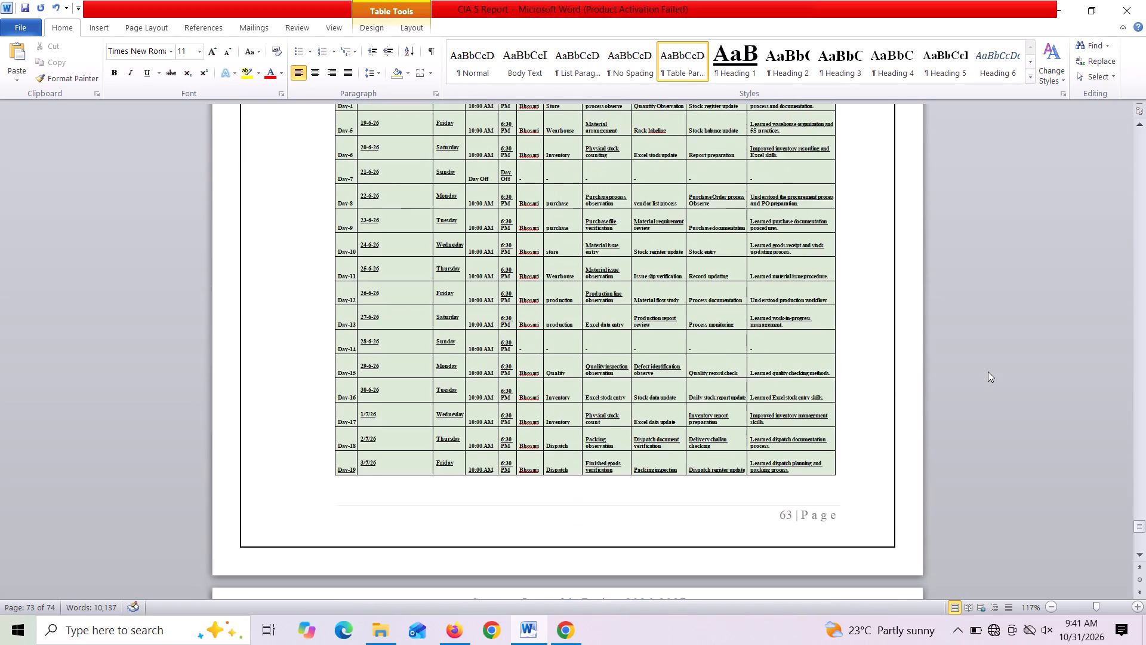
scroll(988, 371, "up", 17)
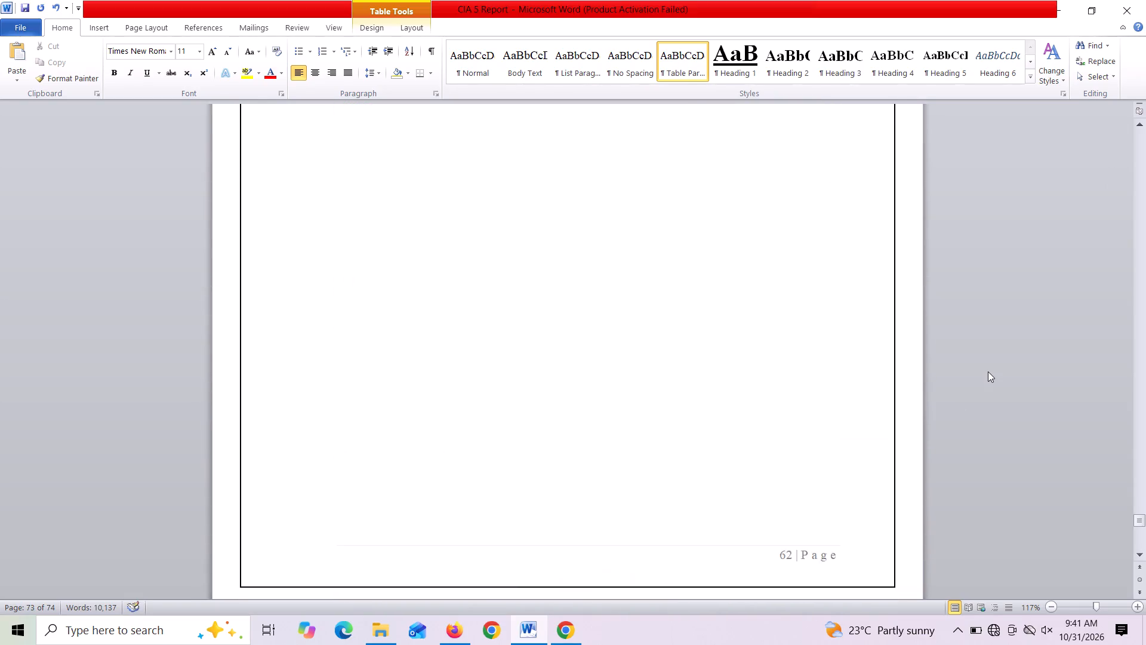
scroll(988, 371, "up", 20)
scroll(988, 371, "up", 1)
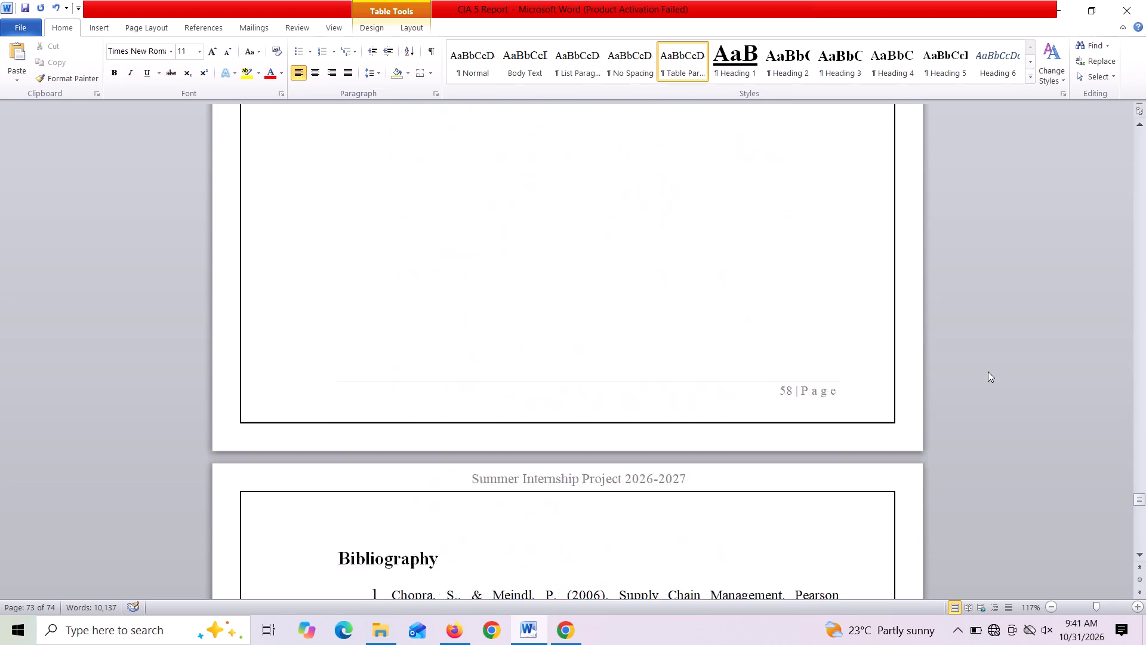
scroll(988, 371, "up", 20)
scroll(988, 371, "up", 1)
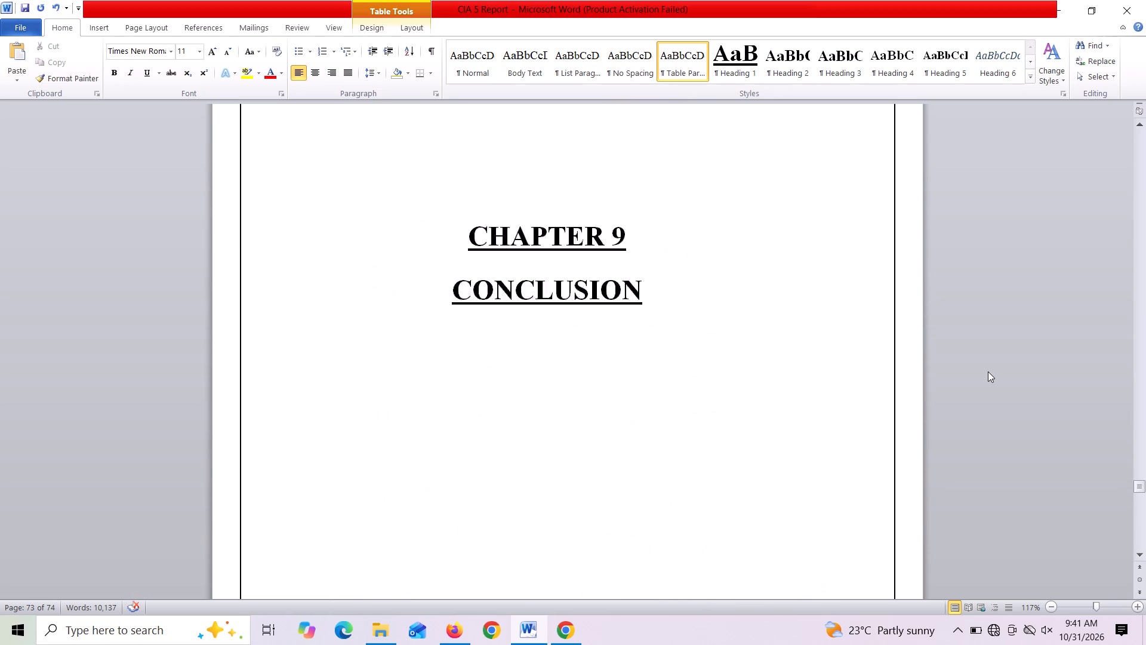
scroll(988, 371, "up", 2)
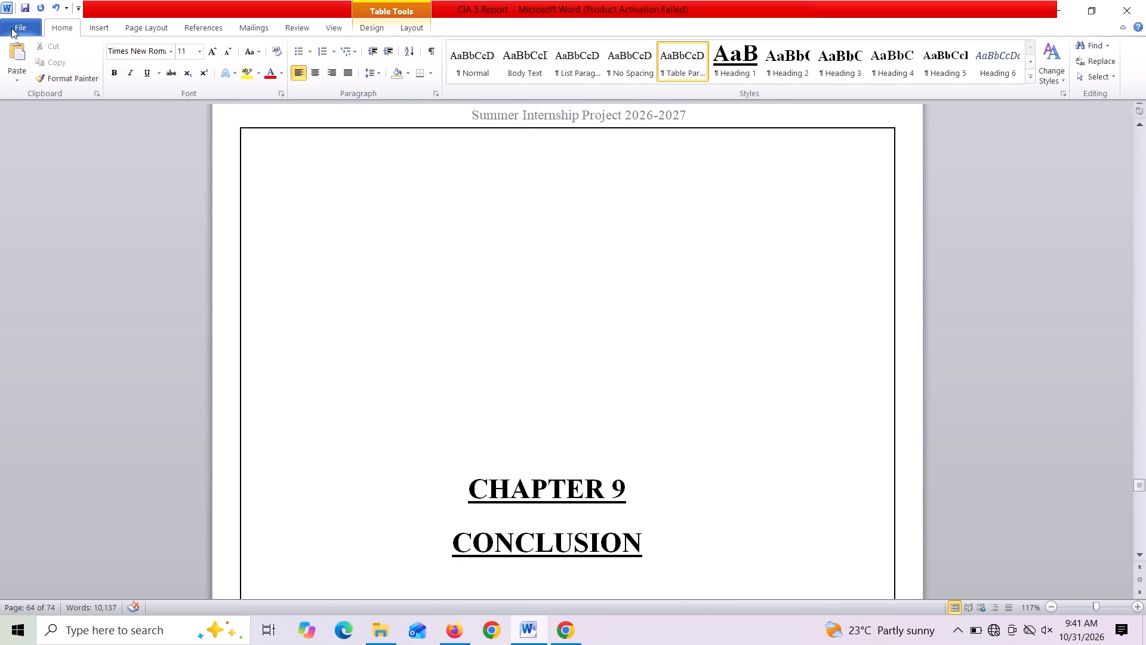
Start saving the report with Save As in the Downloads folder, keeping the file name CIA 5 Report.
left_click(13, 27)
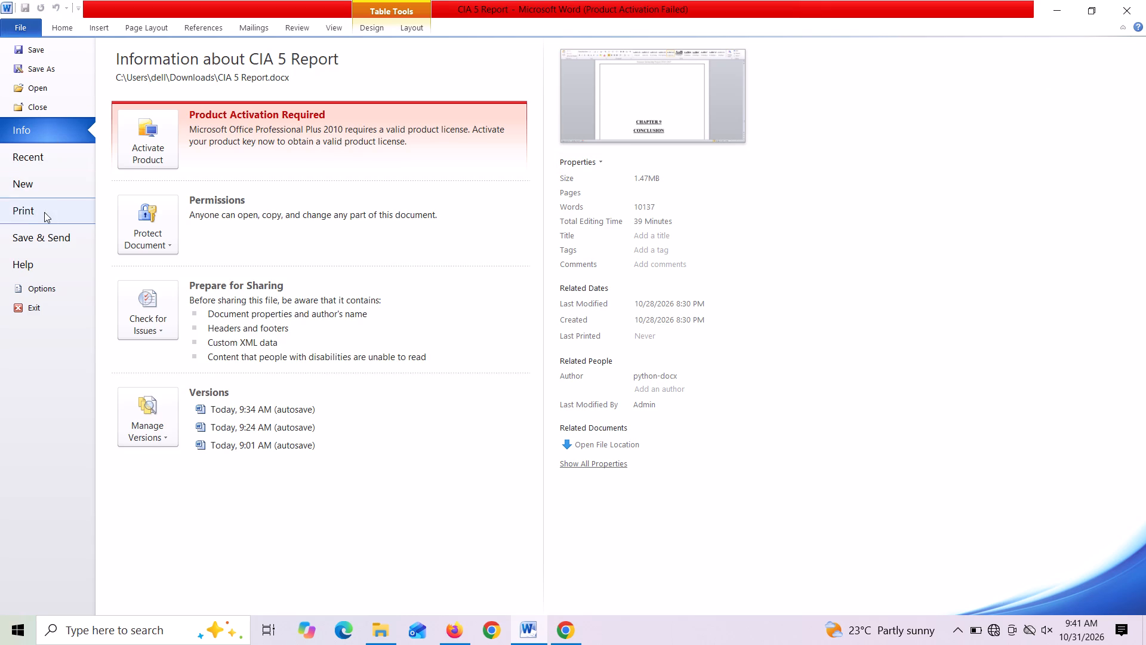
left_click(41, 66)
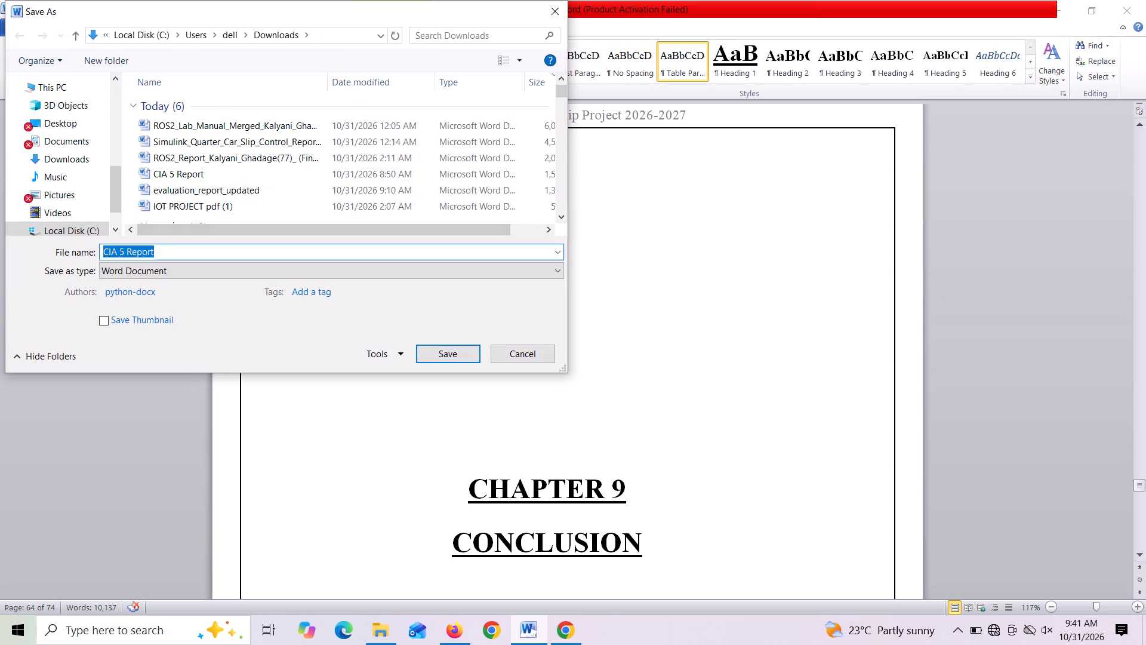
left_click(183, 247)
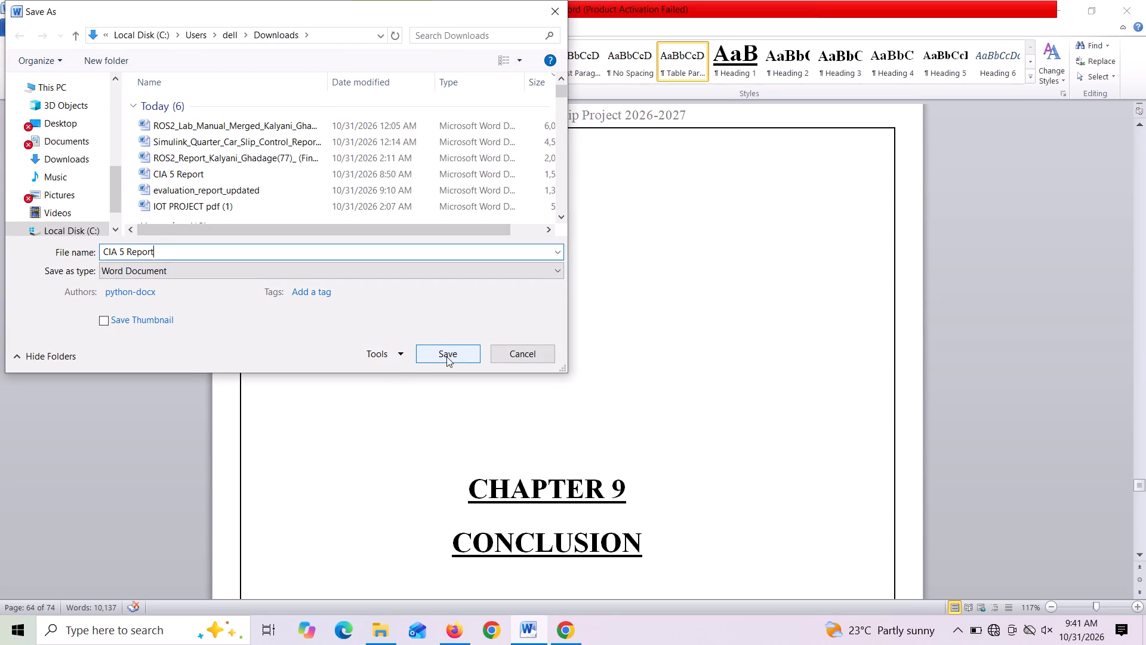
Finish saving the report as a Word document named CIA 5 Report in the Downloads folder.
left_click(446, 357)
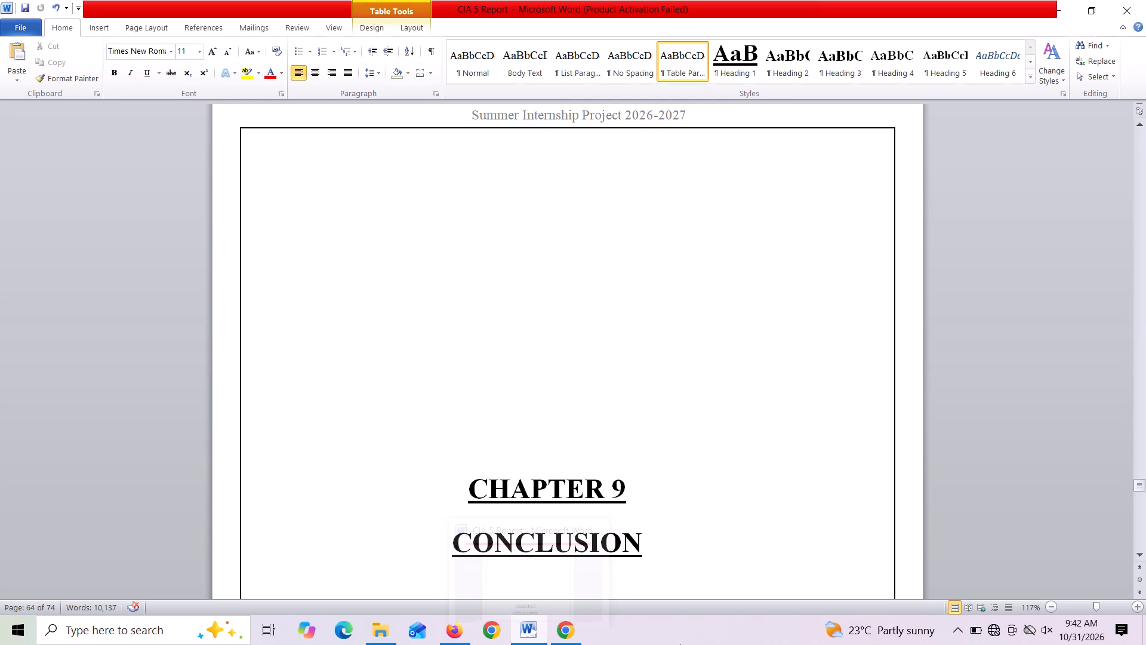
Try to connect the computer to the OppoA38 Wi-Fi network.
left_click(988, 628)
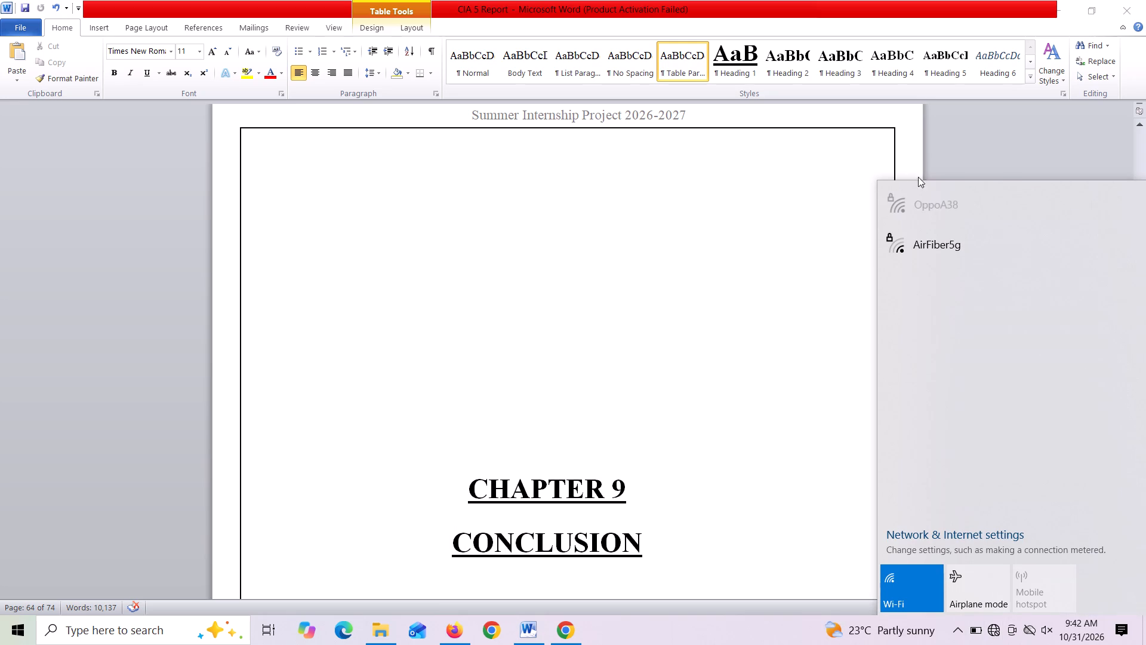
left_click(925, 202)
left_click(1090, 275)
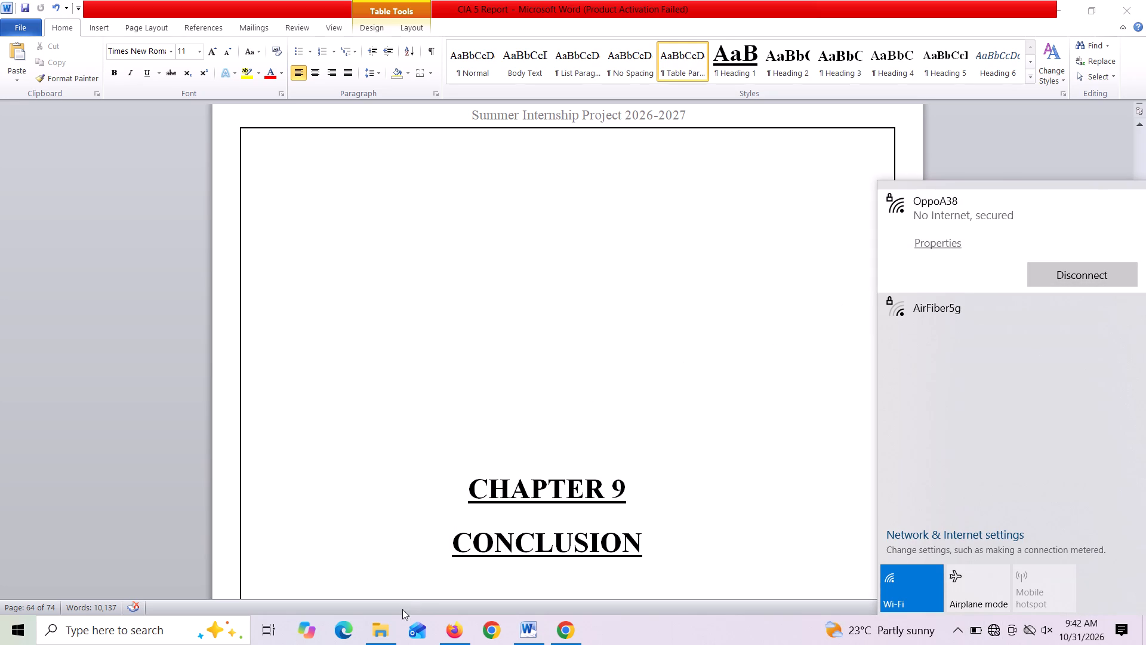
Switch to Firefox and retry loading the page in the open tab.
left_click(469, 628)
left_click(469, 628)
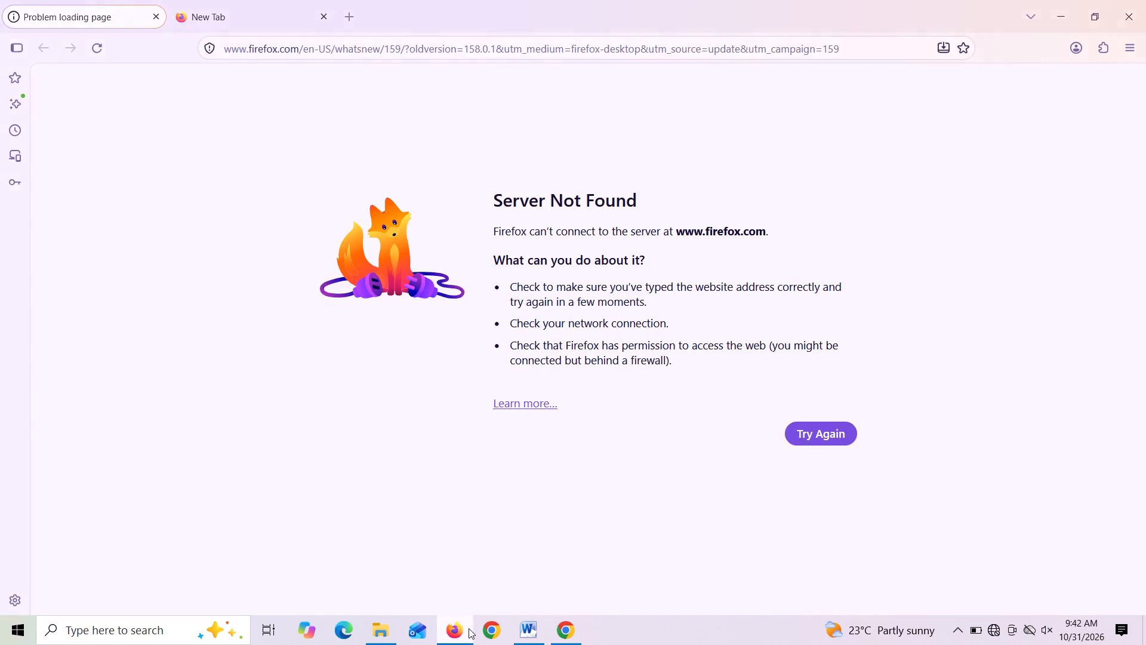
left_click(454, 632)
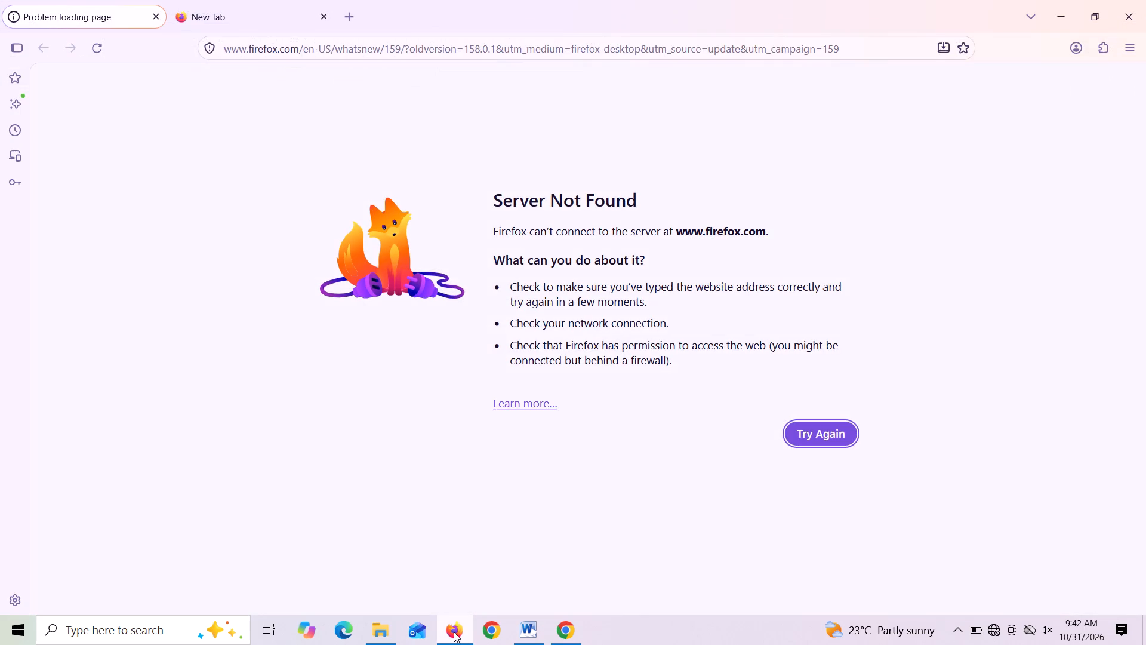
left_click(830, 435)
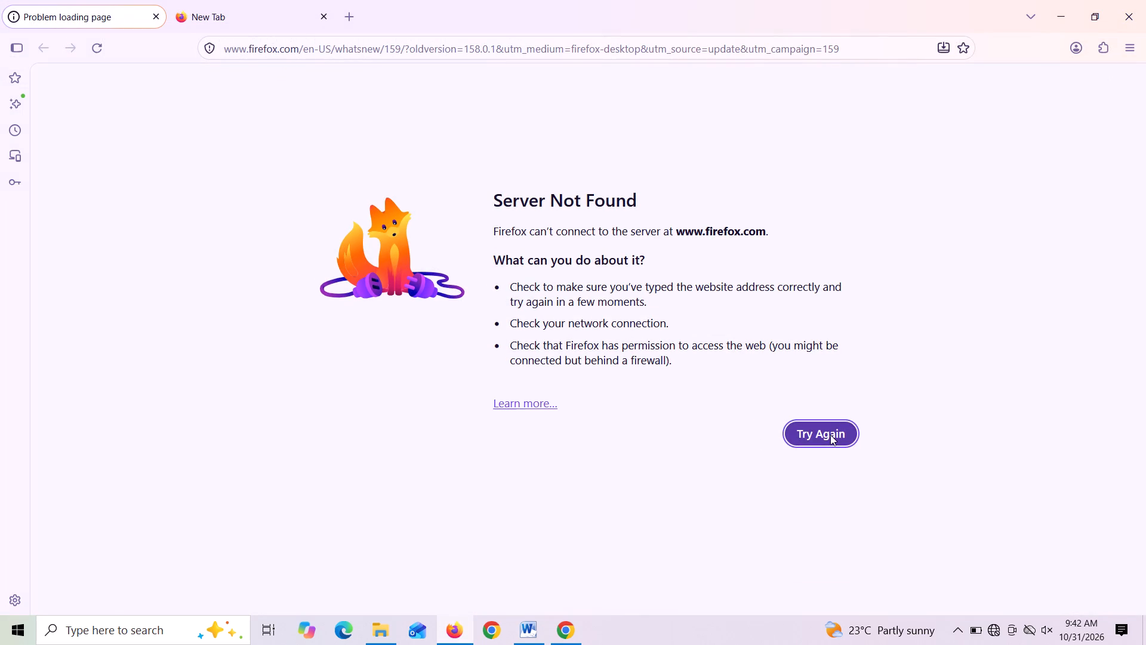
left_click(830, 435)
left_click(830, 435)
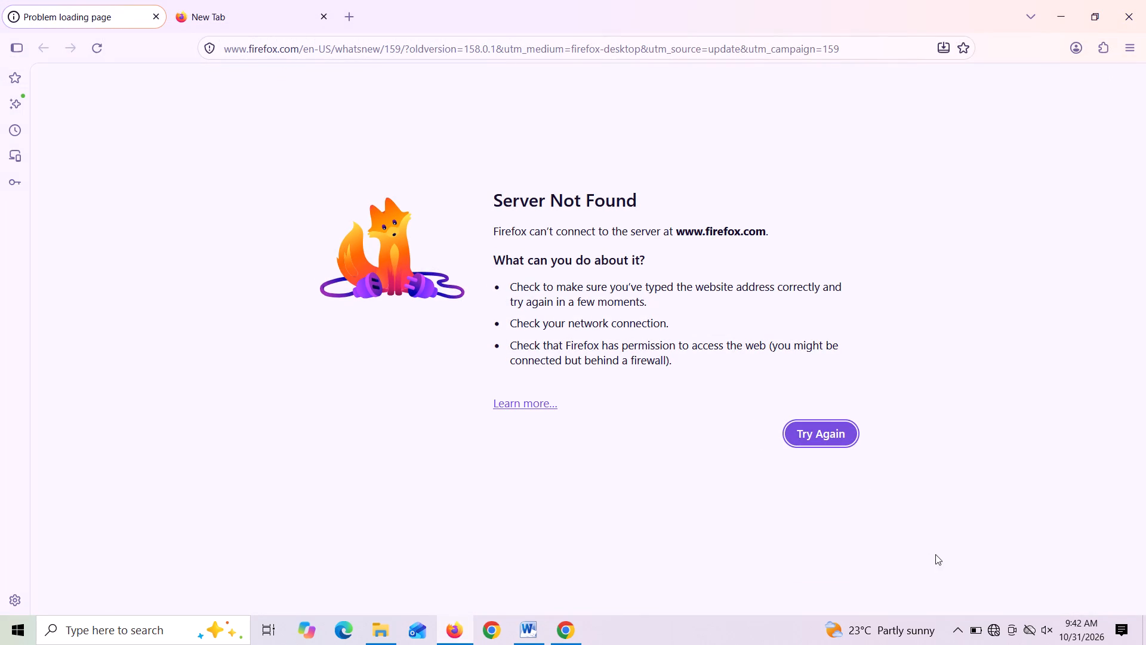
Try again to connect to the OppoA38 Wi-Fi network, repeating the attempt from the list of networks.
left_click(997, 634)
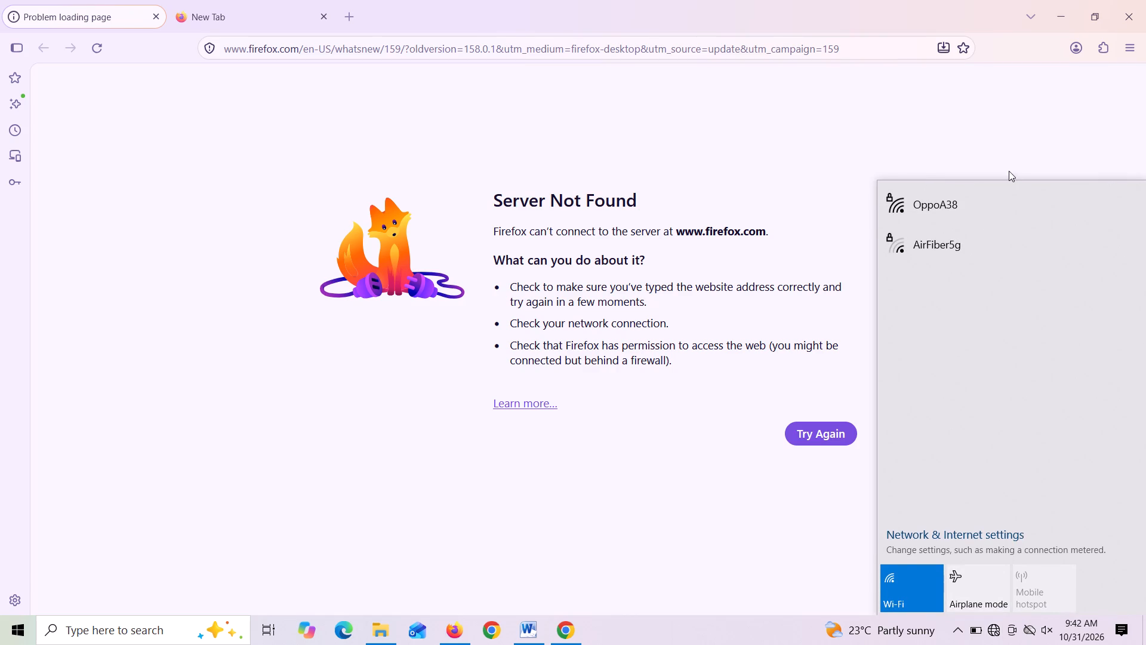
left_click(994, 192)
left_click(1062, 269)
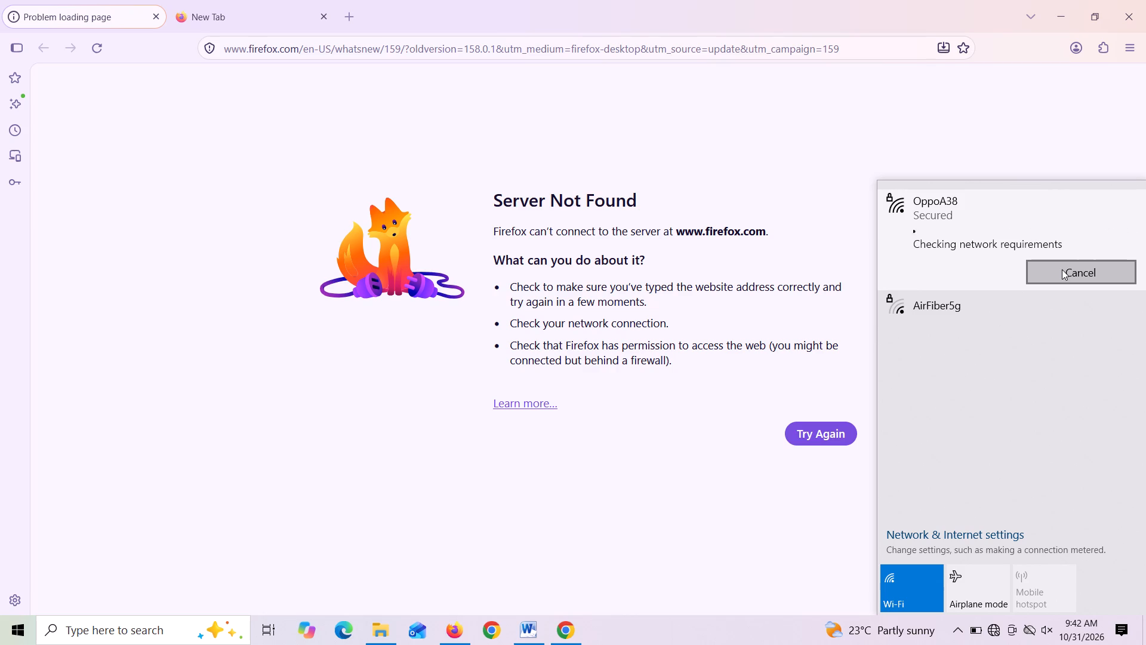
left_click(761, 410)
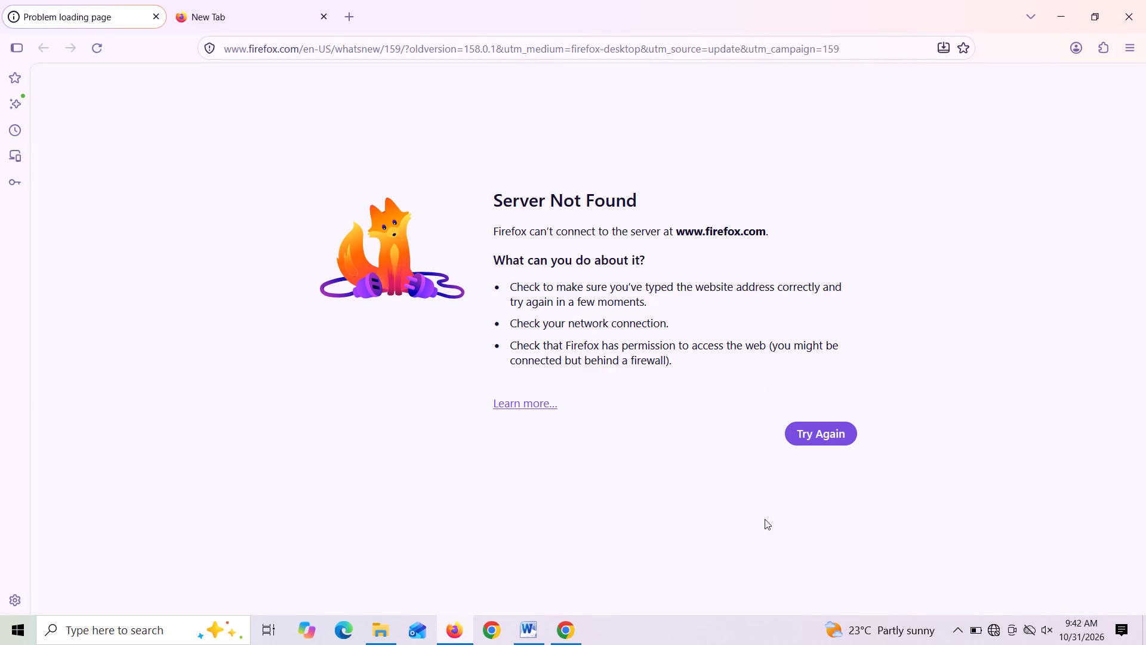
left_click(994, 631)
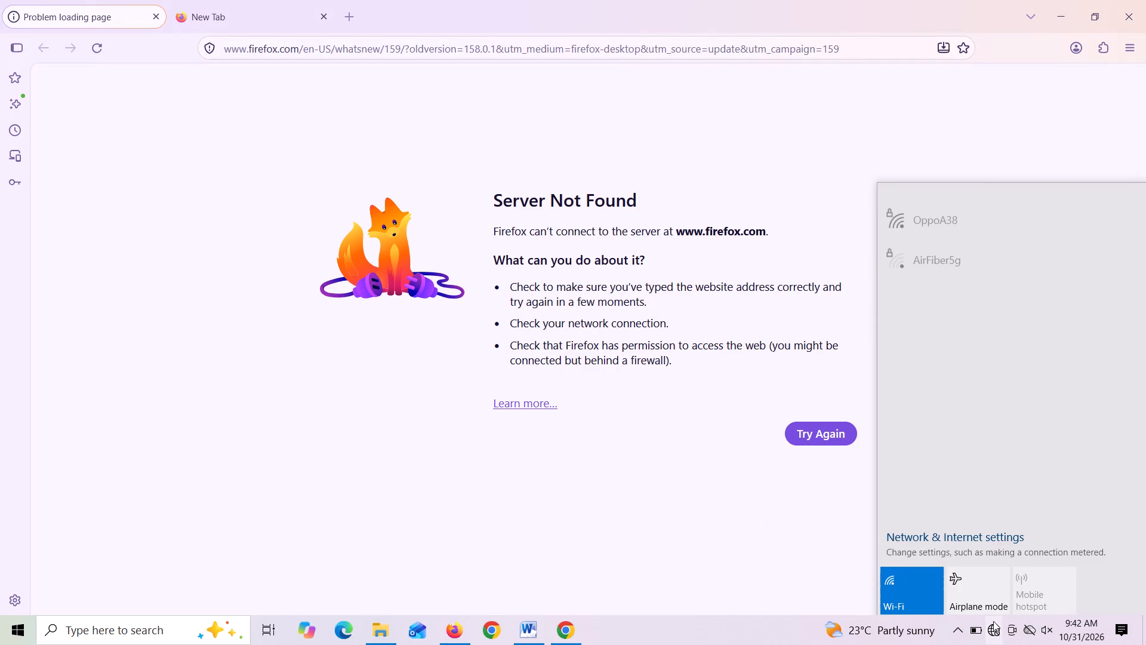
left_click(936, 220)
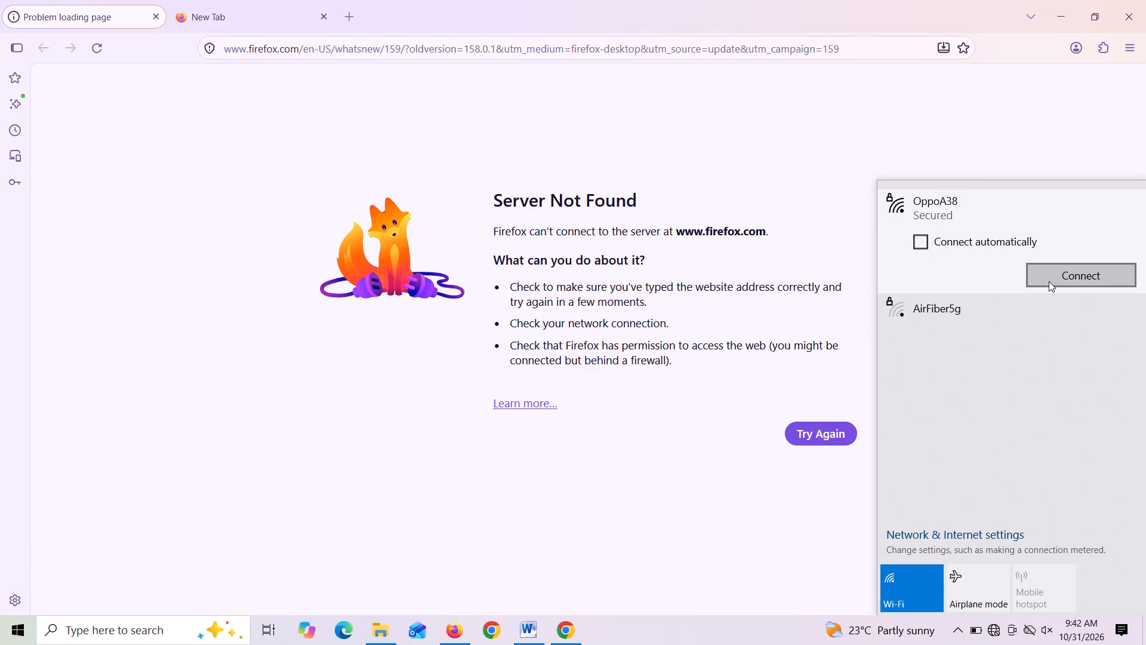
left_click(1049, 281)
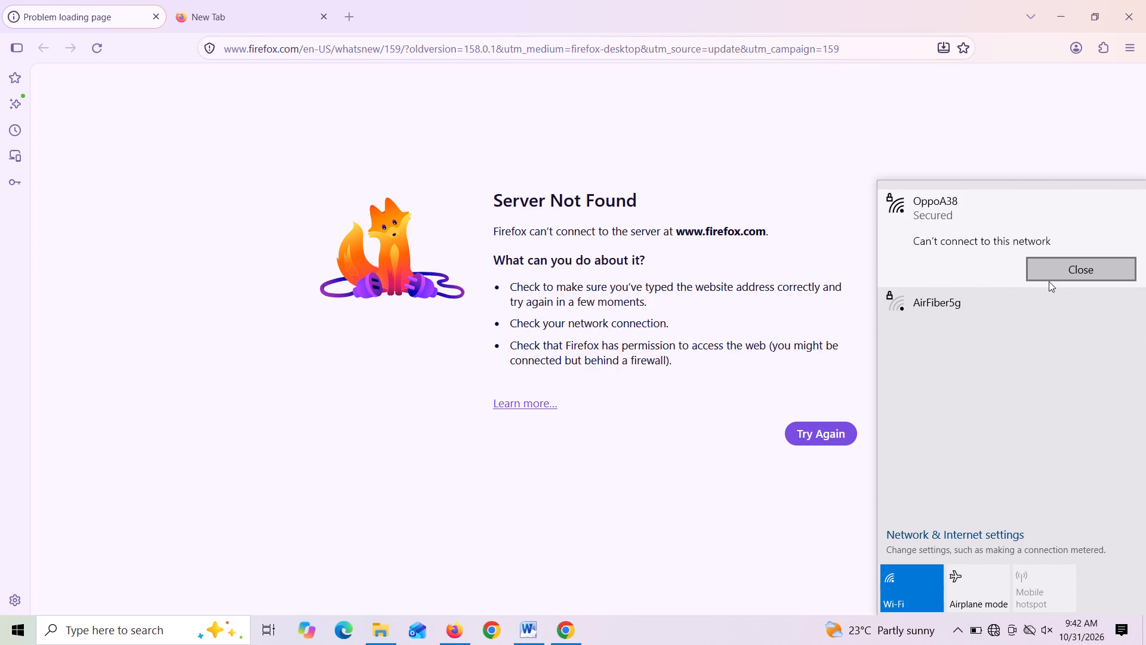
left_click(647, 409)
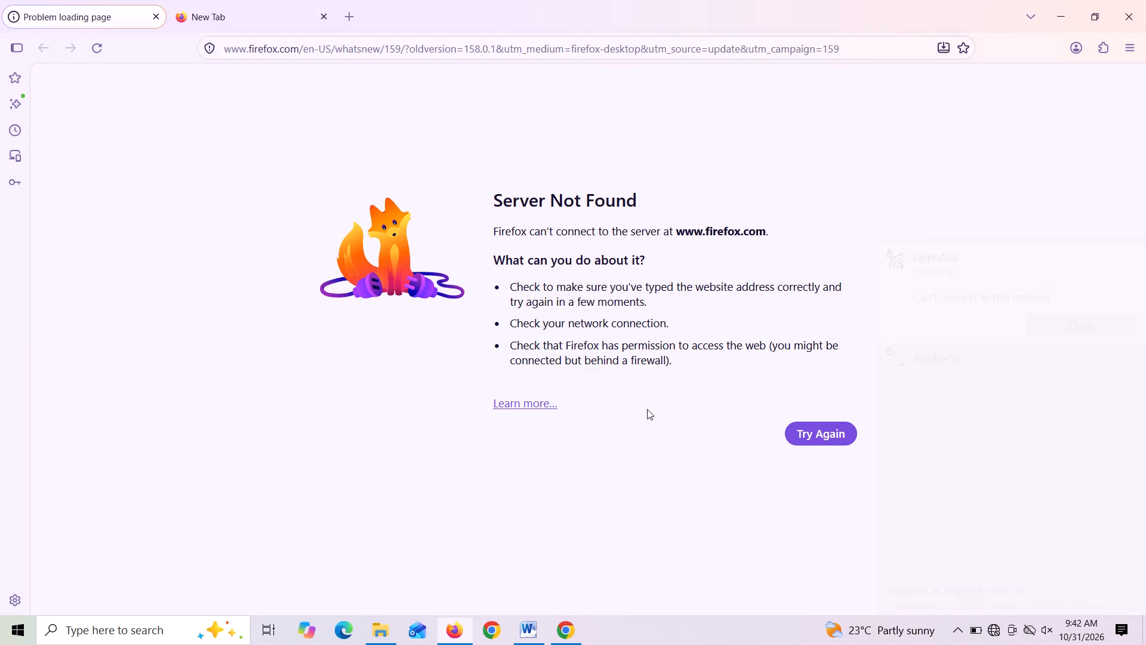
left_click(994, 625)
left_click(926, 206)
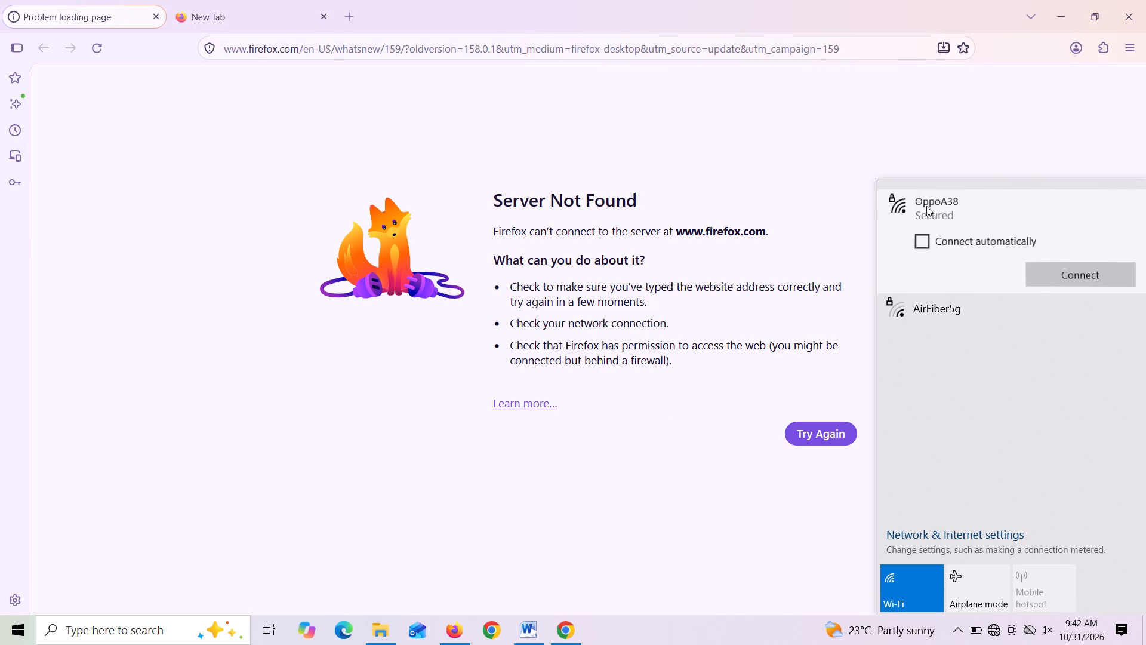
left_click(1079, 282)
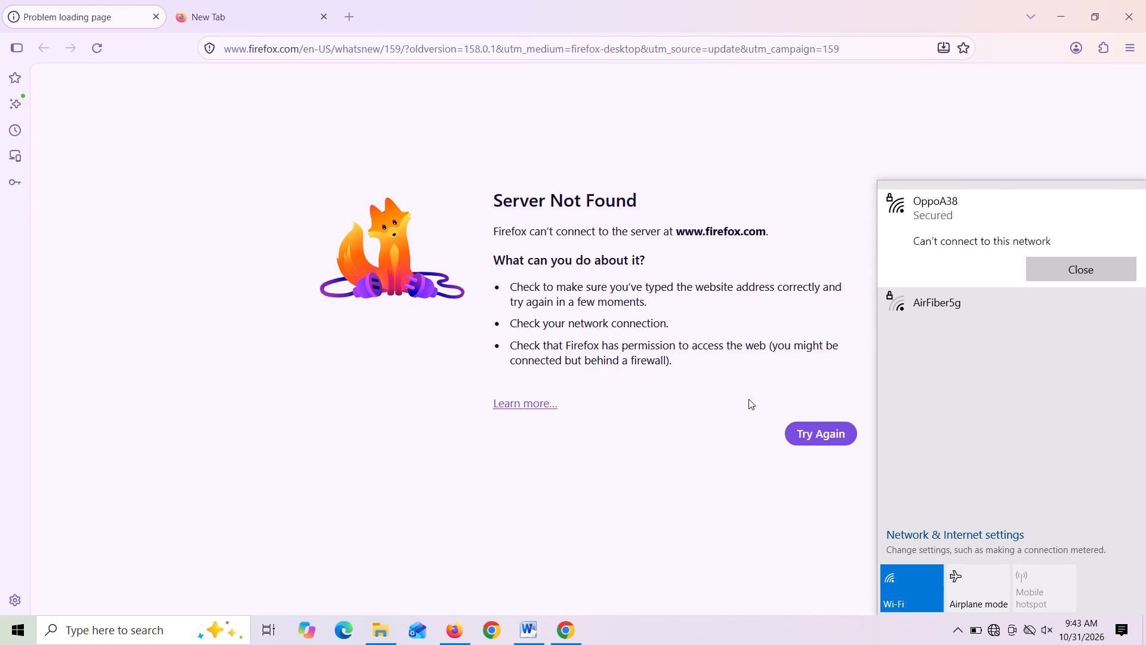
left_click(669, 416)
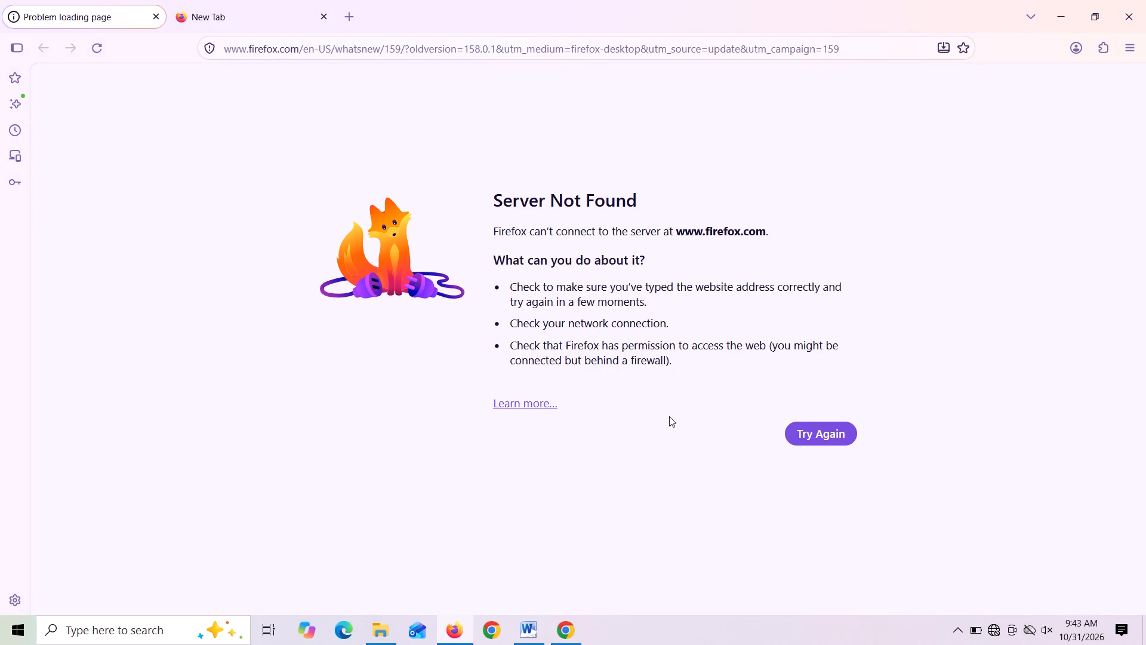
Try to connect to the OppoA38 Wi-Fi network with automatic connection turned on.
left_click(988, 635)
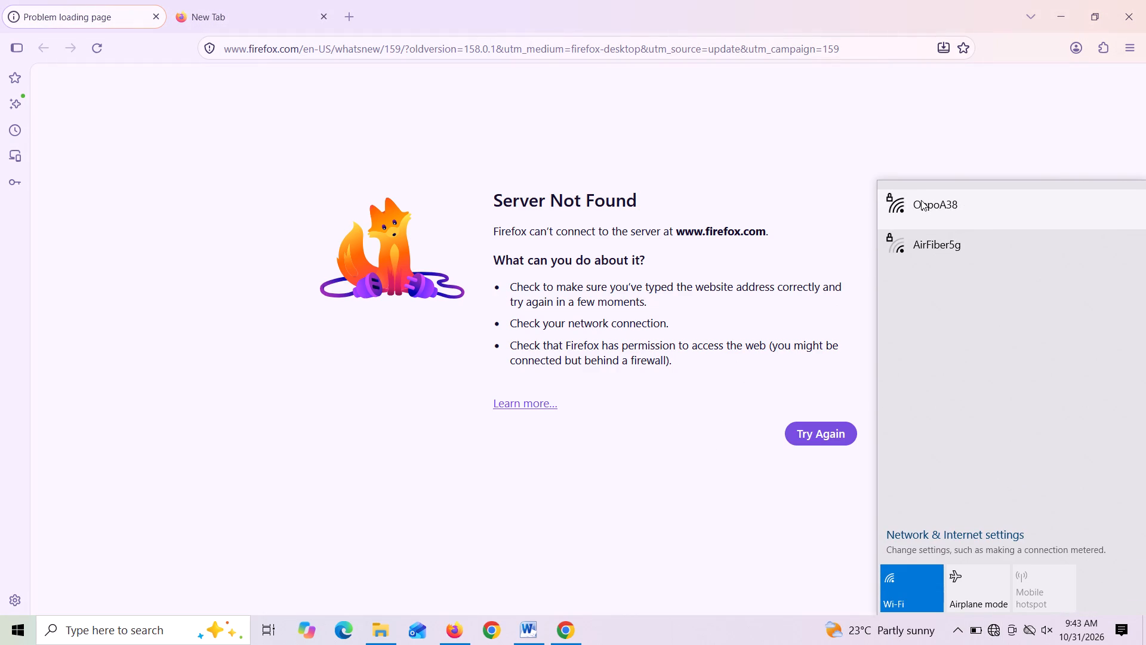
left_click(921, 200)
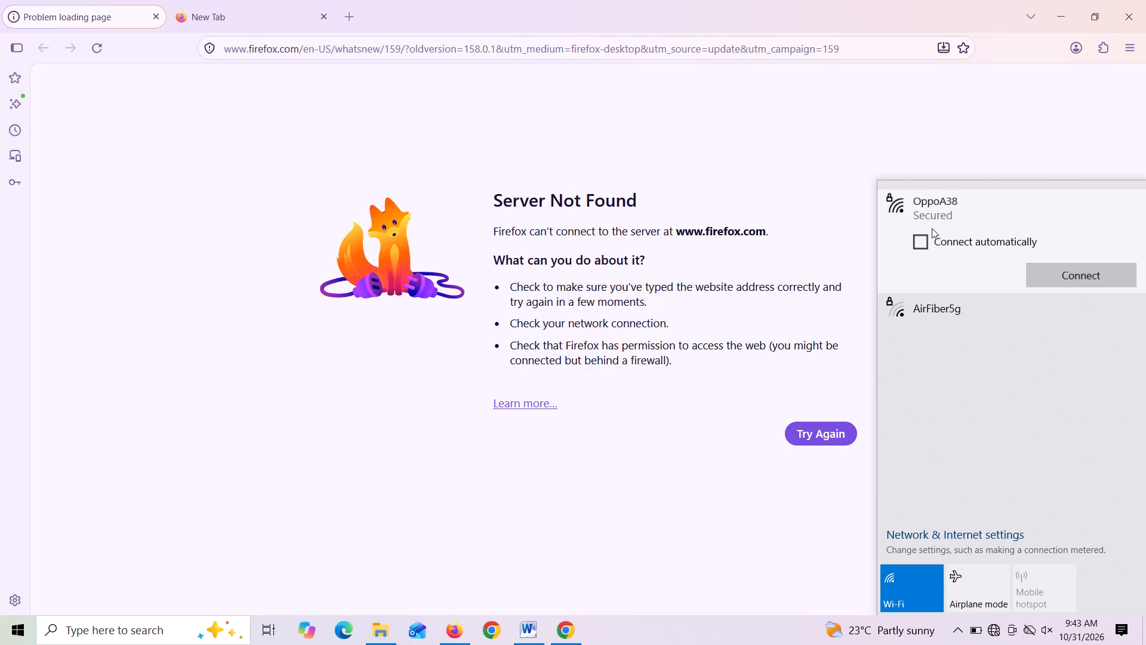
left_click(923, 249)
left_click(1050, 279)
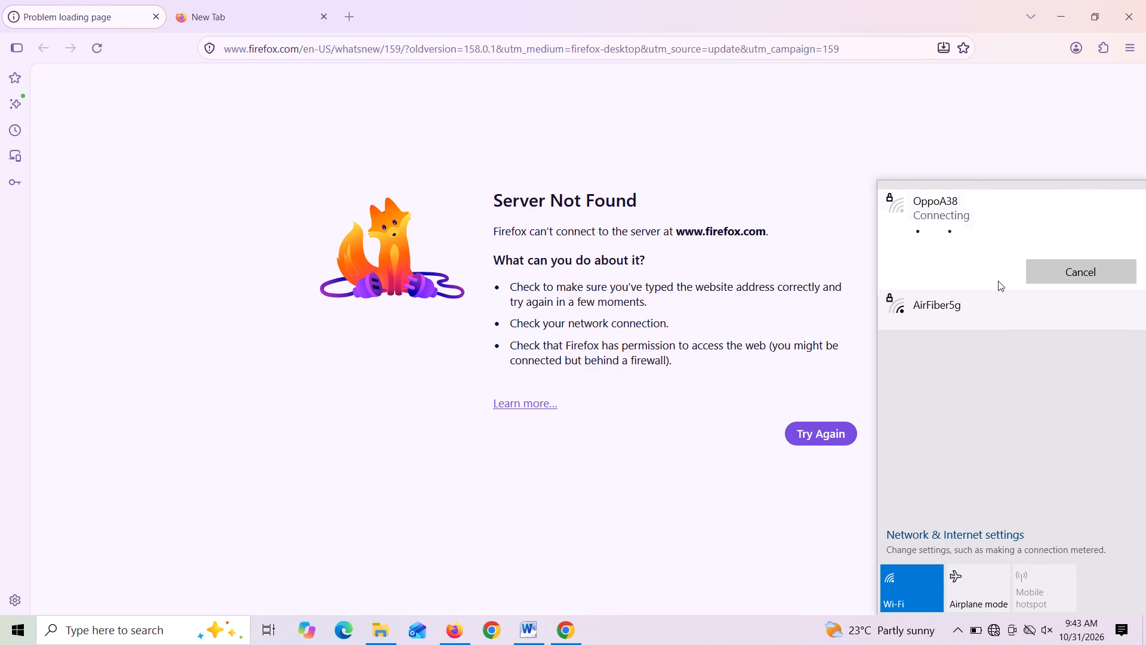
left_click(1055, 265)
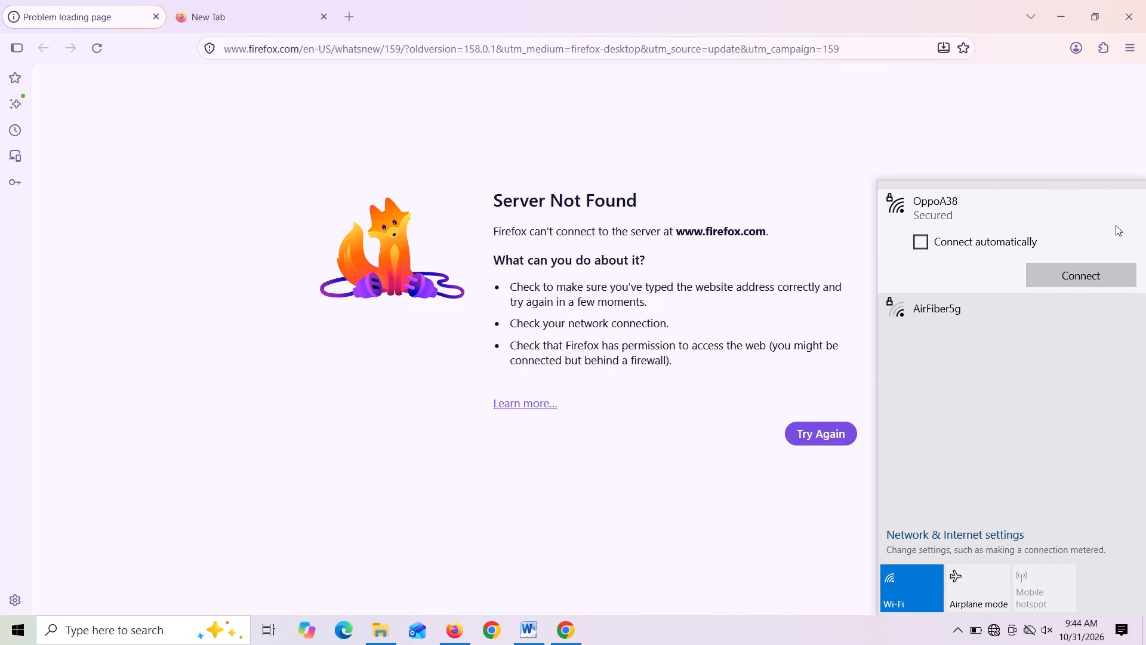
Connect to the OppoA38 Wi-Fi network without automatic connection and close the network list.
left_click(1085, 271)
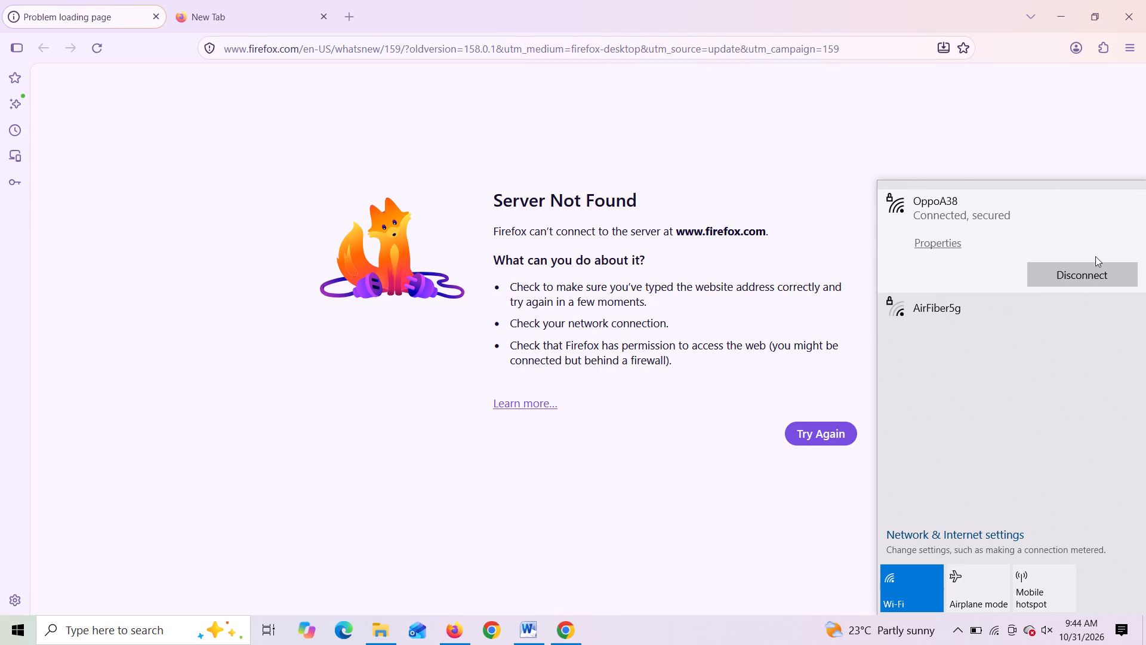
left_click(858, 146)
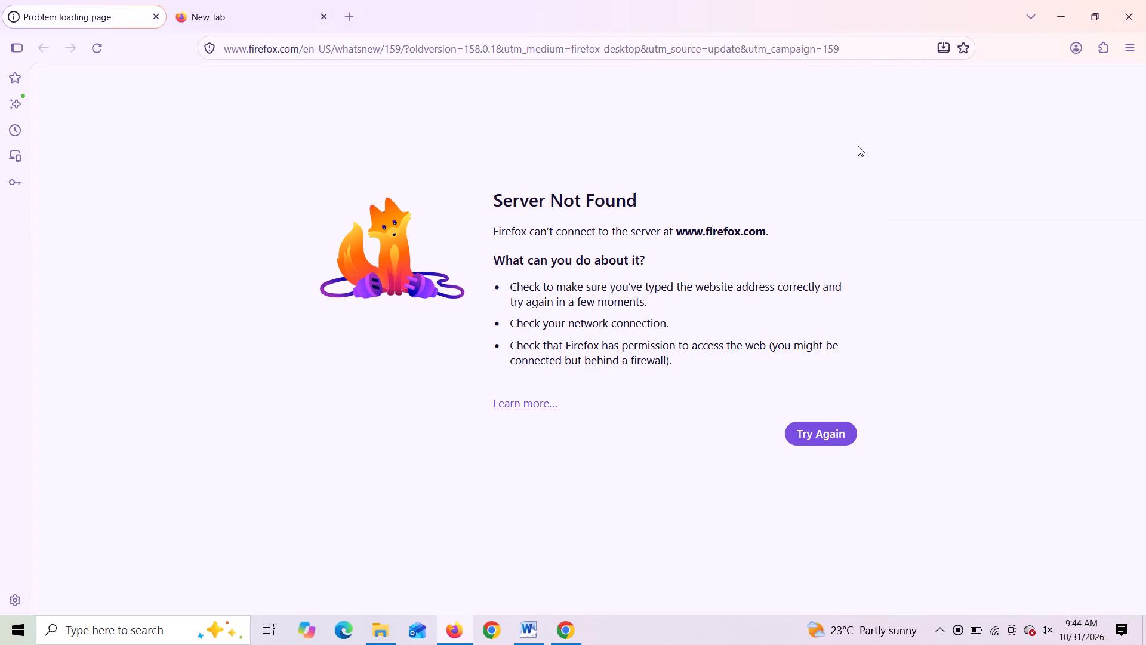
Reload the Firefox what's-new page over the restored network connection.
left_click(812, 437)
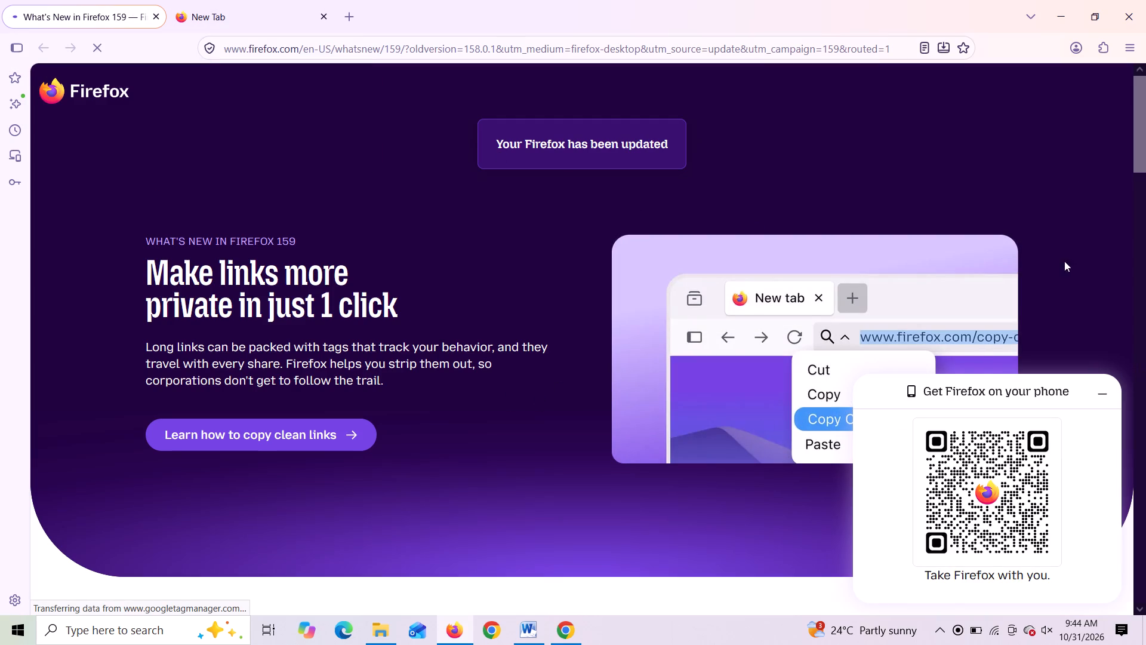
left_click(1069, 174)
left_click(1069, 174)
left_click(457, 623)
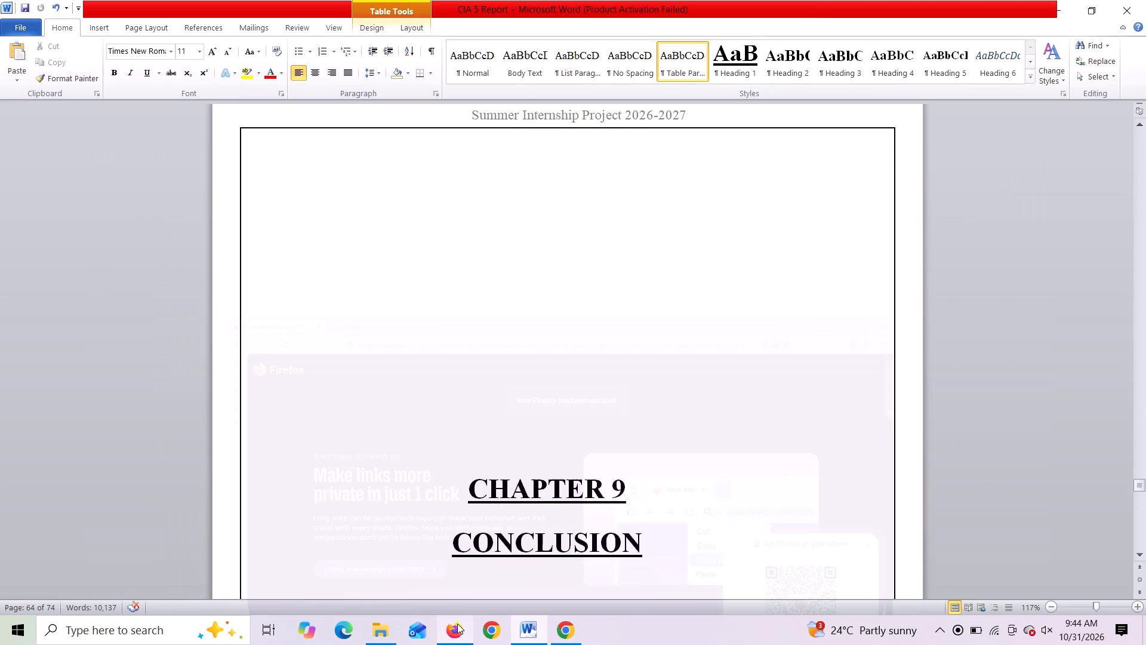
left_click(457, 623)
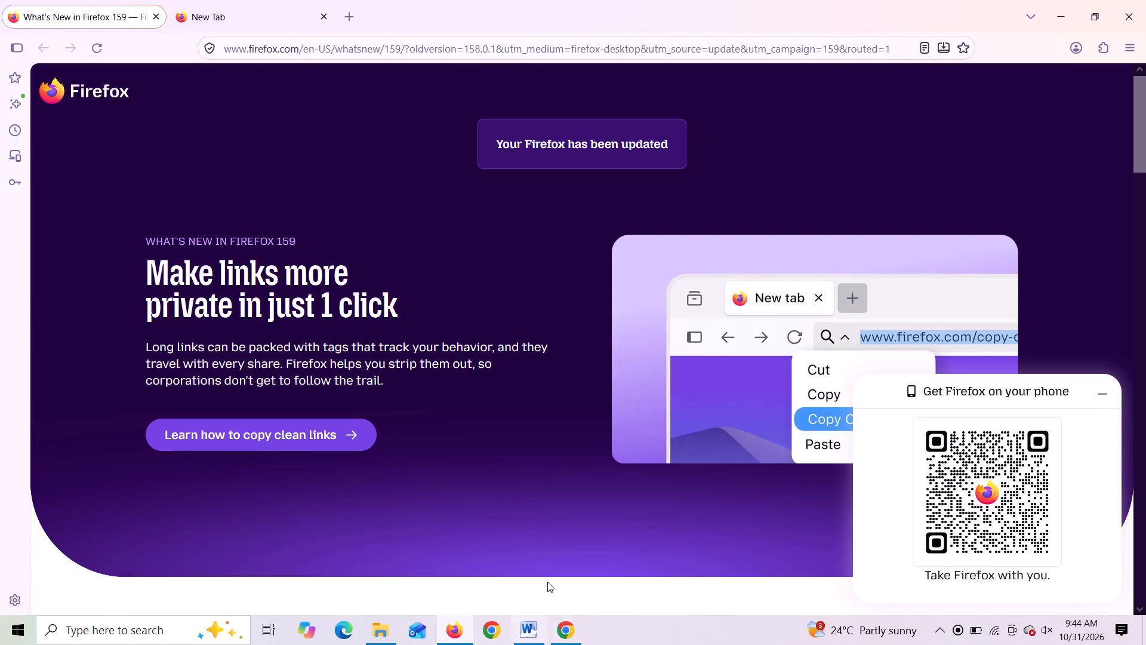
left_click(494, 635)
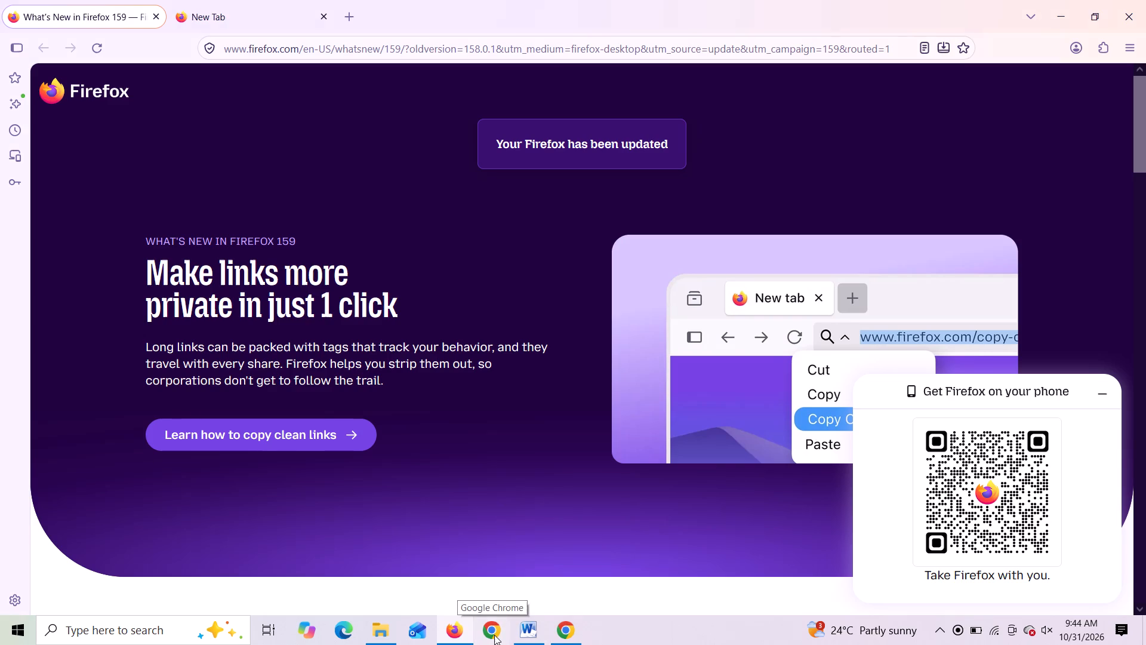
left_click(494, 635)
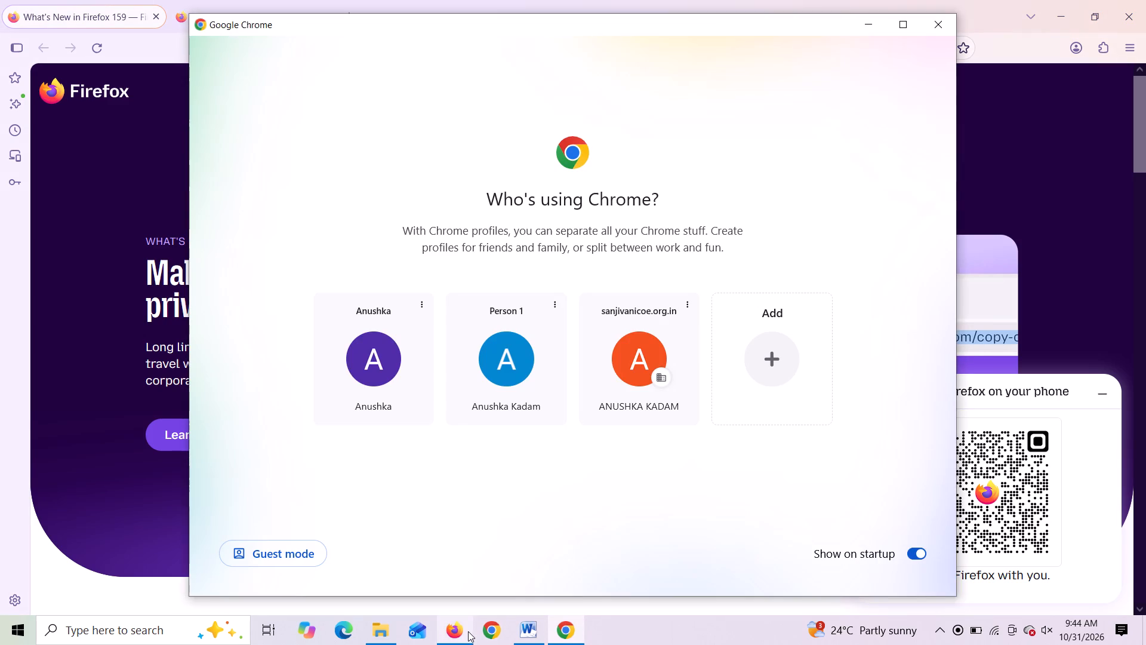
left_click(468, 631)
Look through the What's New in Firefox 159 page.
scroll(548, 236, "down", 7)
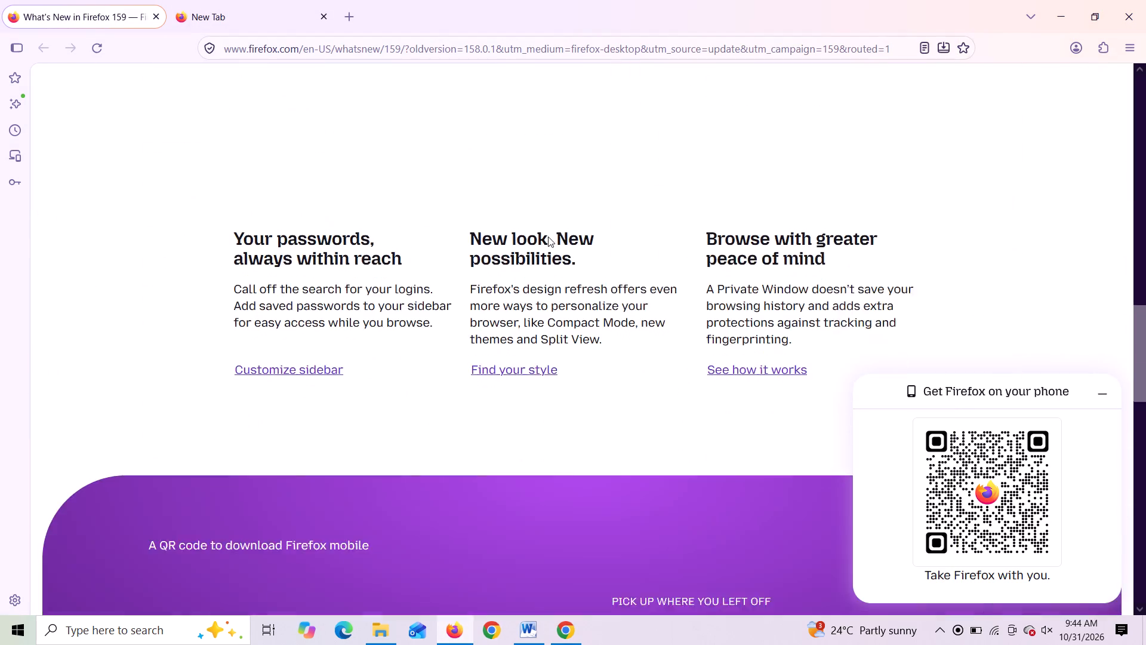
scroll(548, 236, "down", 17)
scroll(548, 236, "up", 16)
scroll(572, 342, "up", 2)
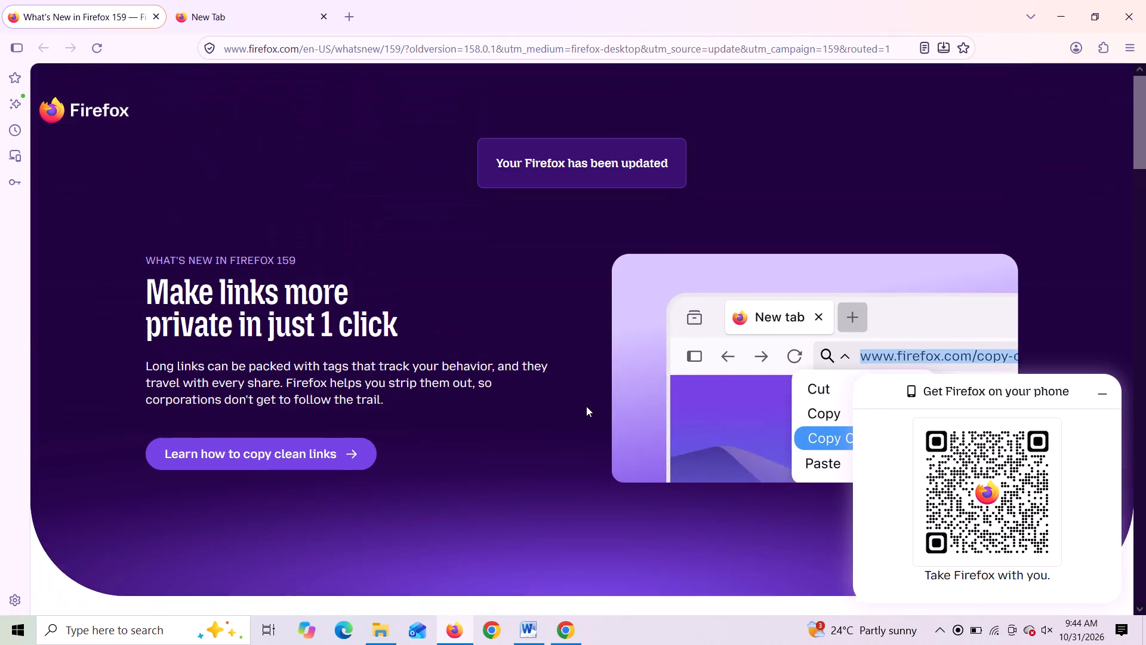
scroll(586, 406, "up", 5)
scroll(586, 406, "down", 15)
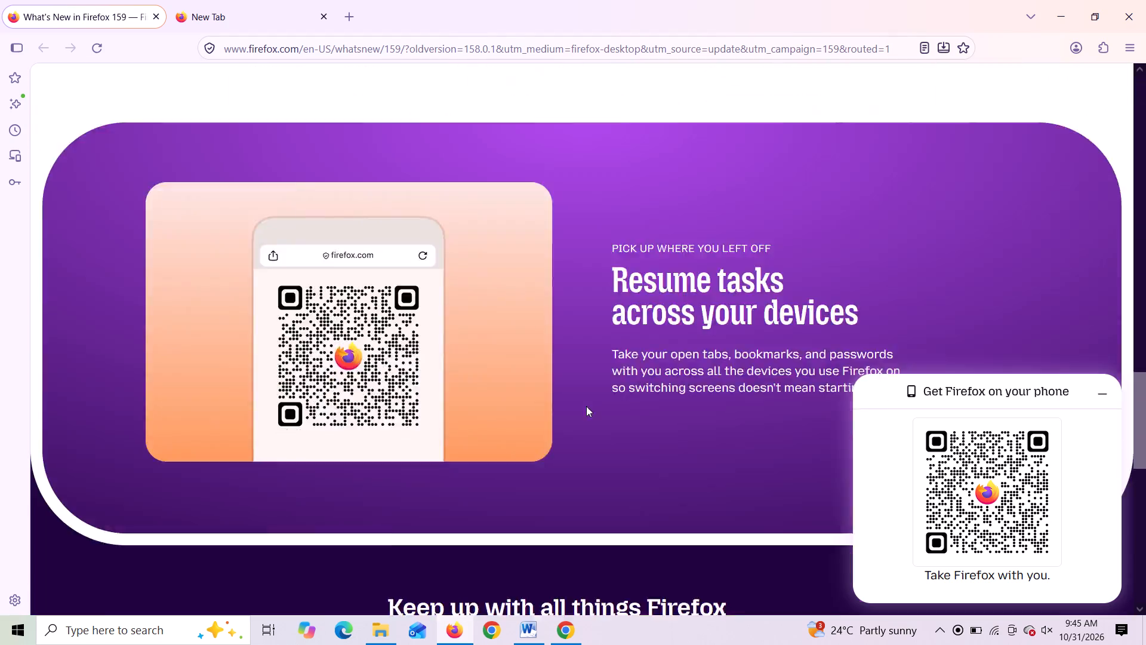
Switch to the empty New Tab page in Firefox.
left_click(73, 19)
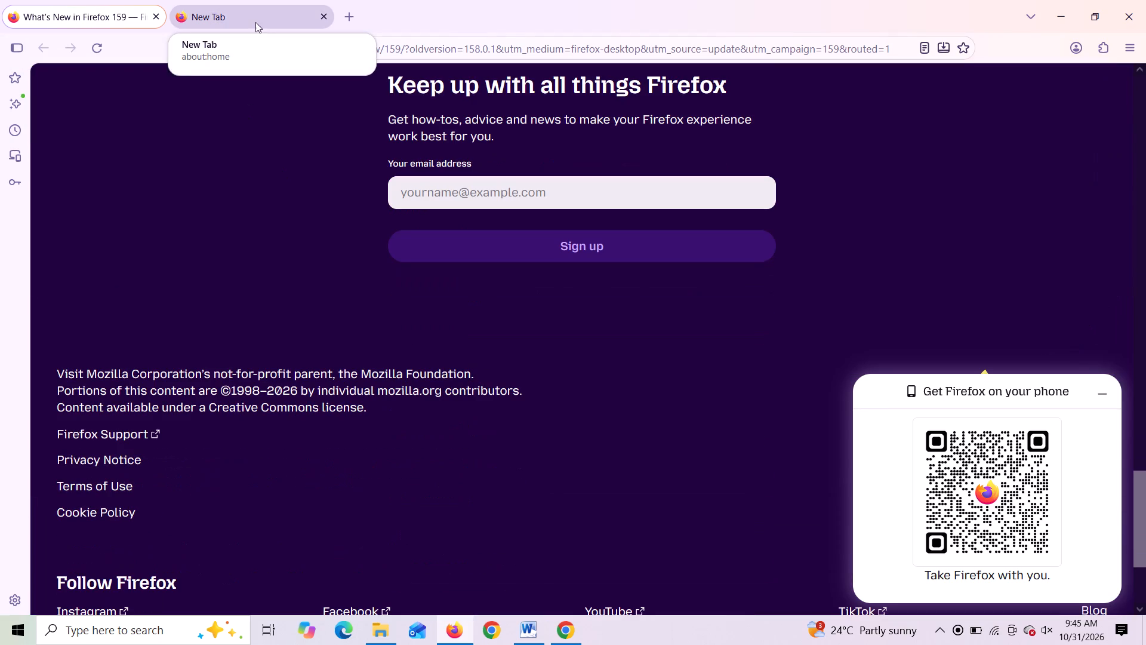
left_click(260, 19)
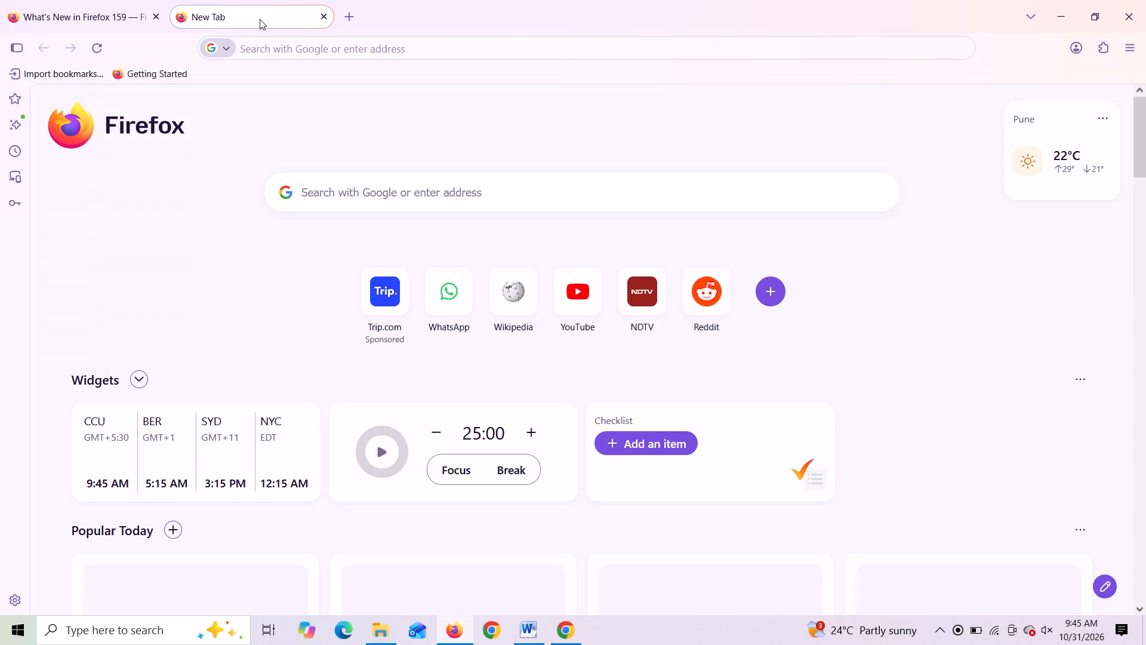
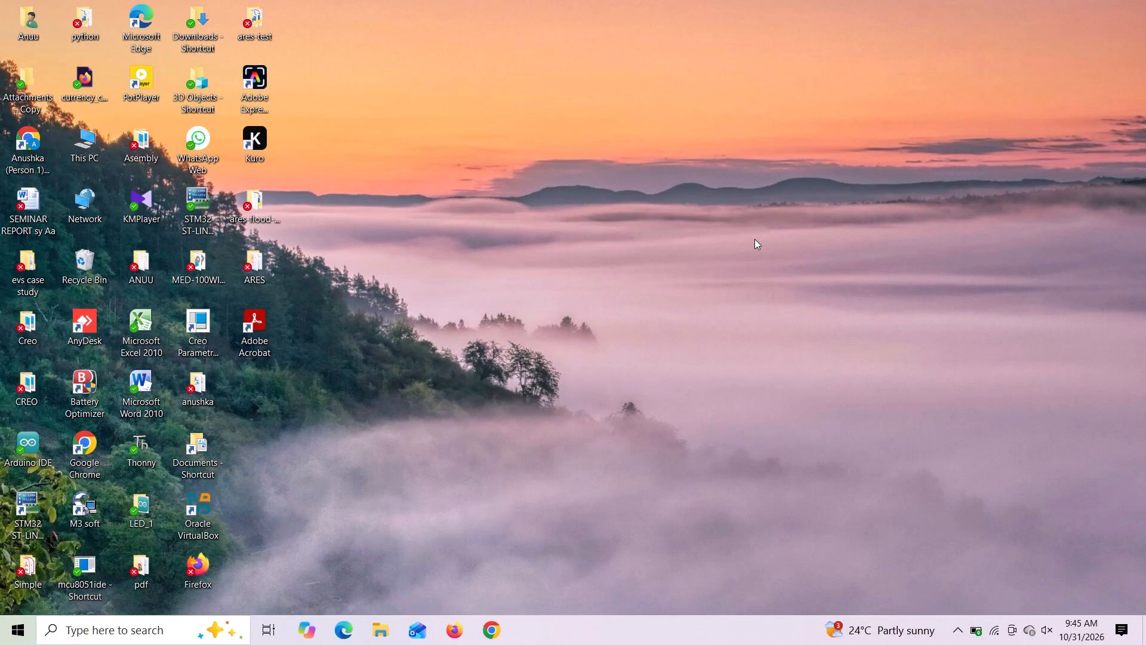
Refresh the desktop.
right_click(754, 239)
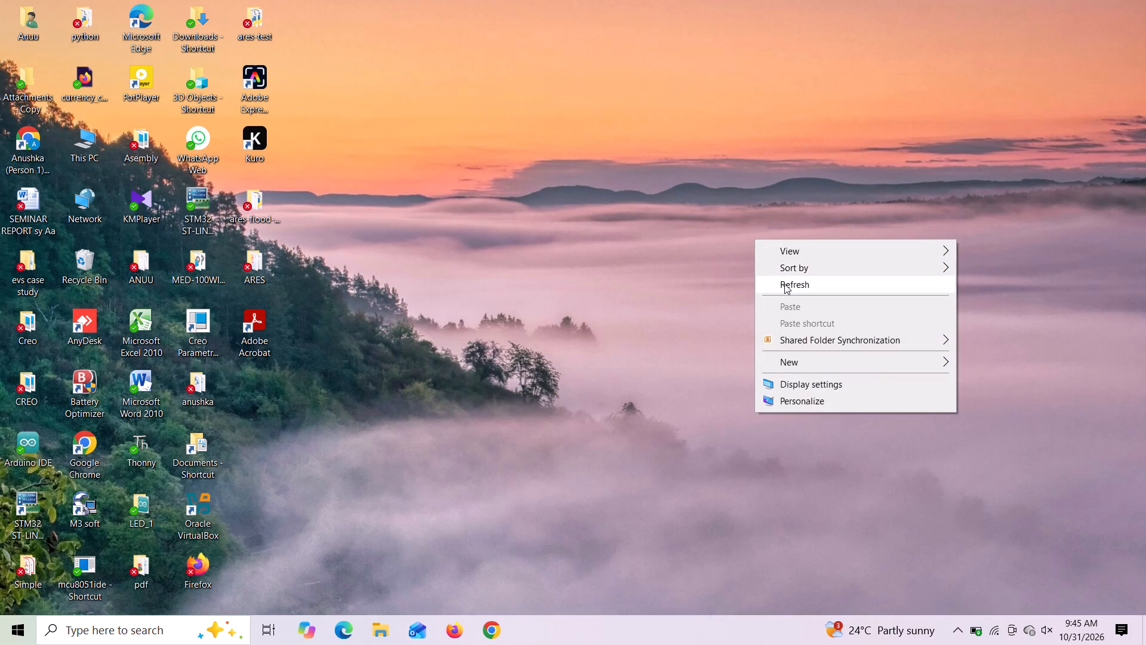
left_click(784, 284)
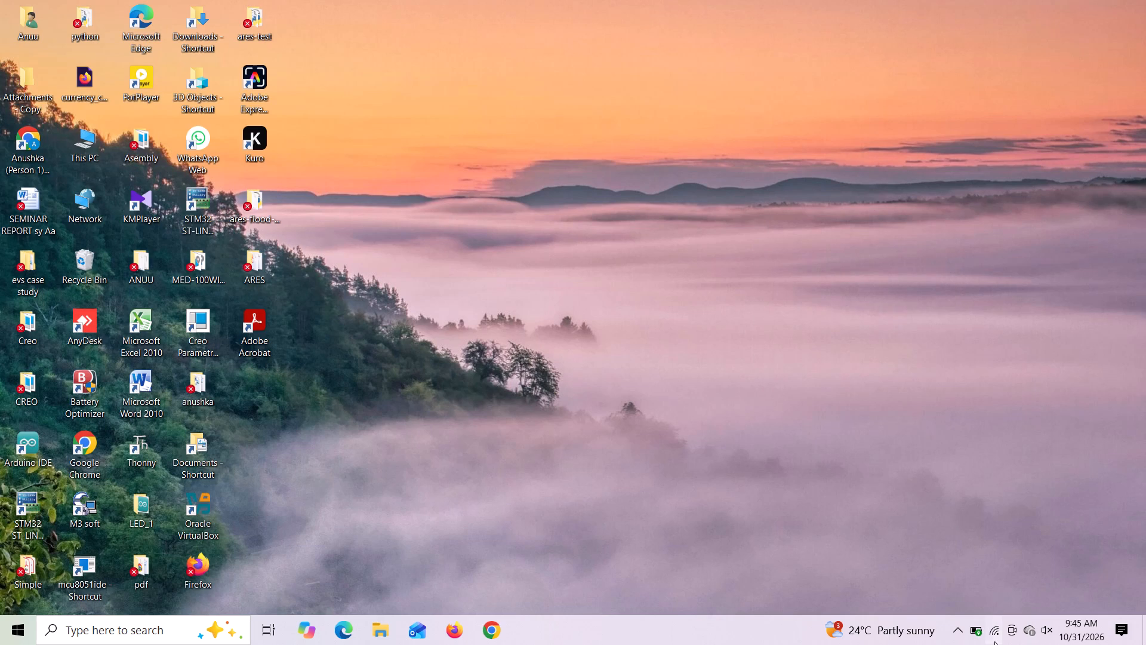
Check the available Wi-Fi networks without connecting to one.
left_click(994, 644)
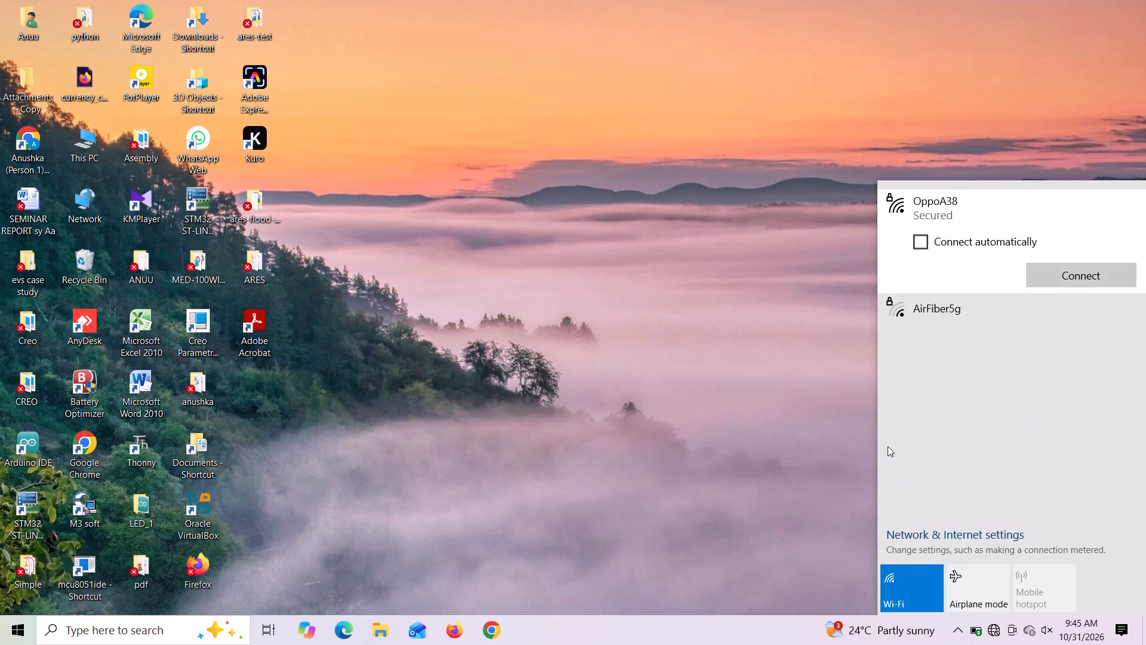
left_click(792, 463)
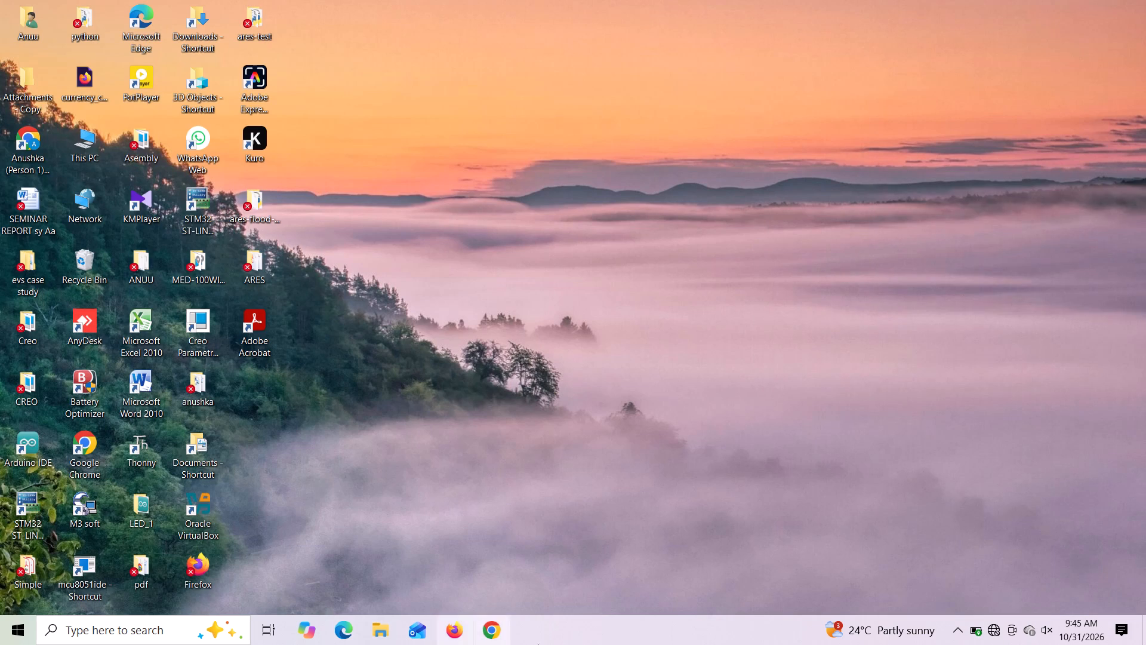
Bring up the computer's power options for shutting it down.
left_click(4, 633)
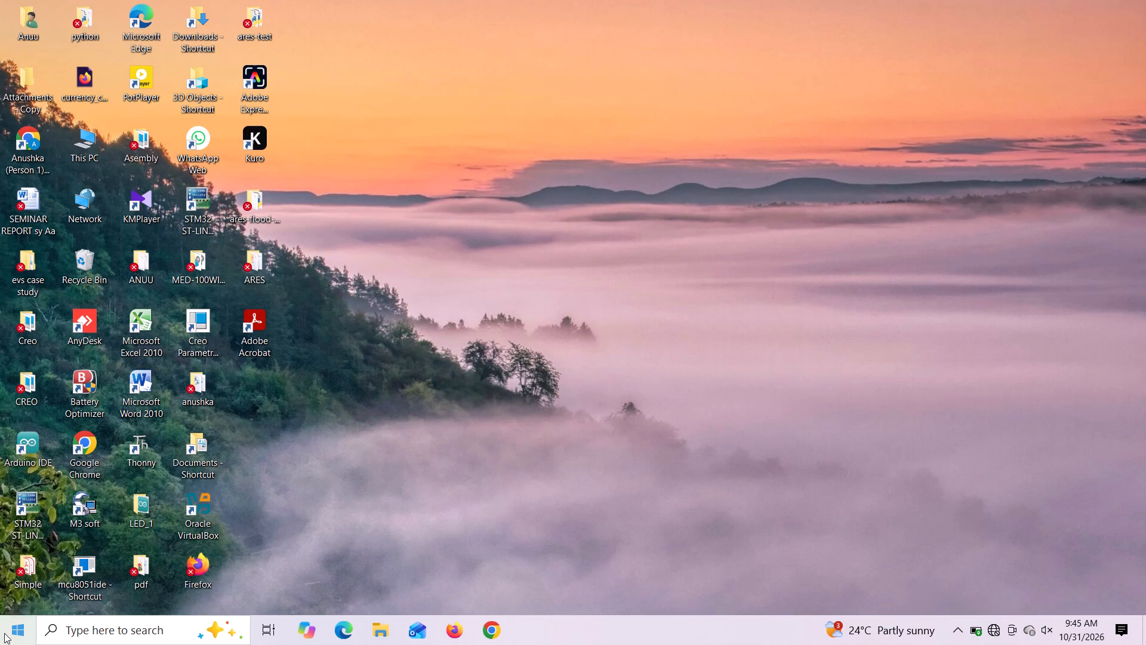
left_click(27, 594)
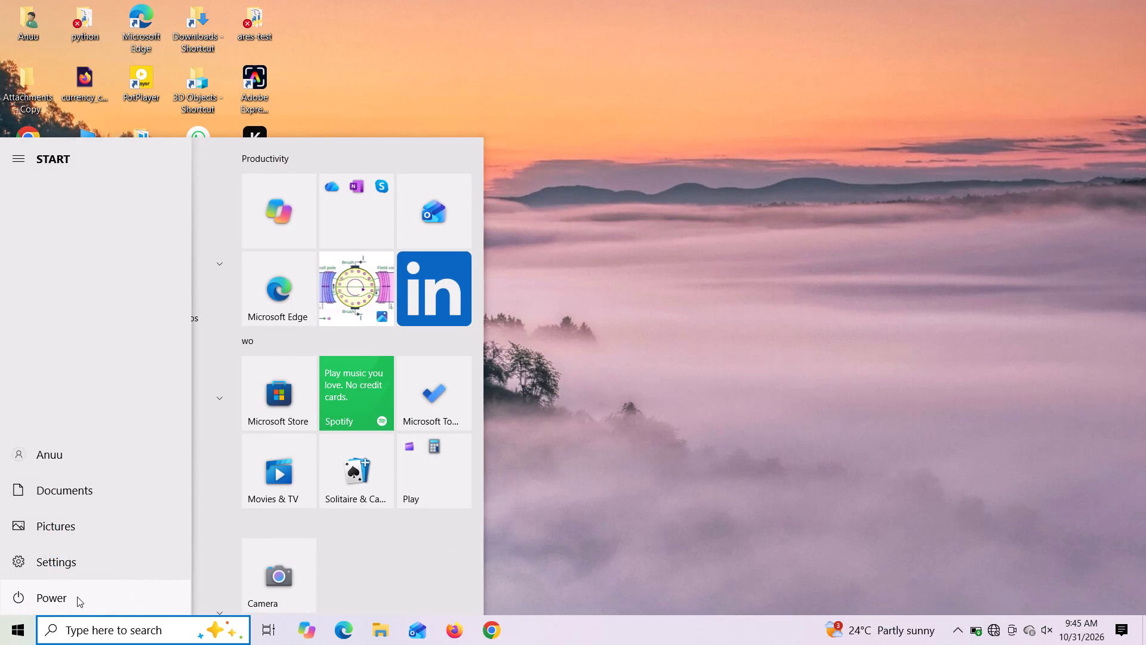
left_click(77, 597)
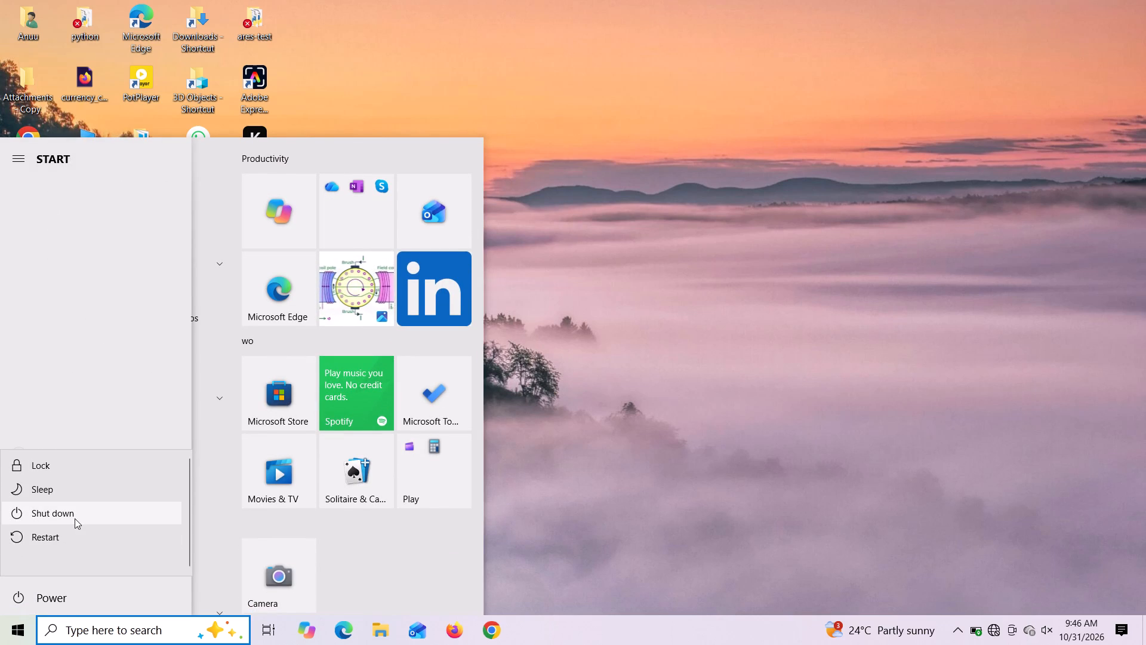